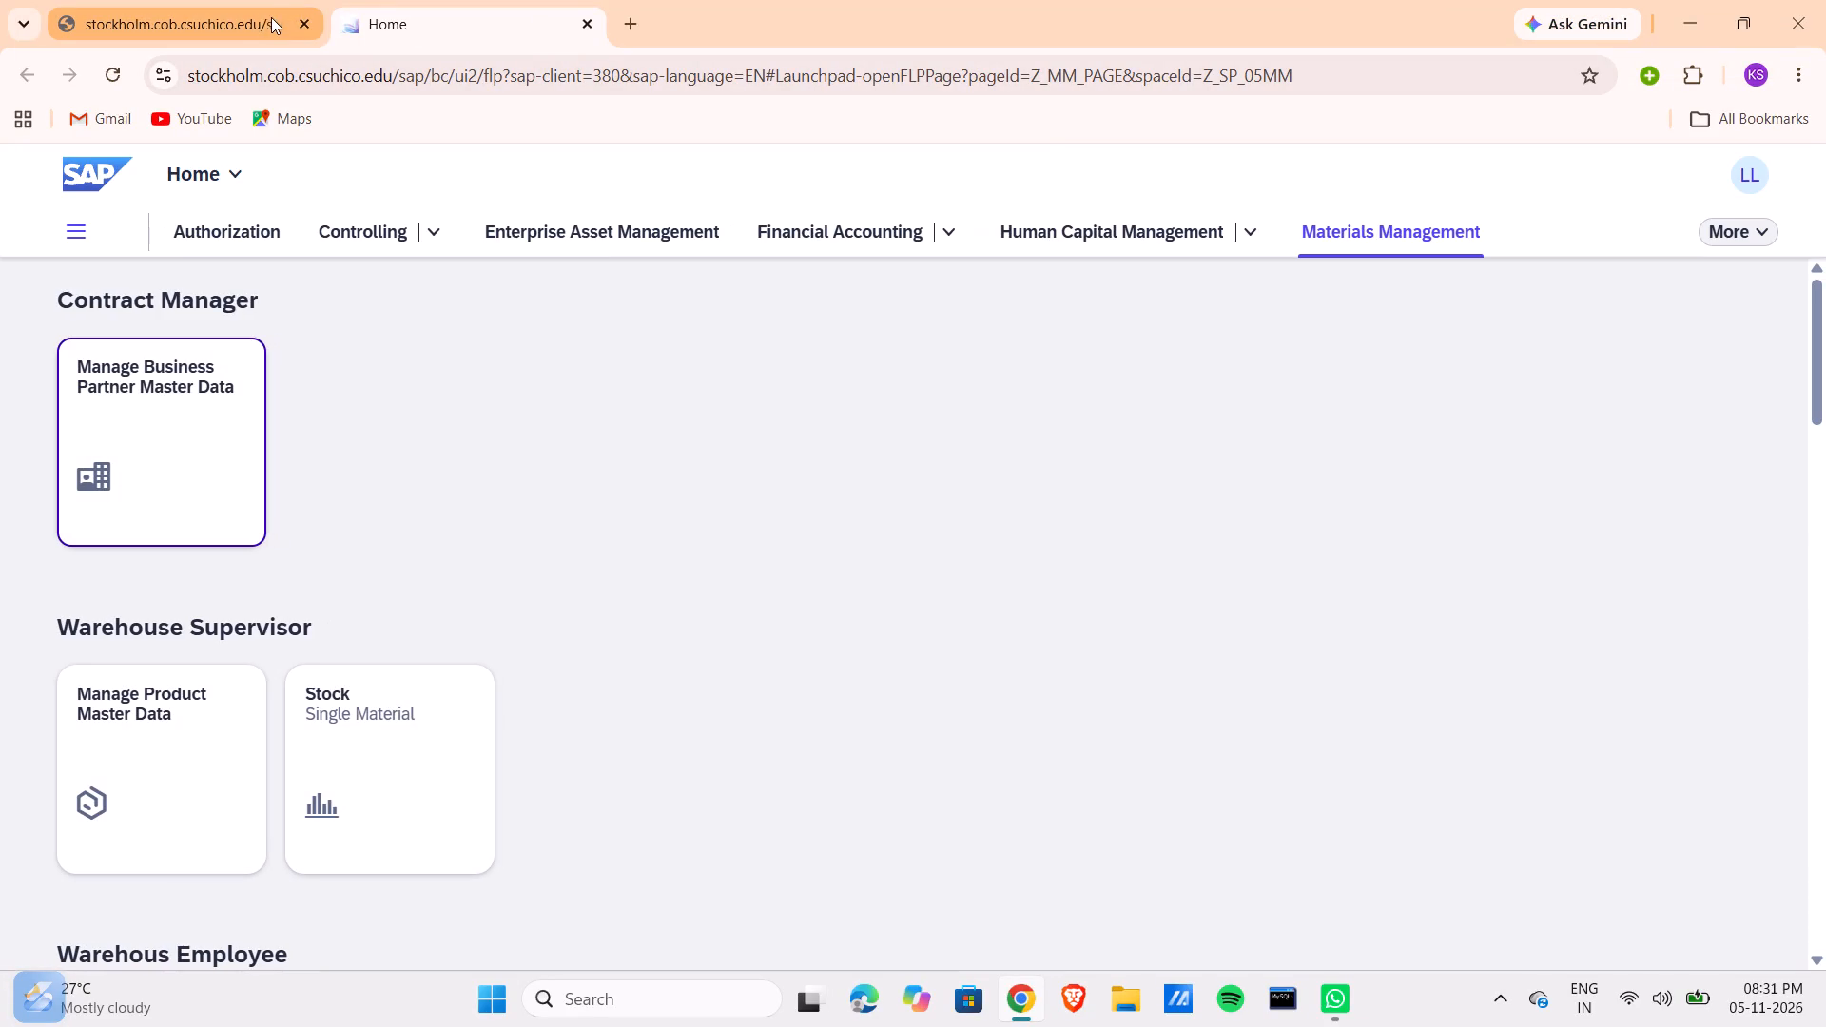
# Close the extra stockholm.cob.csuchico.edu browser tab, keeping the SAP Home launchpad open.
pyautogui.click(301, 24)
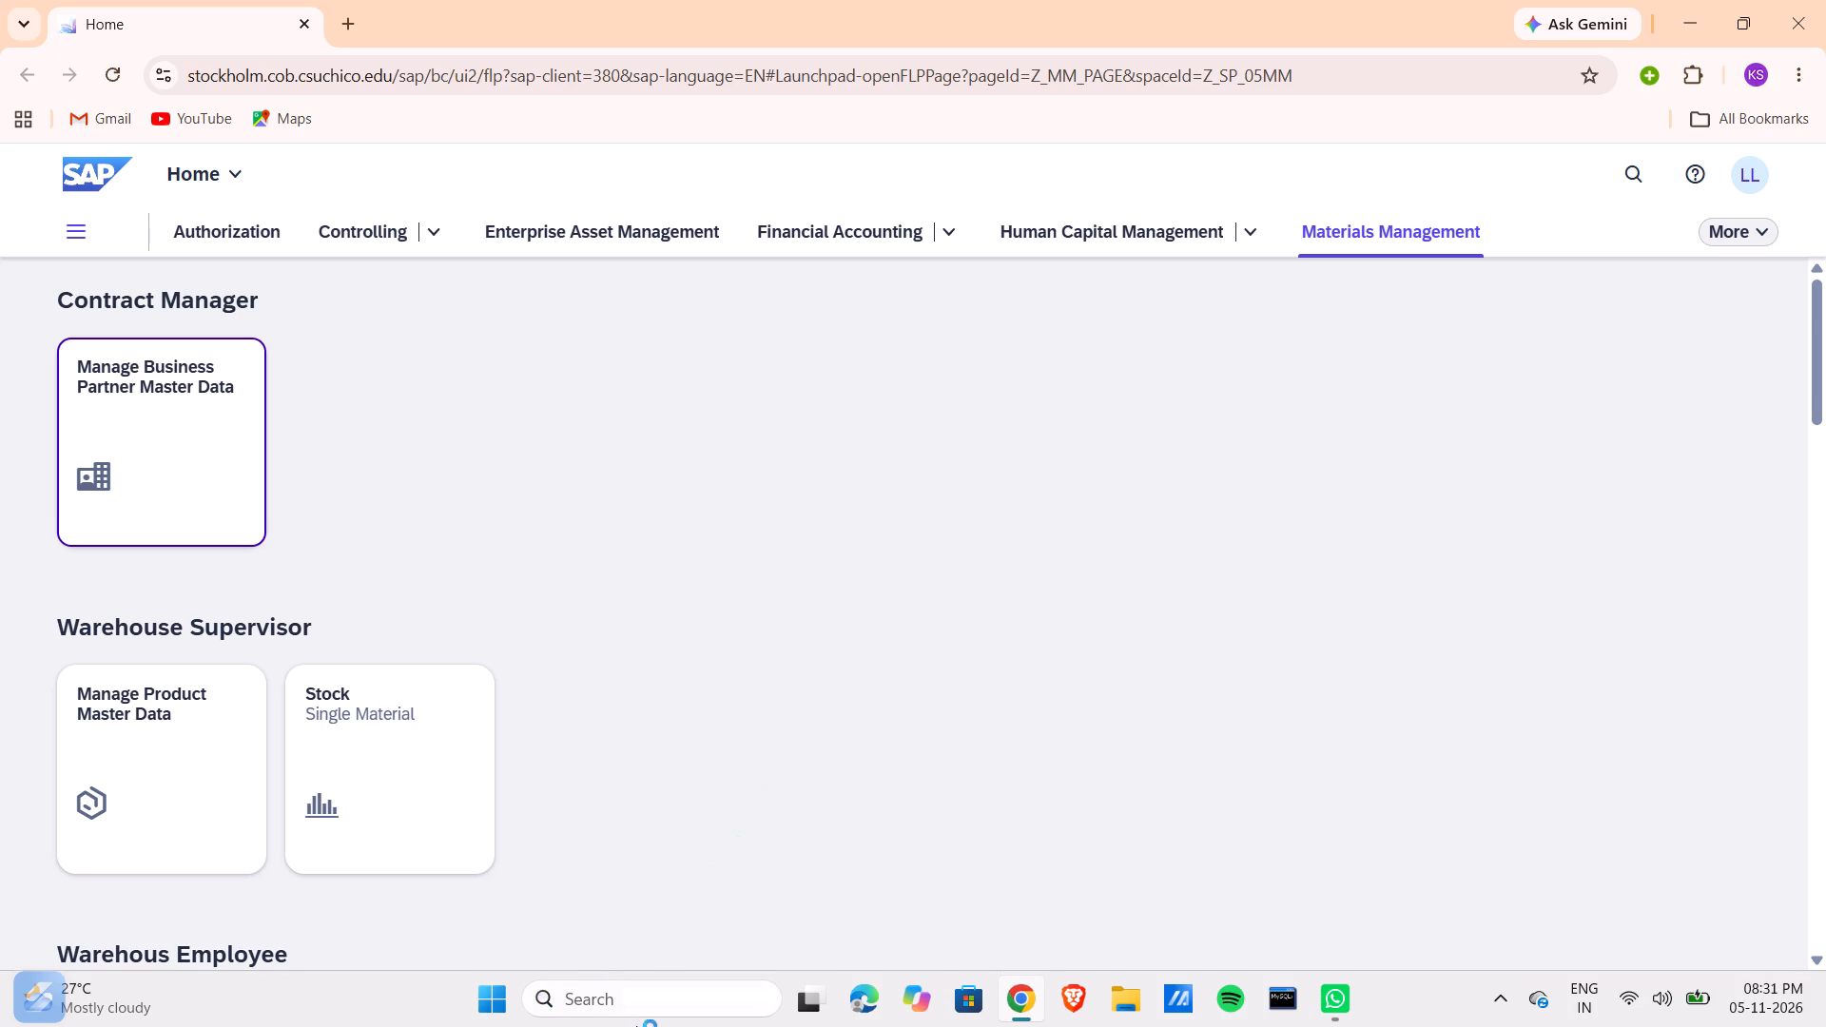
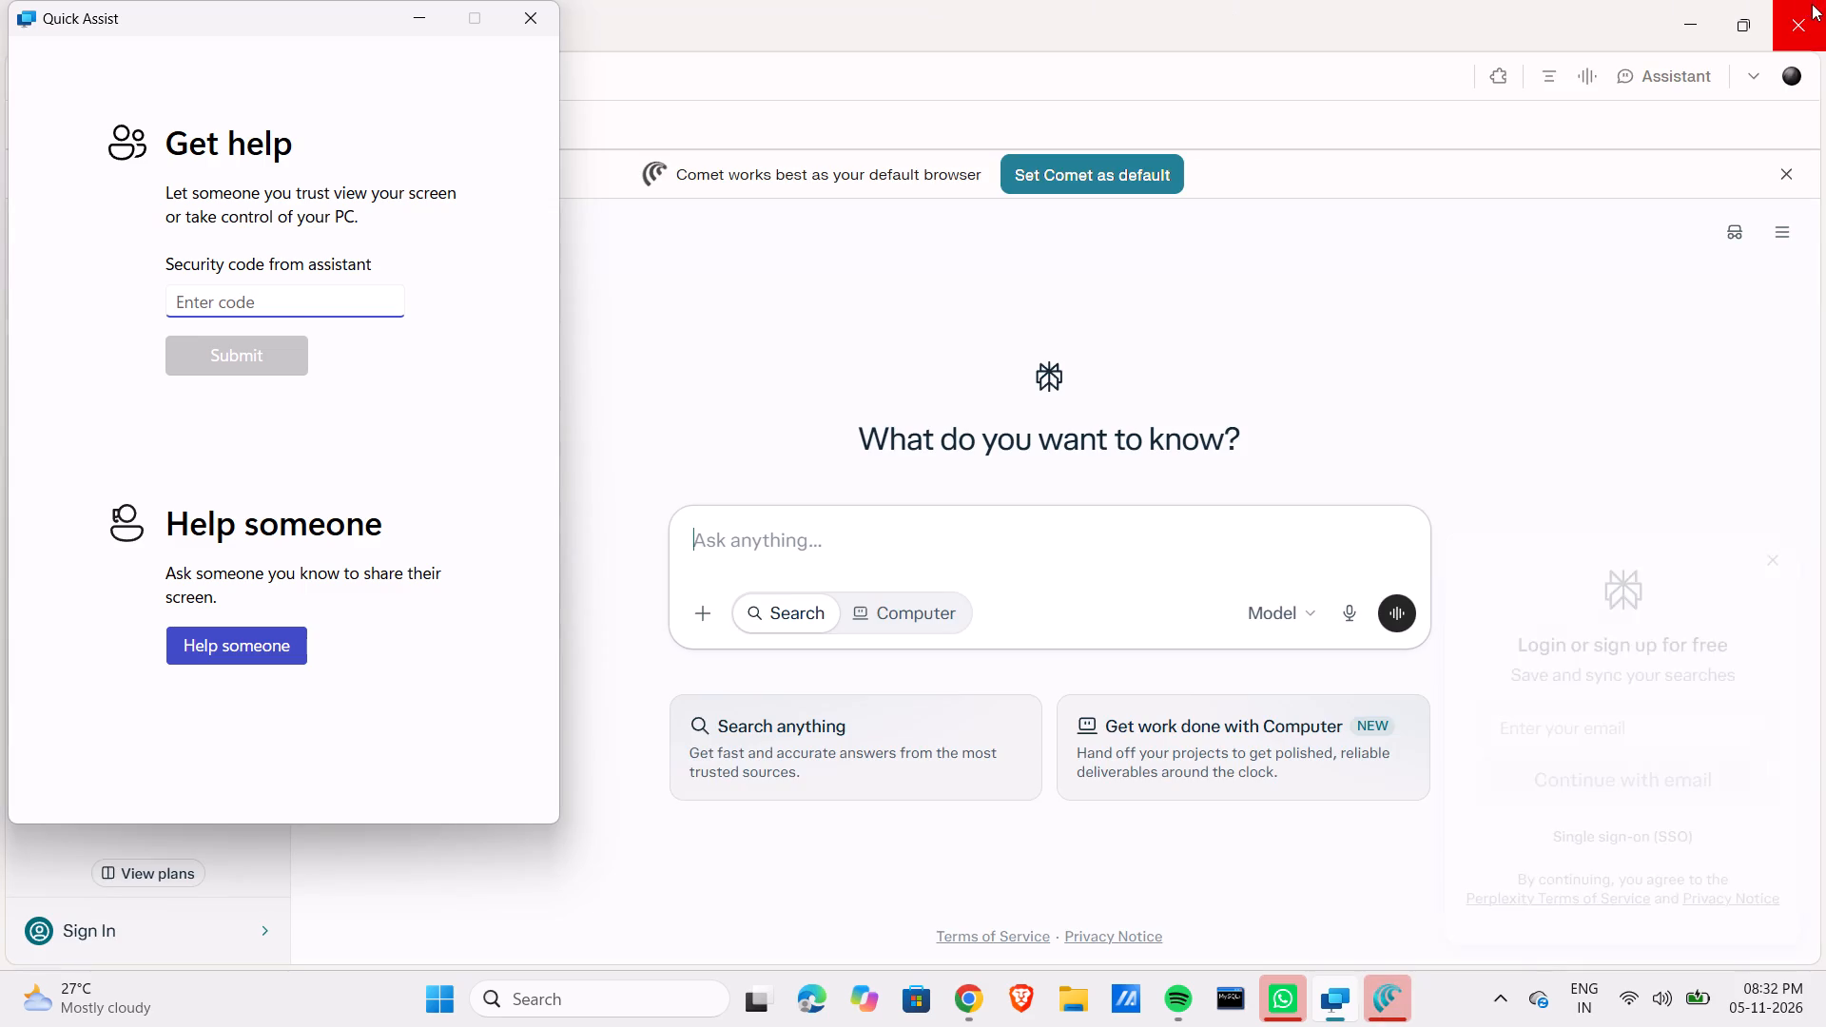
# Close the Comet browser window, leaving Quick Assist open over the SAP launchpad.
pyautogui.click(1812, 4)
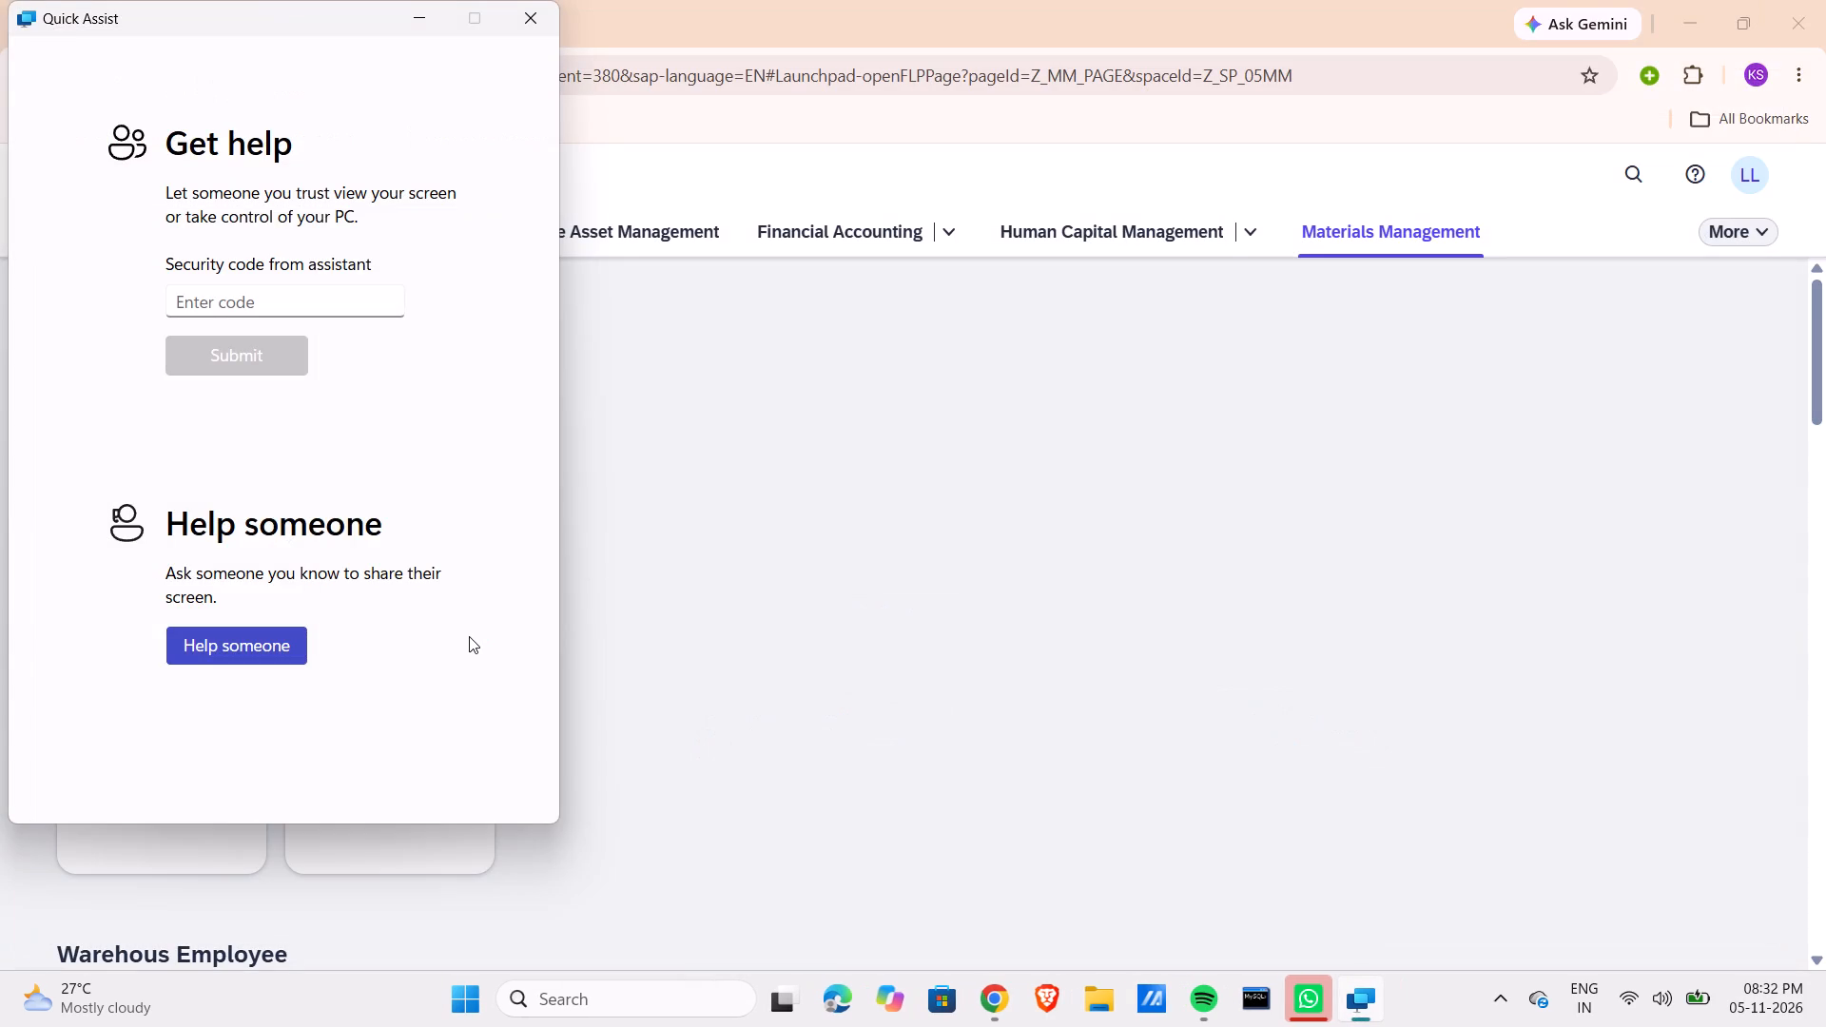
# Activate the field for the assistant's security code under Get help in Quick Assist.
pyautogui.click(263, 299)
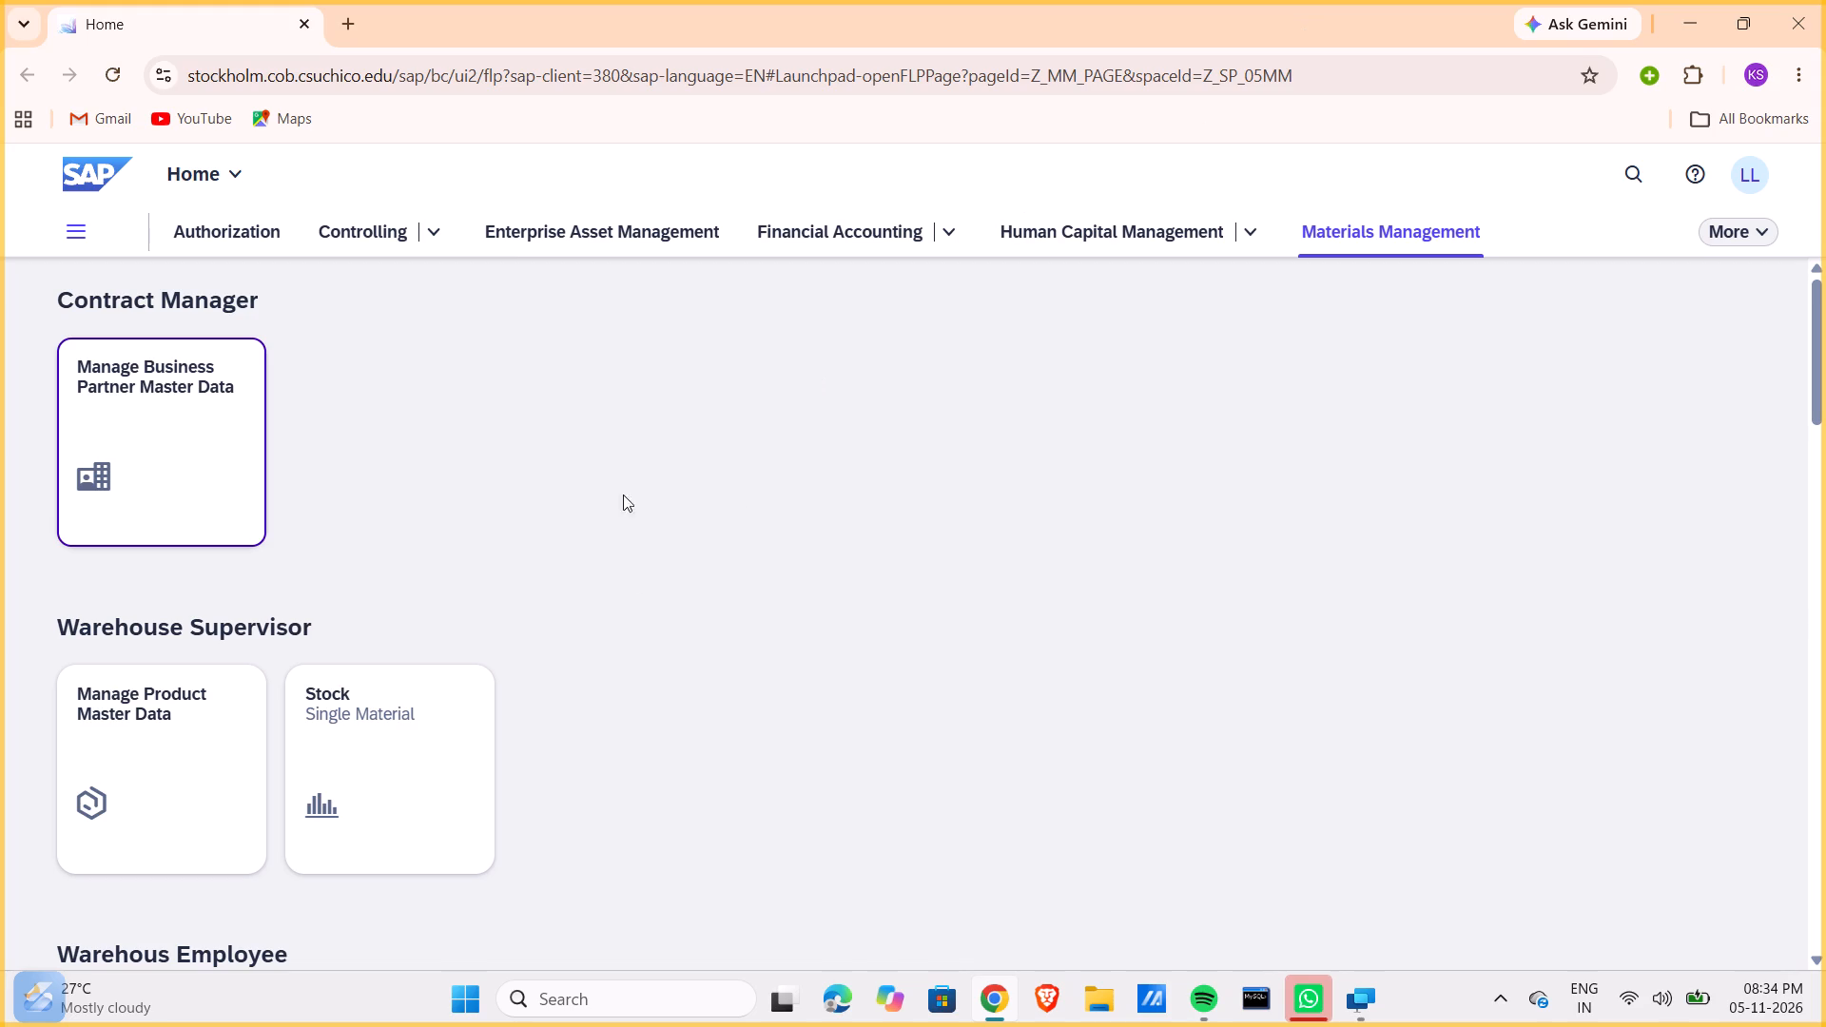
# Open the Create Purchase Order app from the Purchasing Agent section of the Materials Management space in the SAP launchpad.
pyautogui.click(1401, 224)
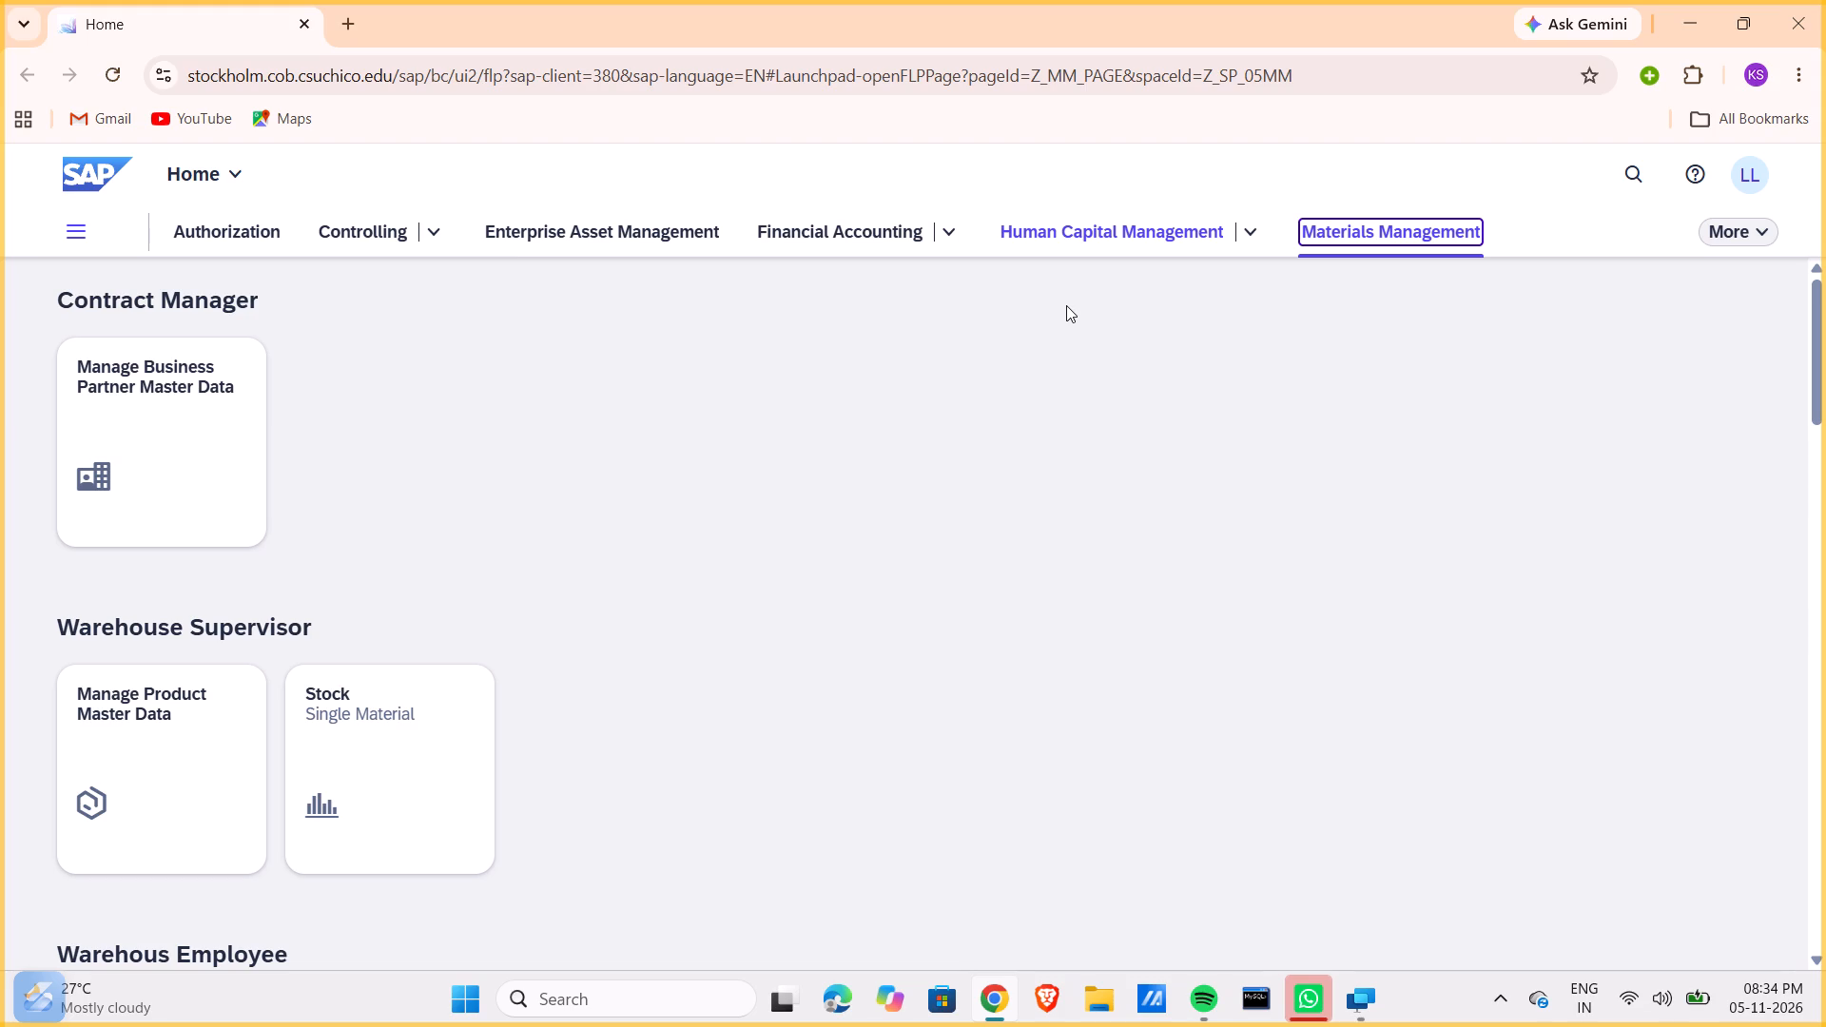
pyautogui.scroll(-3, 657, 510)
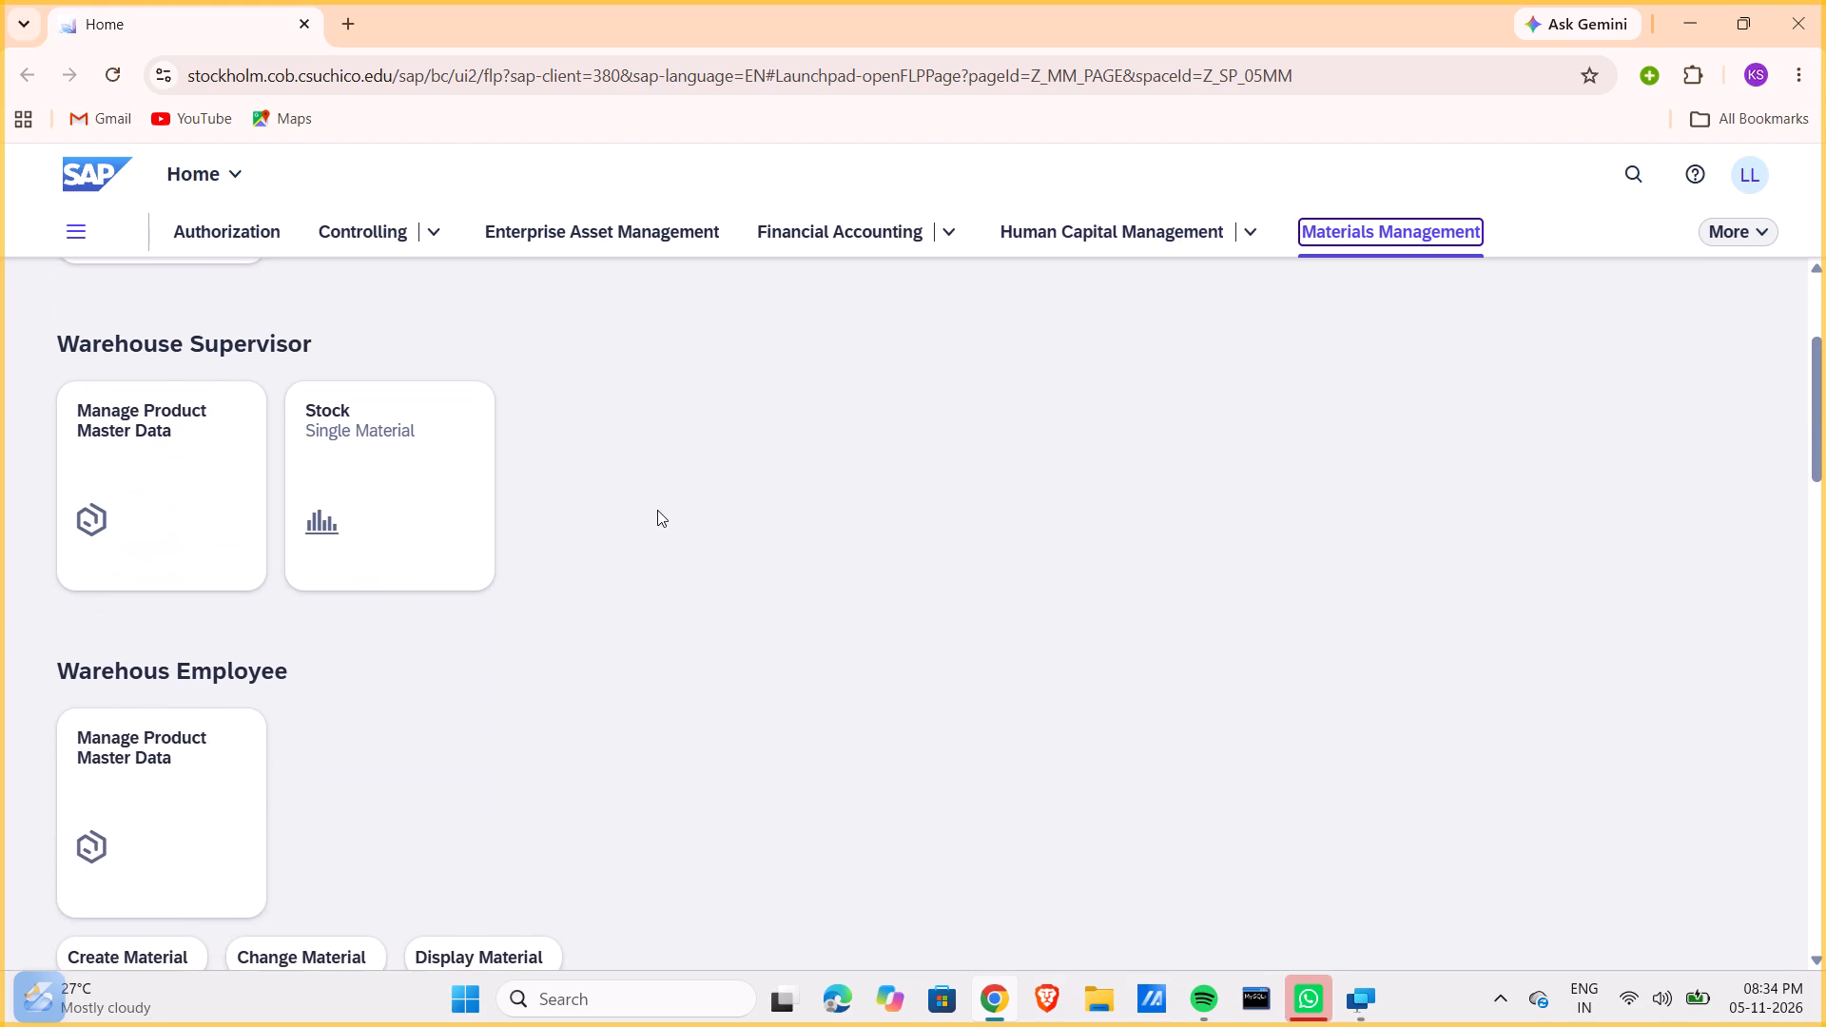
pyautogui.scroll(-1, 657, 510)
pyautogui.scroll(4, 657, 510)
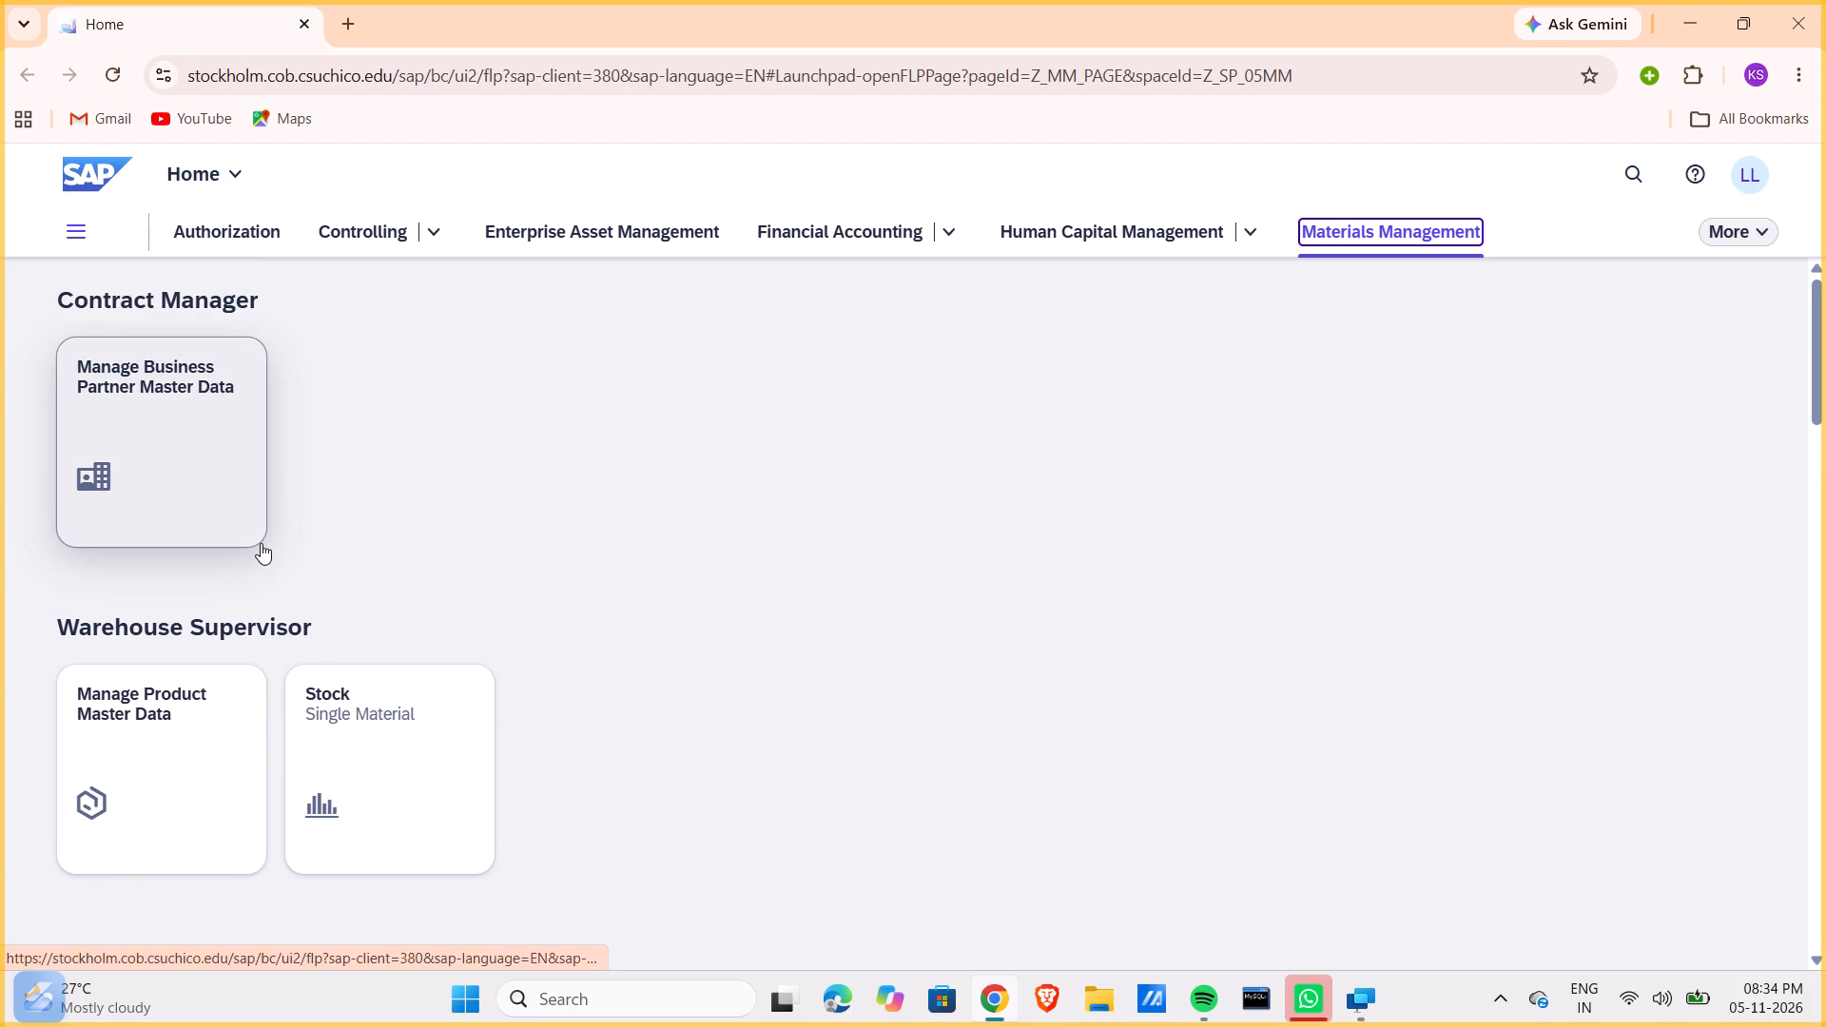
pyautogui.scroll(-3, 380, 720)
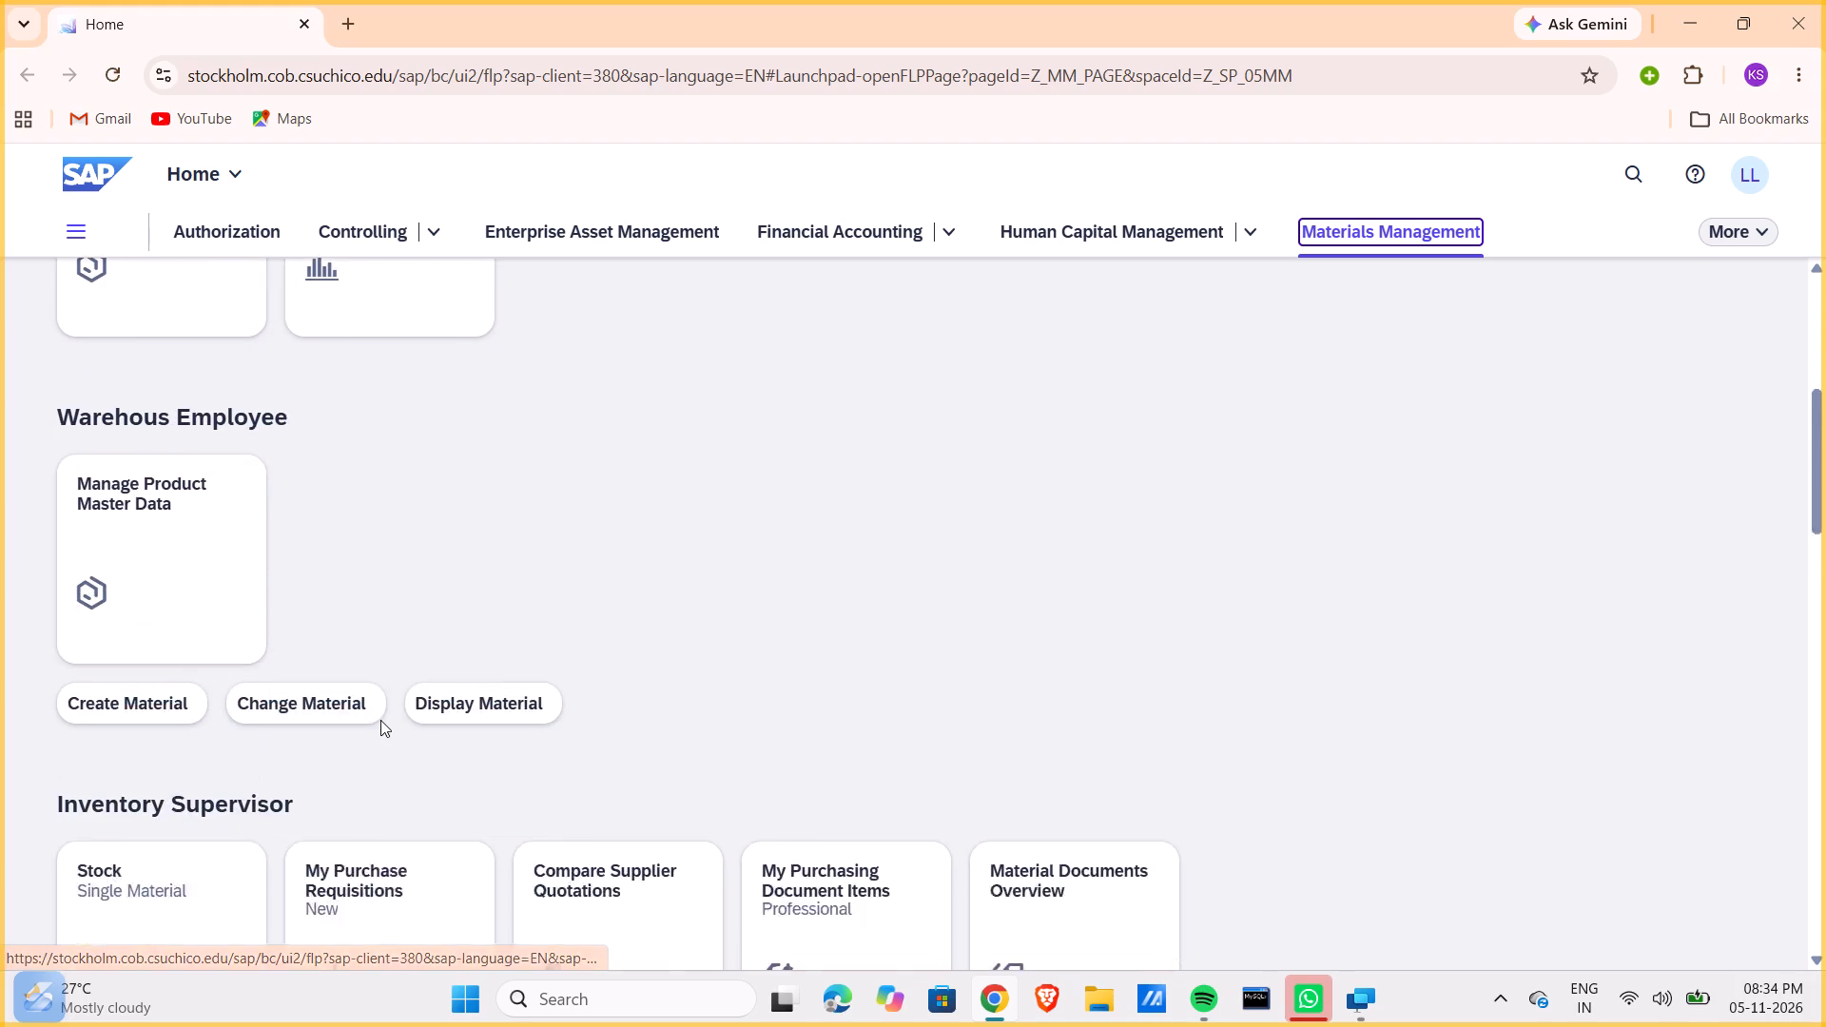
pyautogui.scroll(-6, 380, 720)
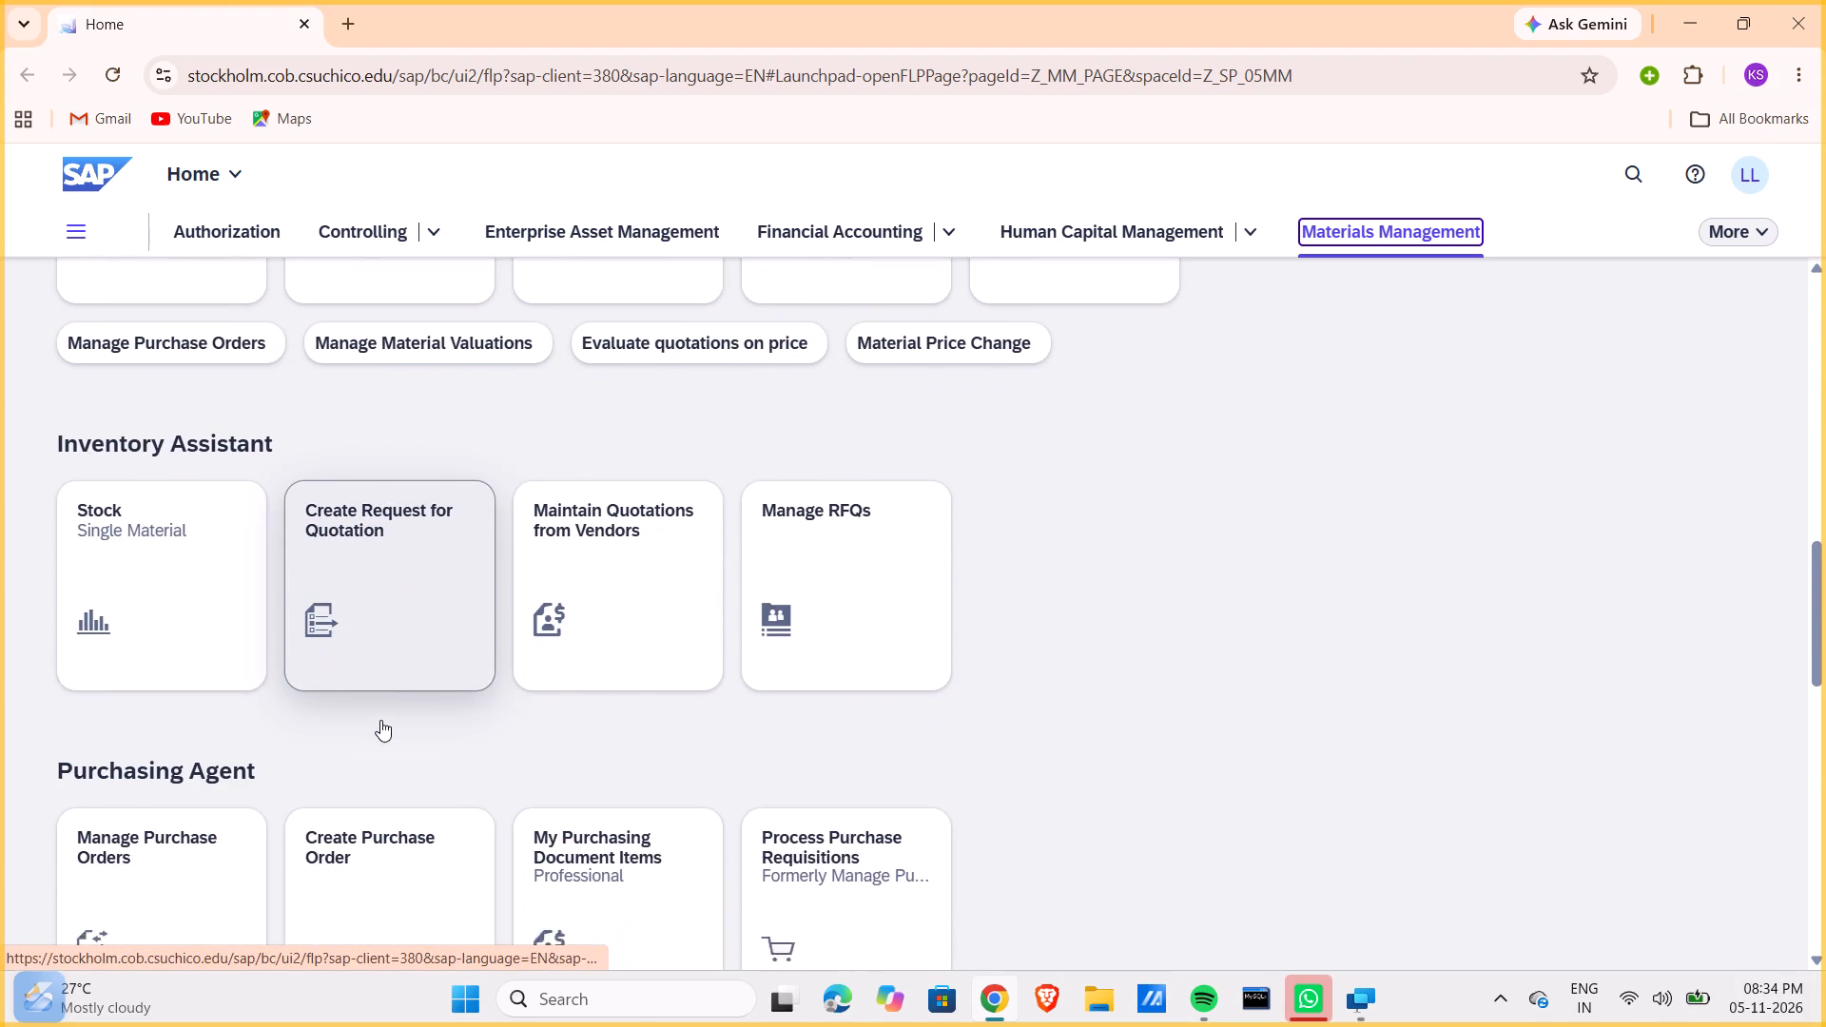
pyautogui.scroll(-1, 380, 720)
pyautogui.click(393, 366)
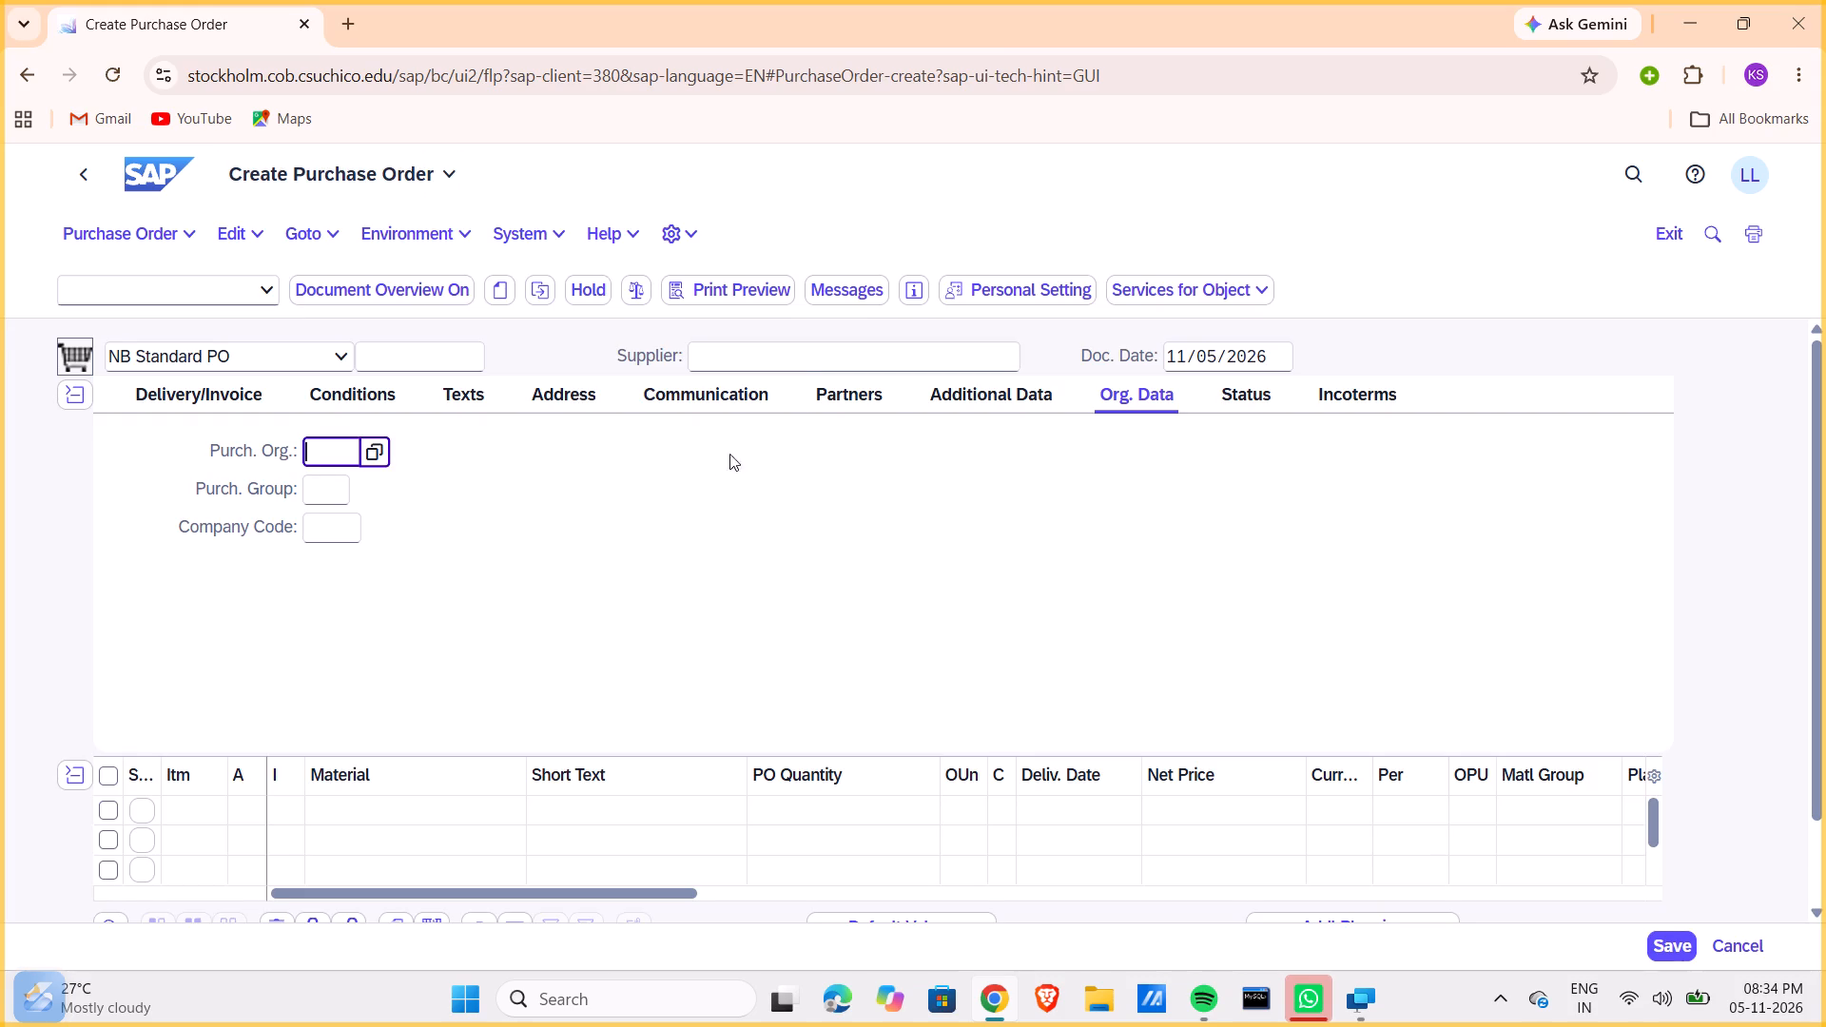
# Enter 103126 as the supplier of the standard purchase order.
pyautogui.click(758, 361)
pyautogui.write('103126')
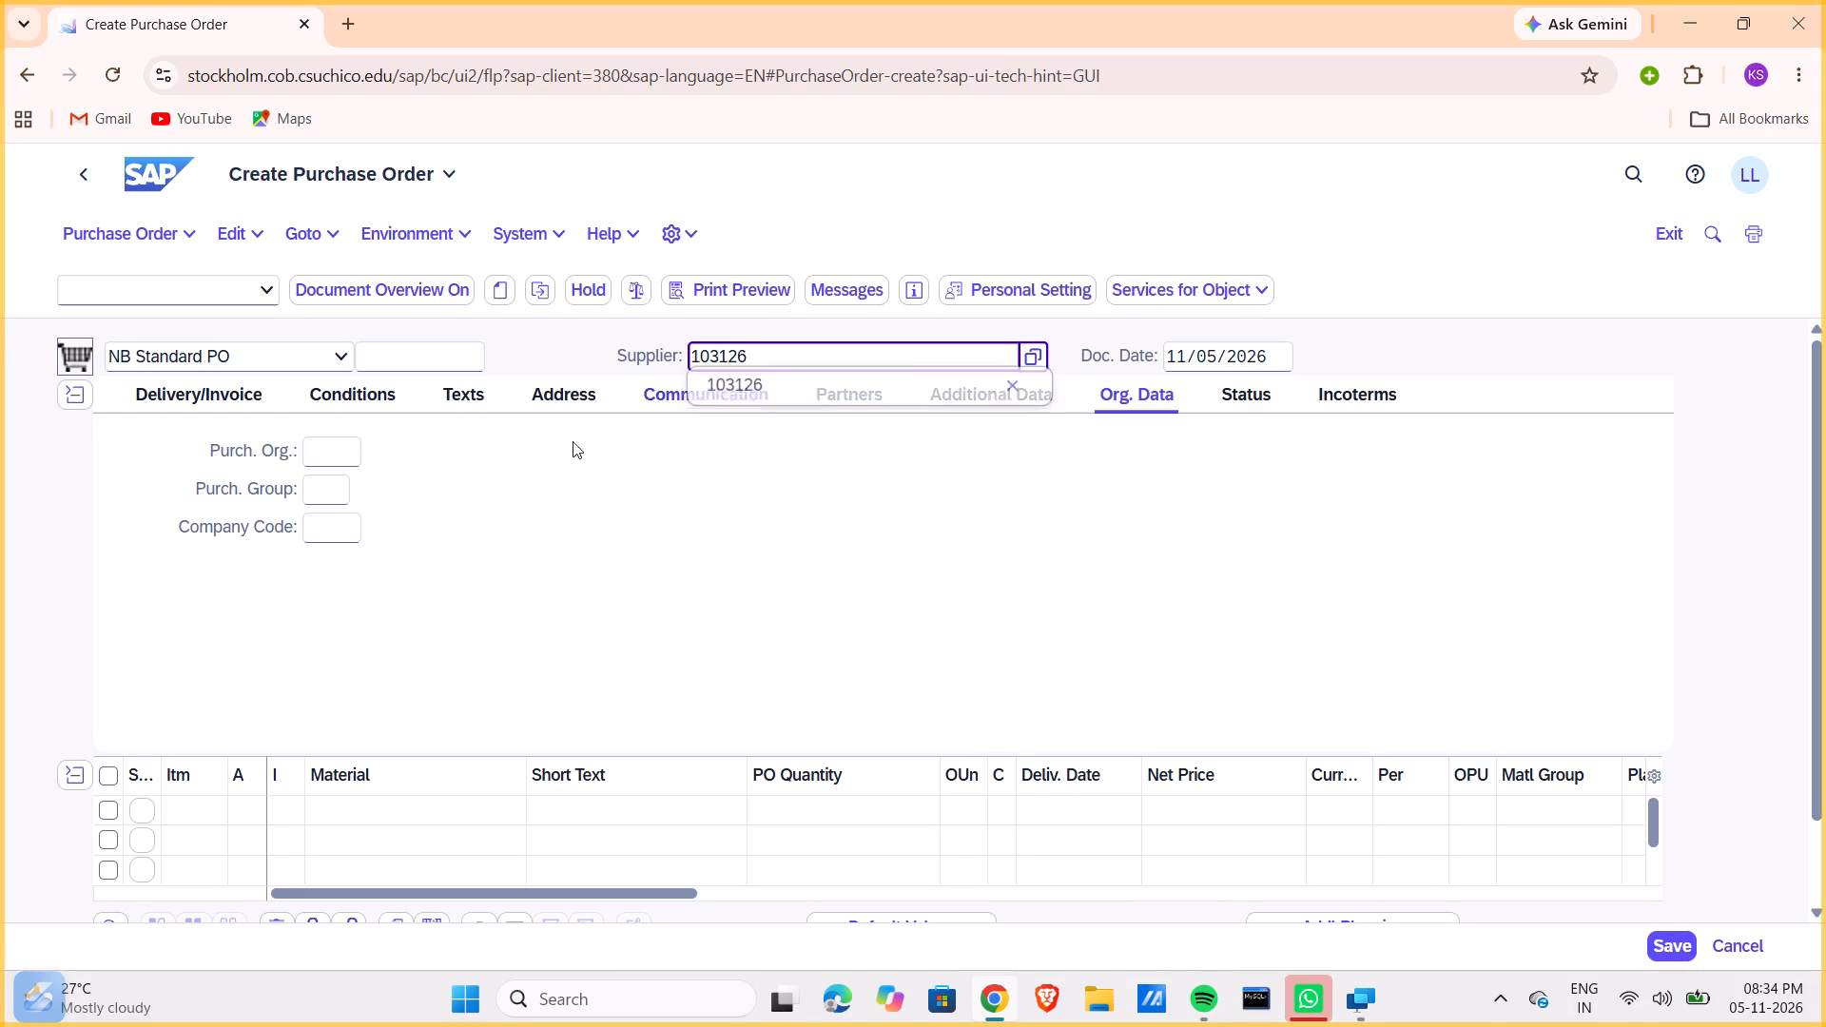
pyautogui.click(814, 411)
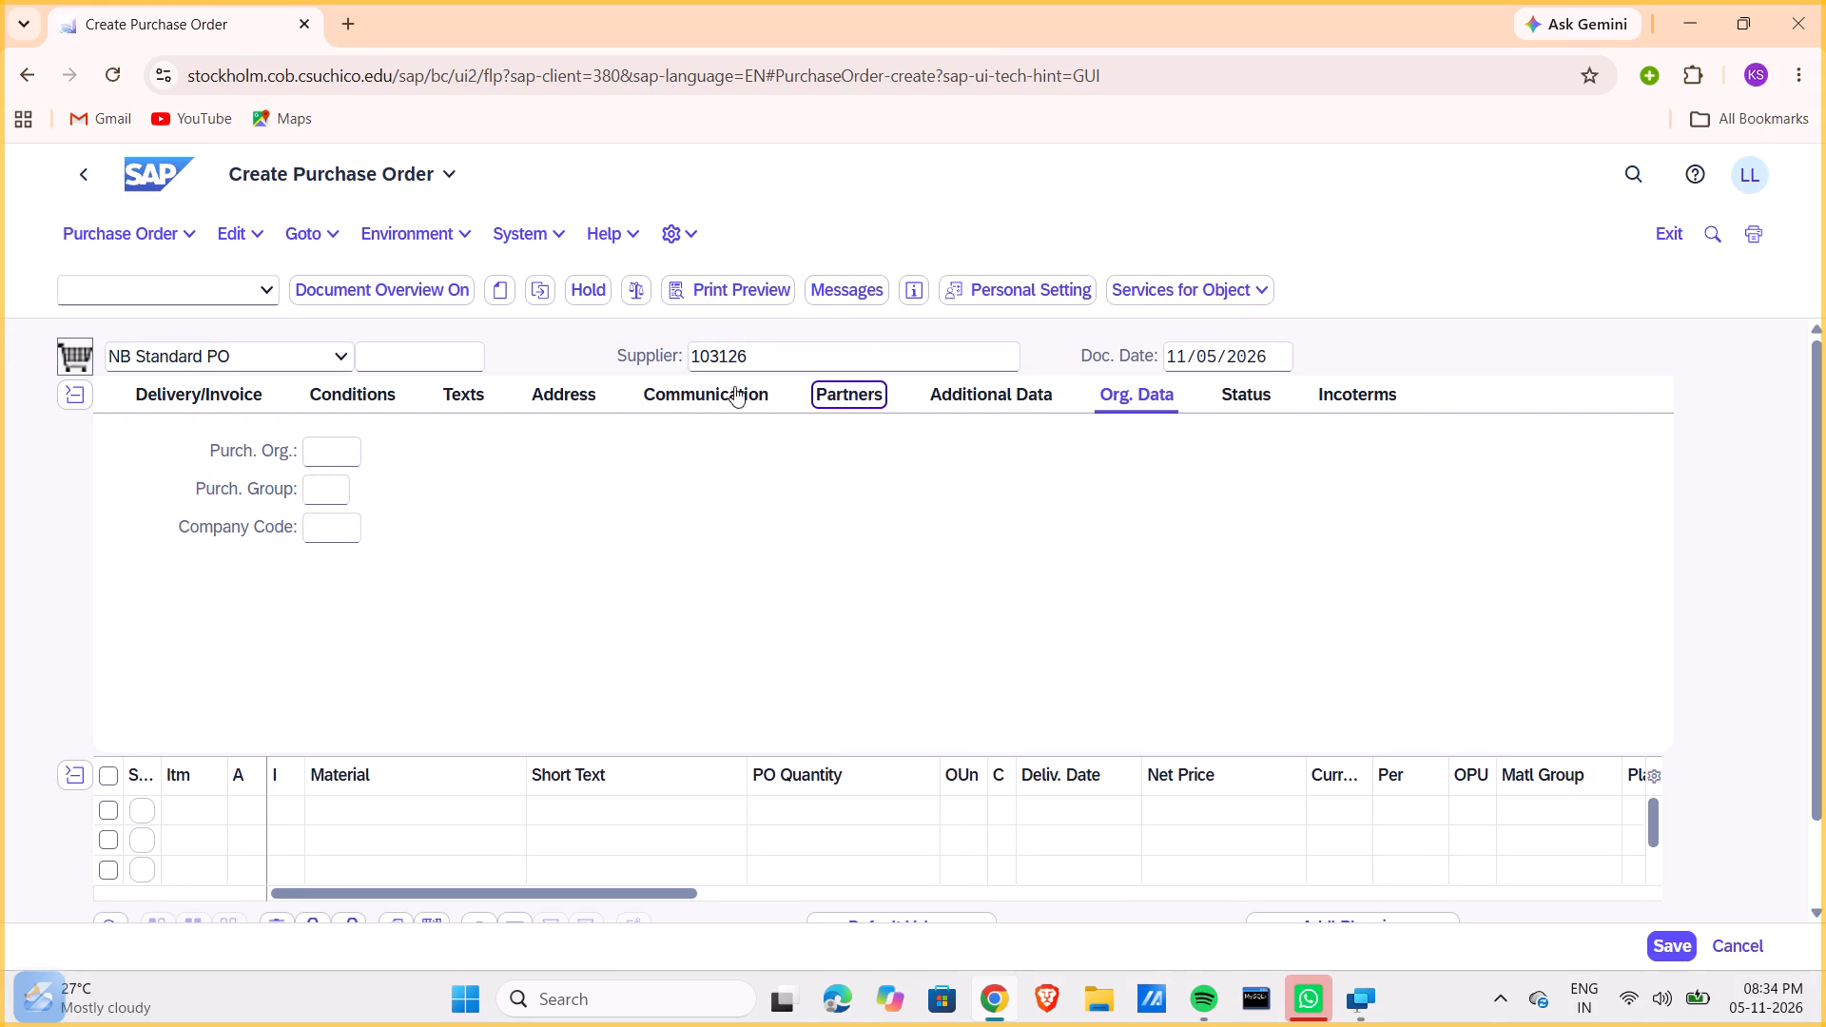
# Fill in the organizational data with purchasing organization US00, purchasing group N00 and company code US00.
pyautogui.click(315, 461)
pyautogui.write('US00')
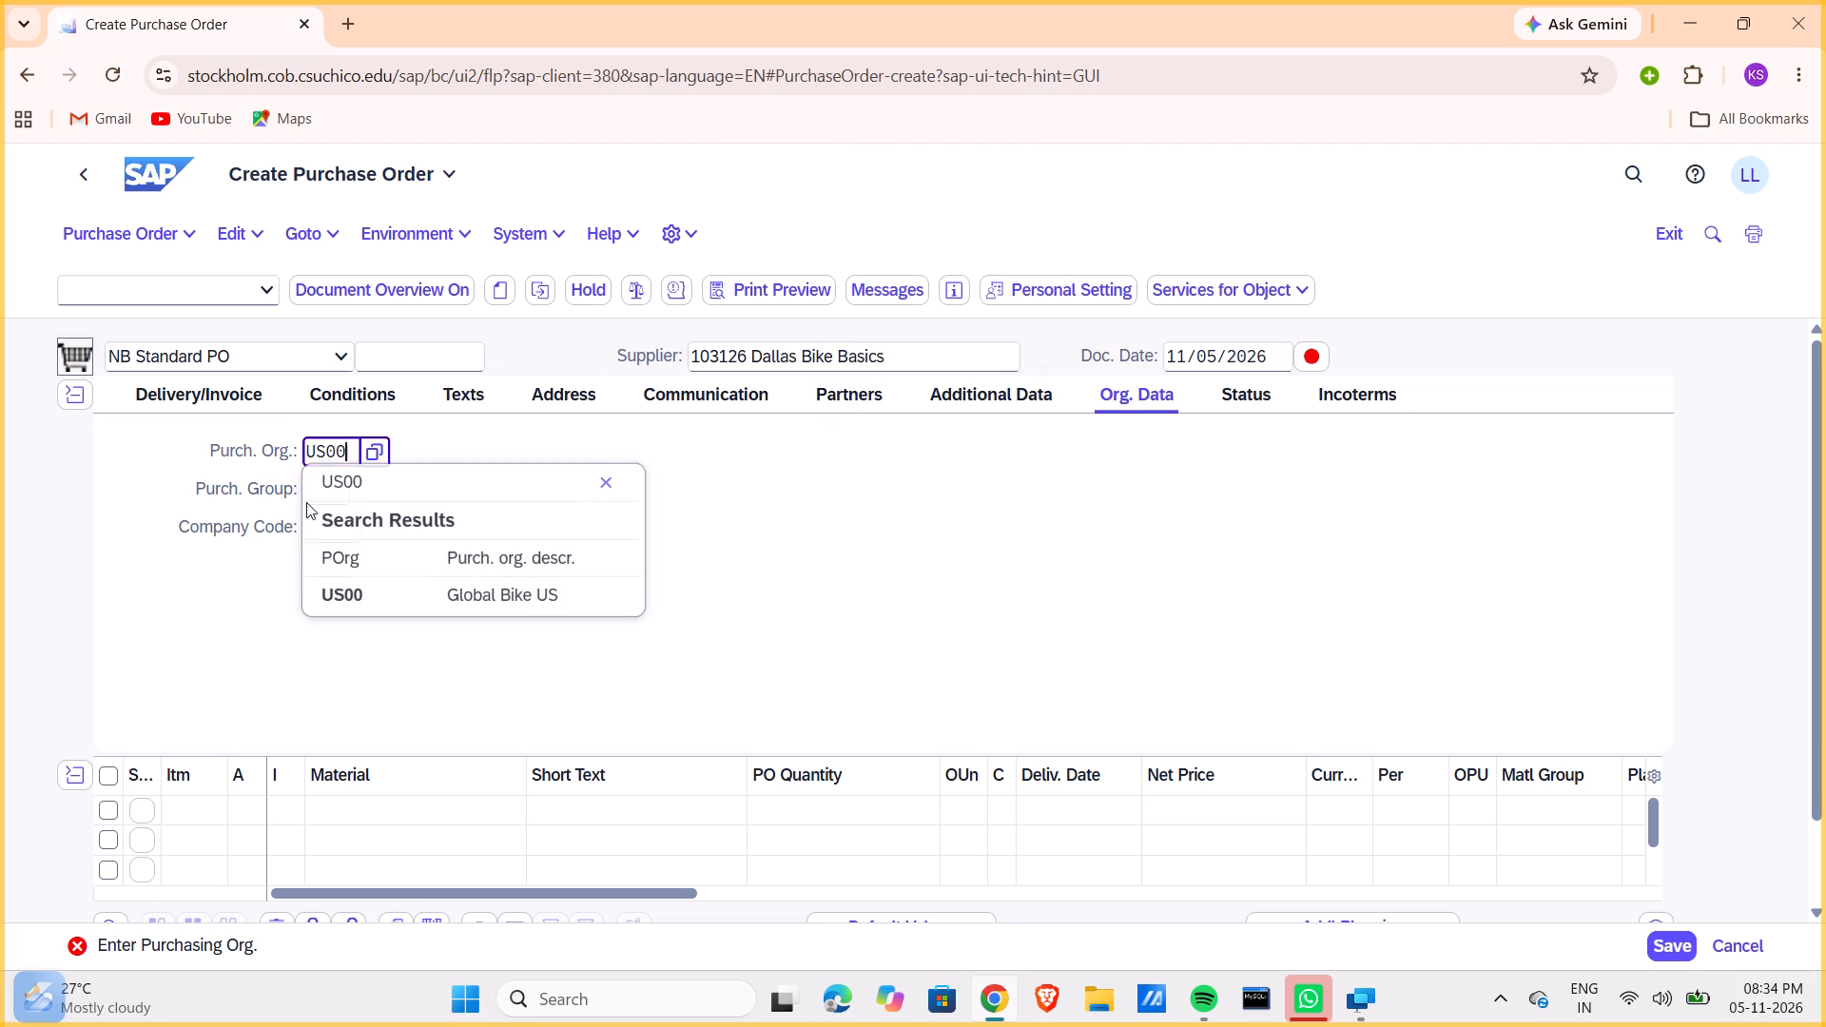
pyautogui.click(306, 502)
pyautogui.click(325, 498)
pyautogui.write('N00')
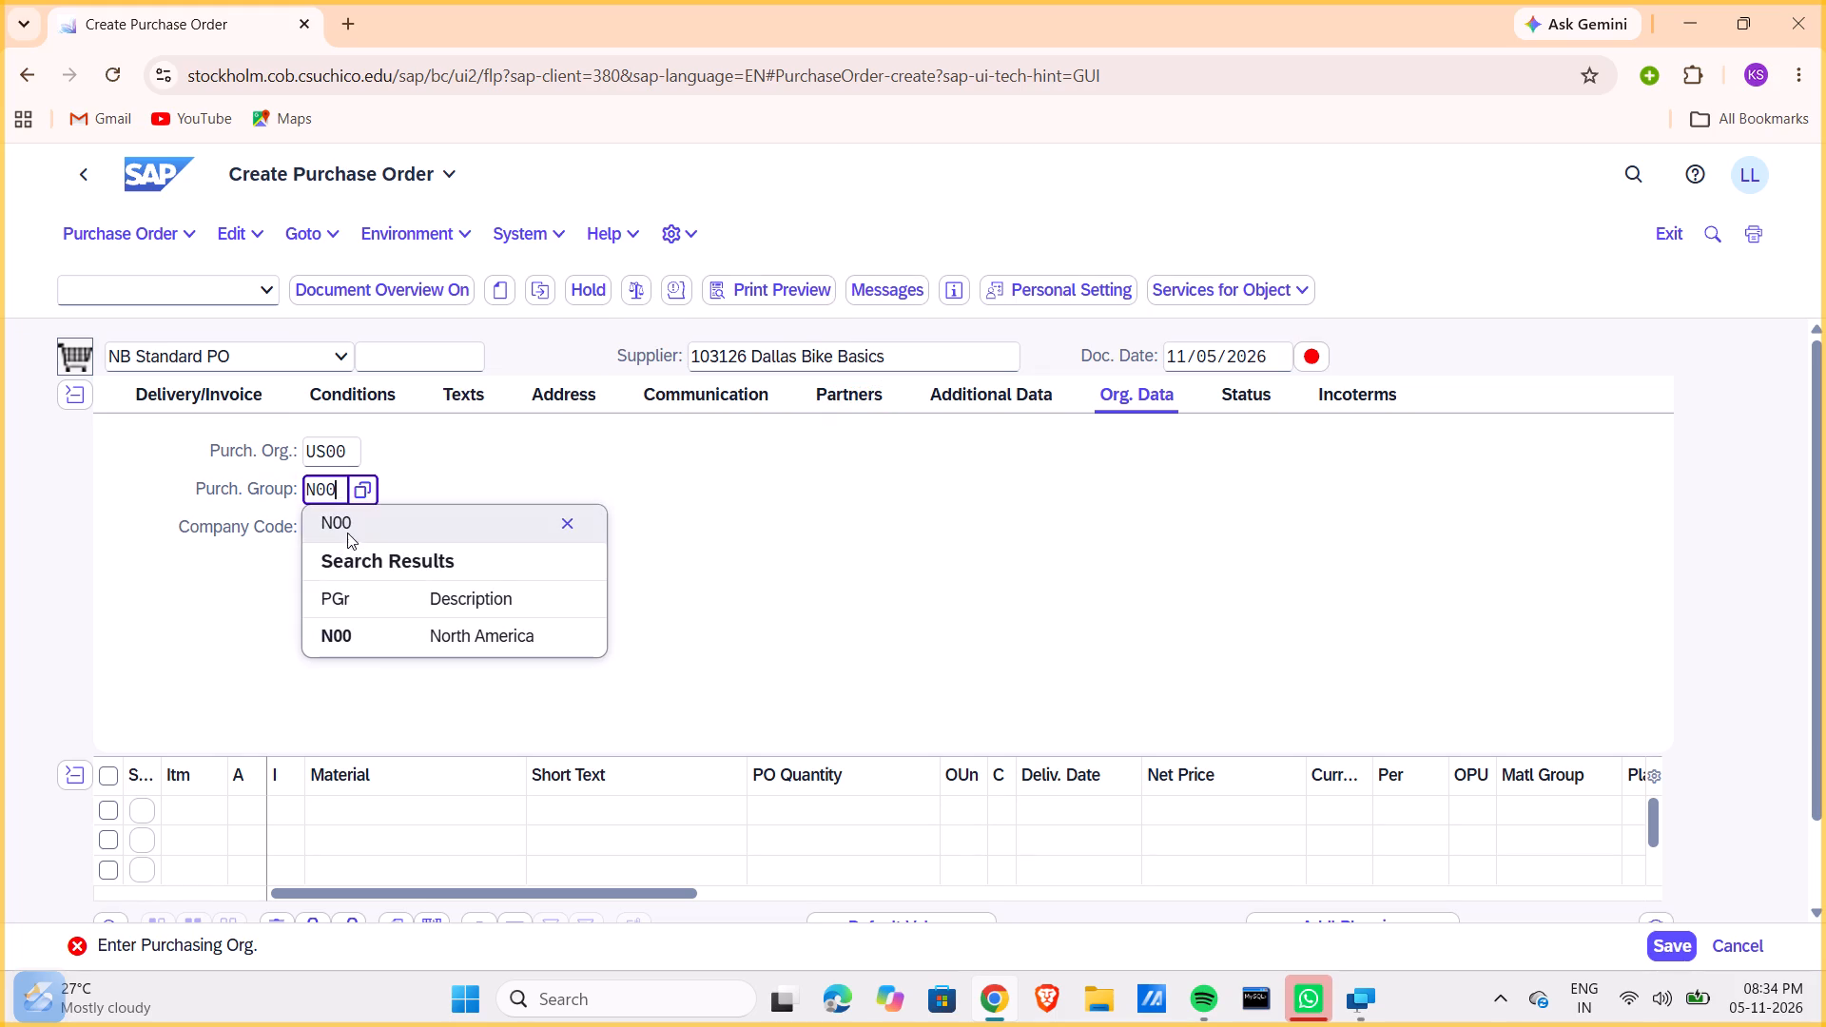
pyautogui.click(353, 619)
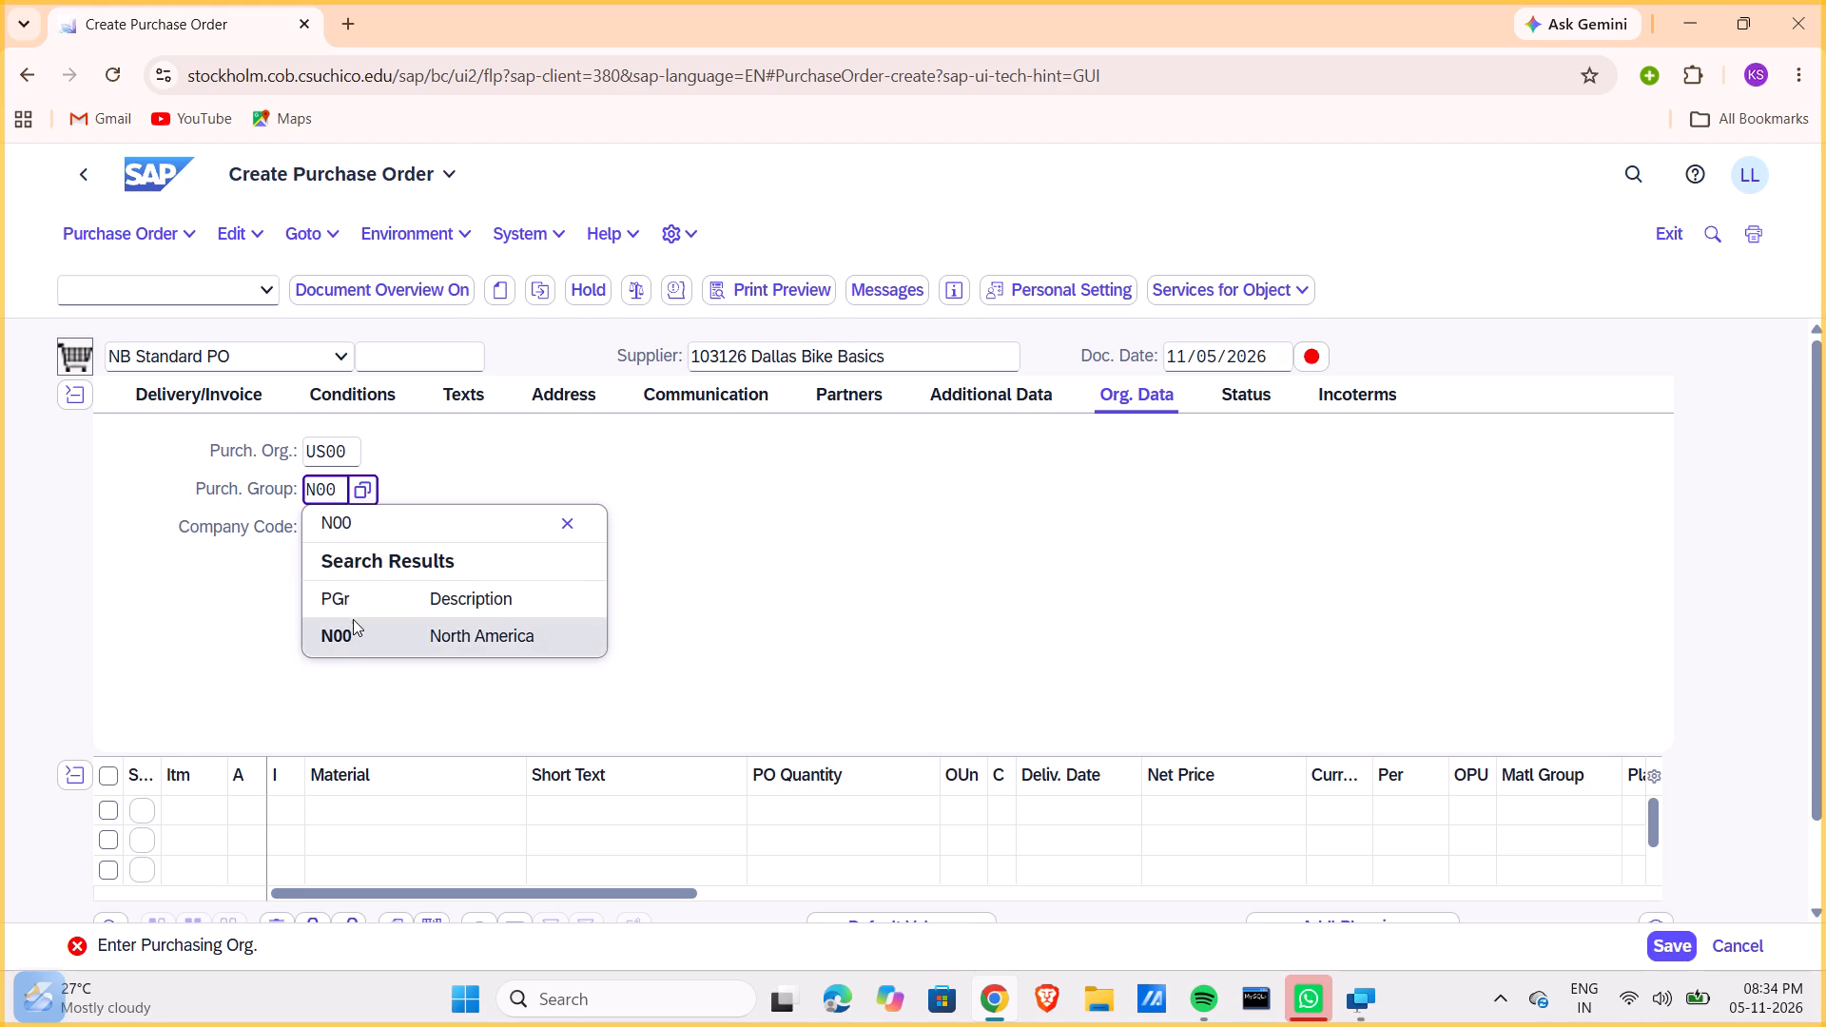
pyautogui.click(314, 521)
pyautogui.write('US00')
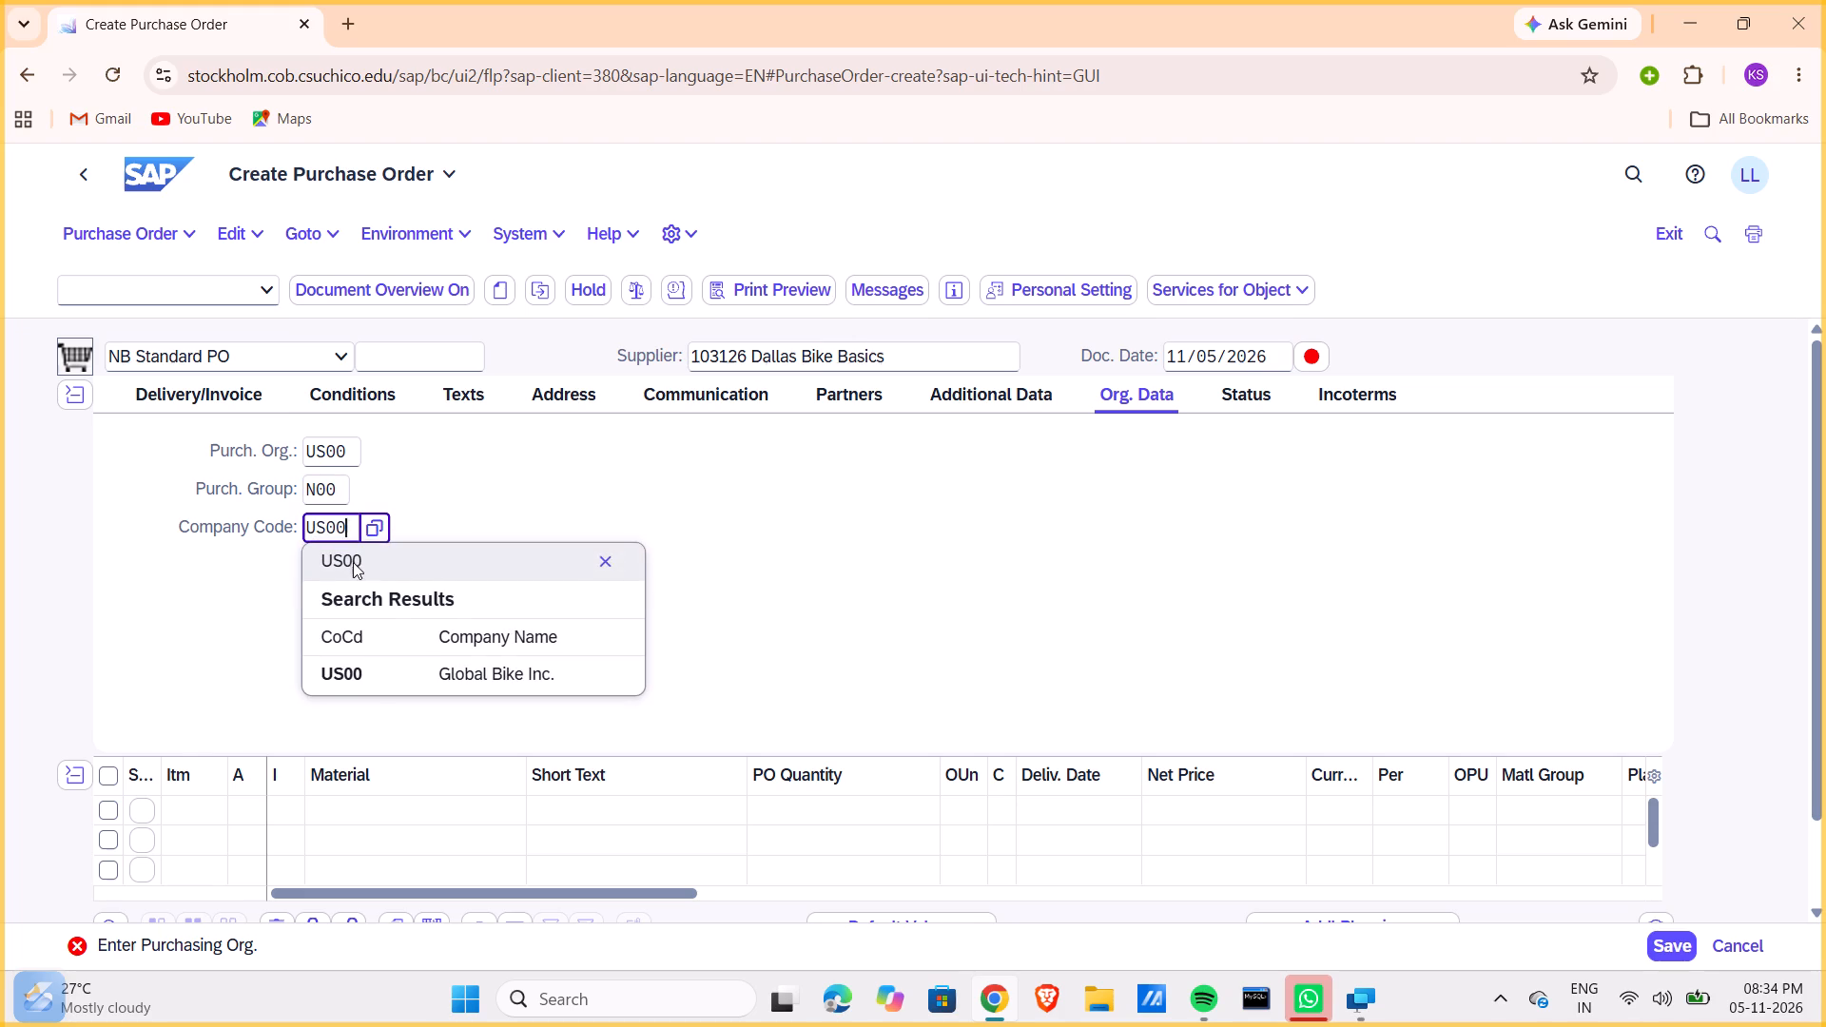
pyautogui.click(381, 667)
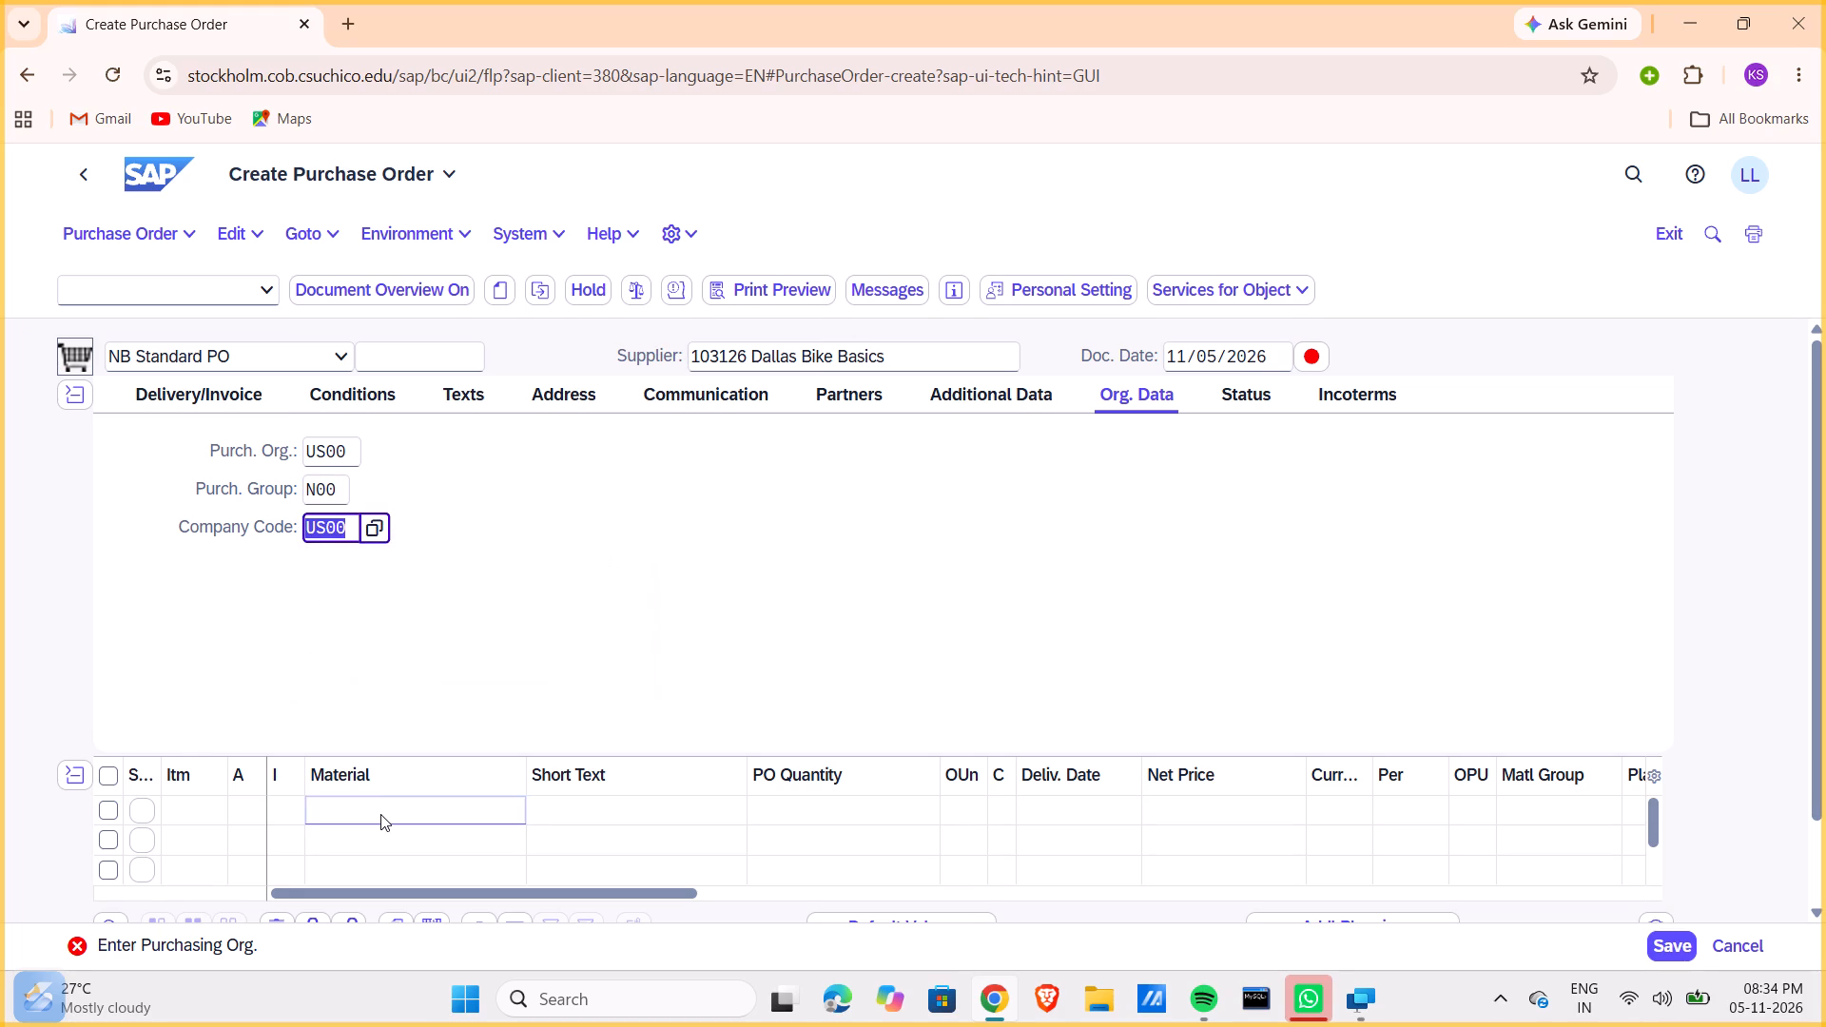
# Enter material KPAD1126 in the first item row and EPAD1126 in the second.
pyautogui.click(380, 814)
pyautogui.write('KPAD1126')
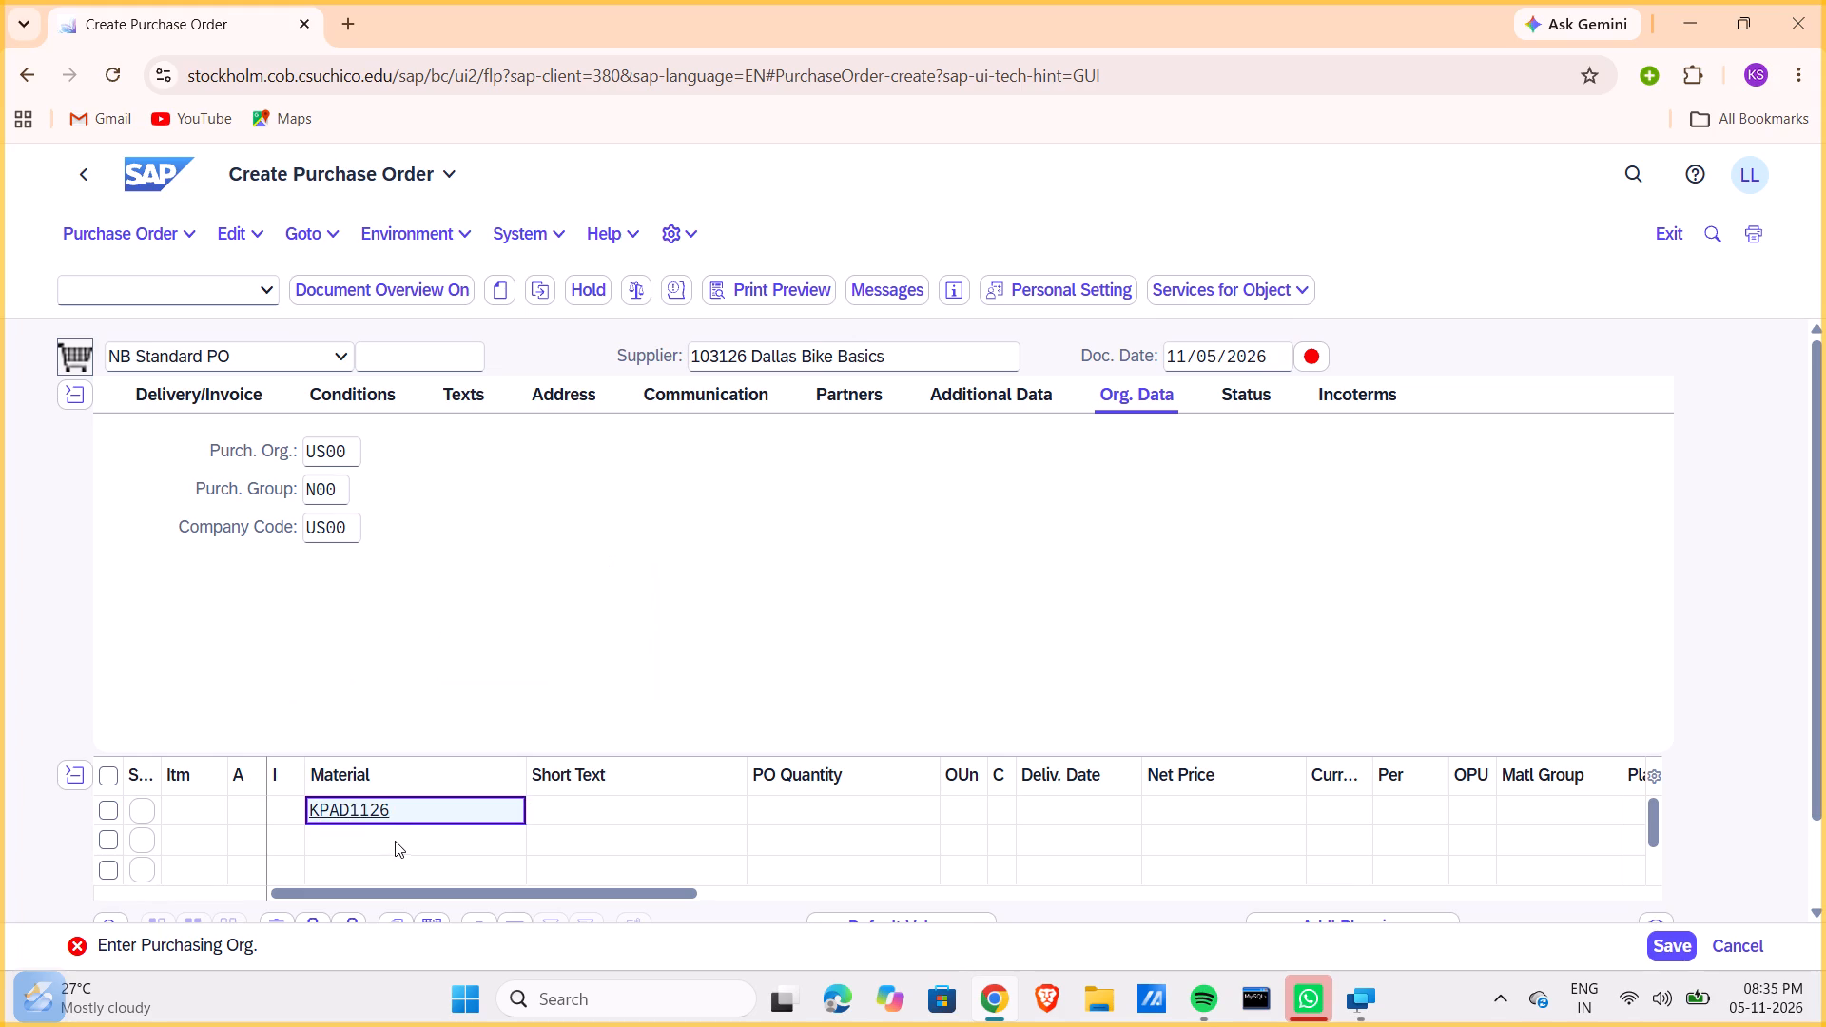
pyautogui.click(395, 842)
pyautogui.write('EPAD1126')
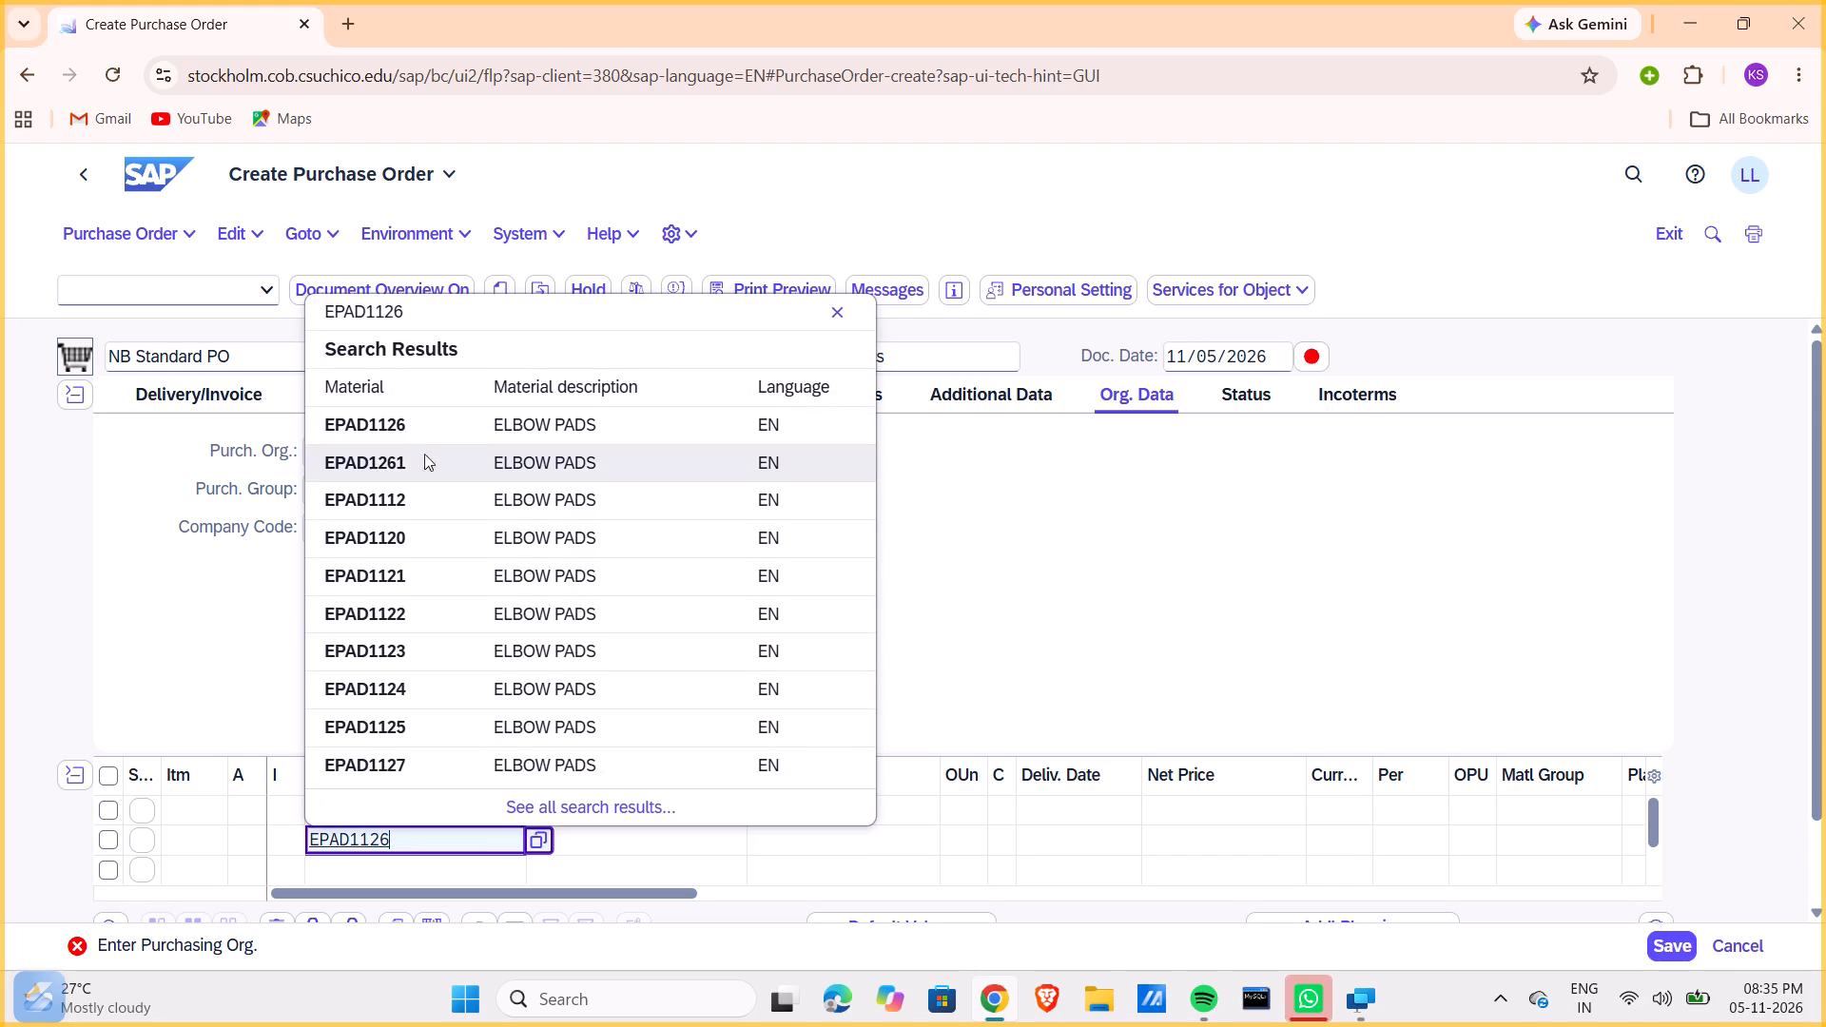
pyautogui.click(405, 419)
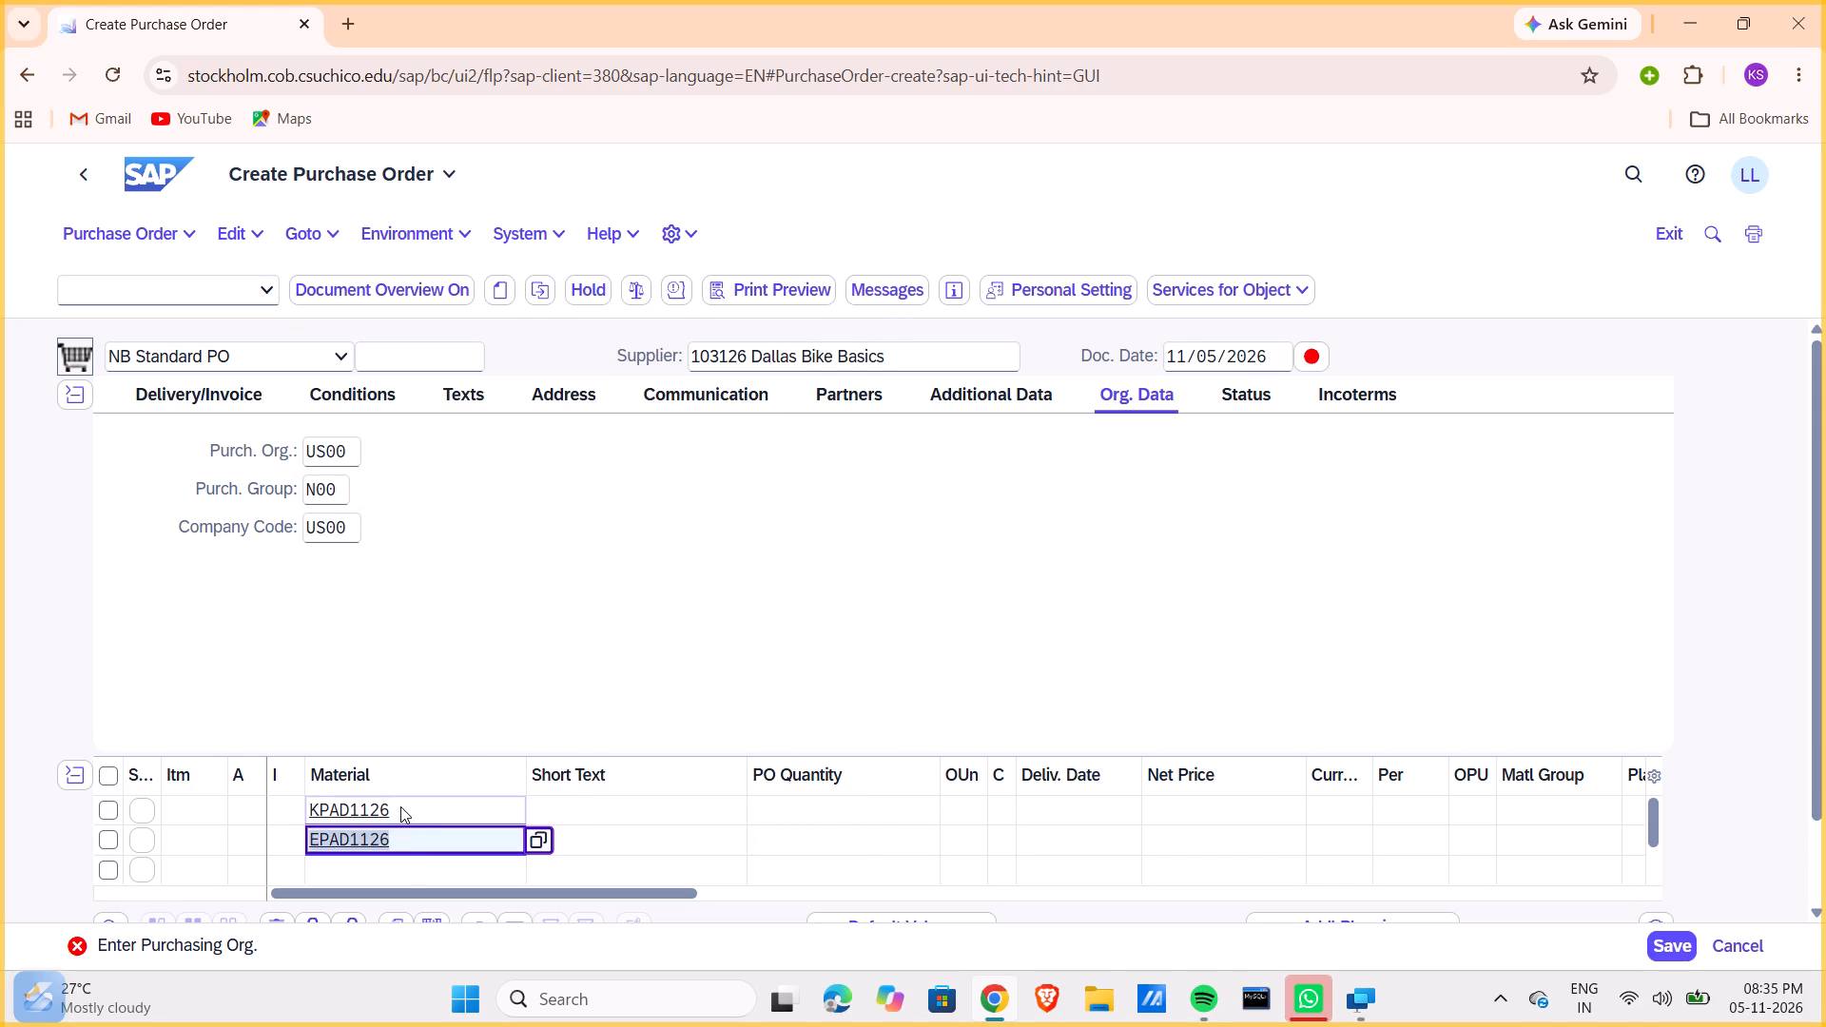
pyautogui.click(400, 806)
pyautogui.press('BackSpace')
pyautogui.press('k')
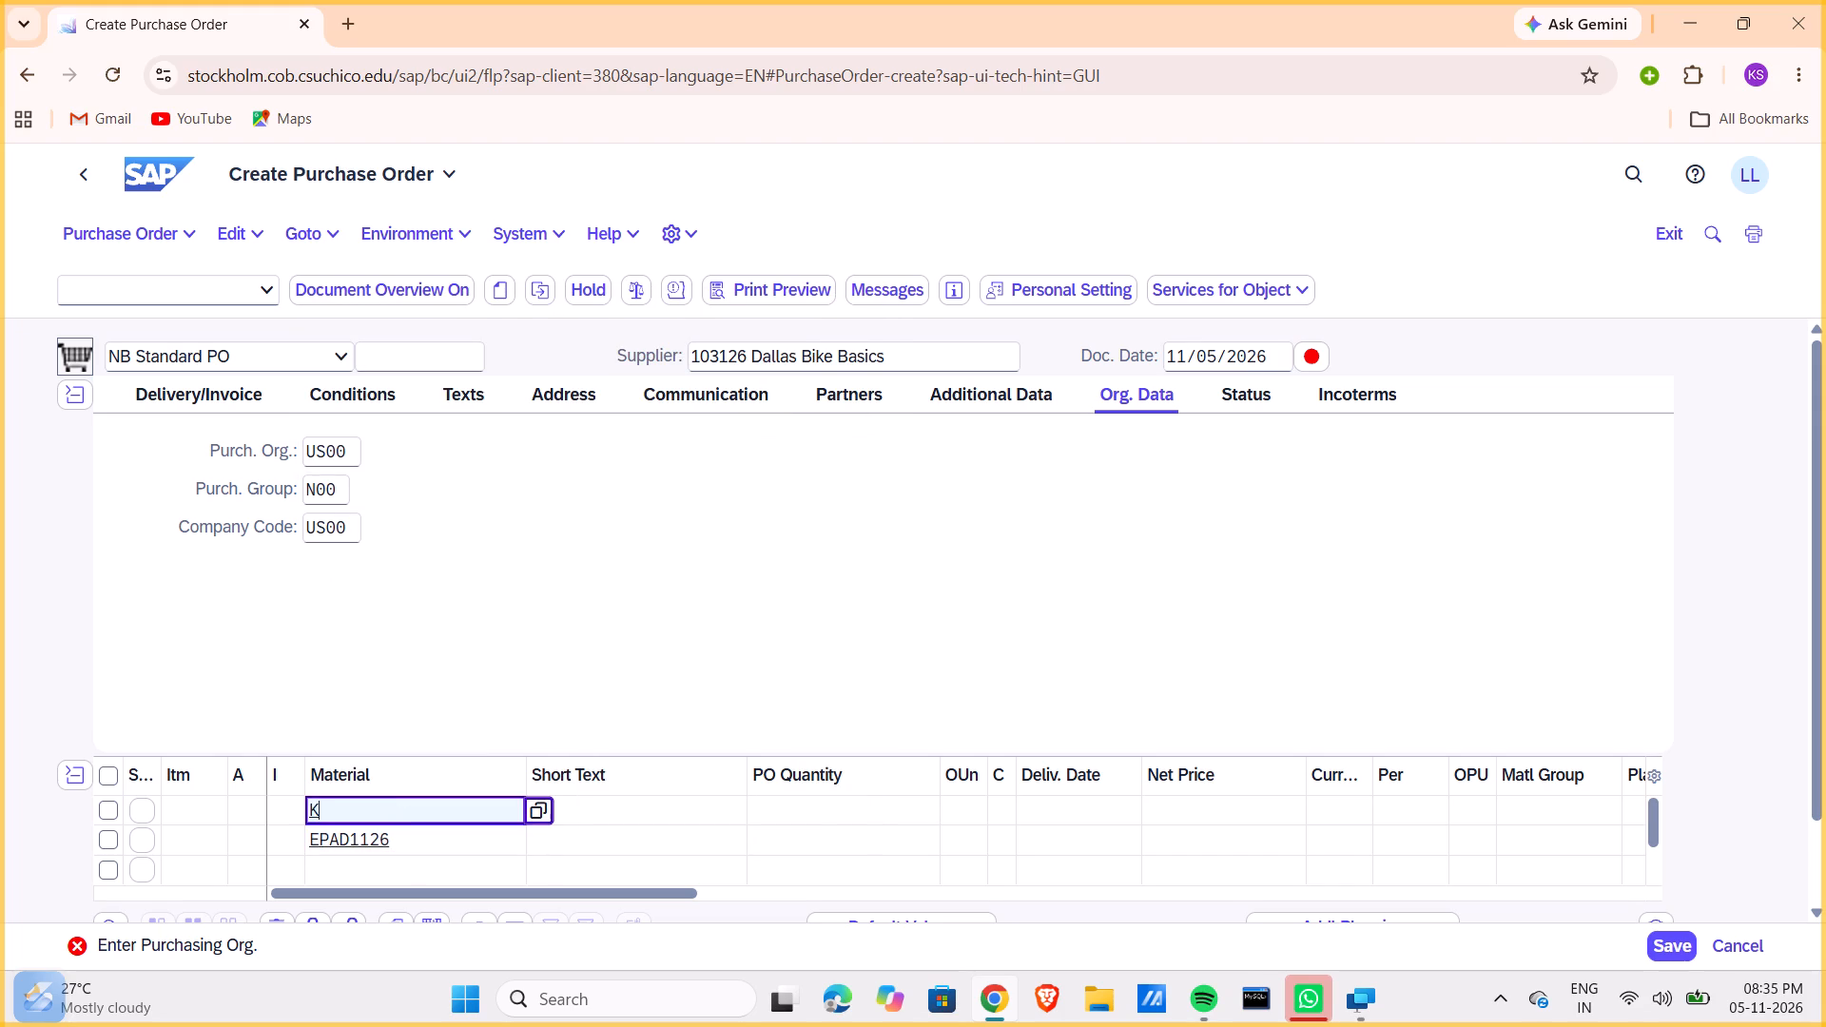
pyautogui.write('PAD1126')
pyautogui.click(368, 391)
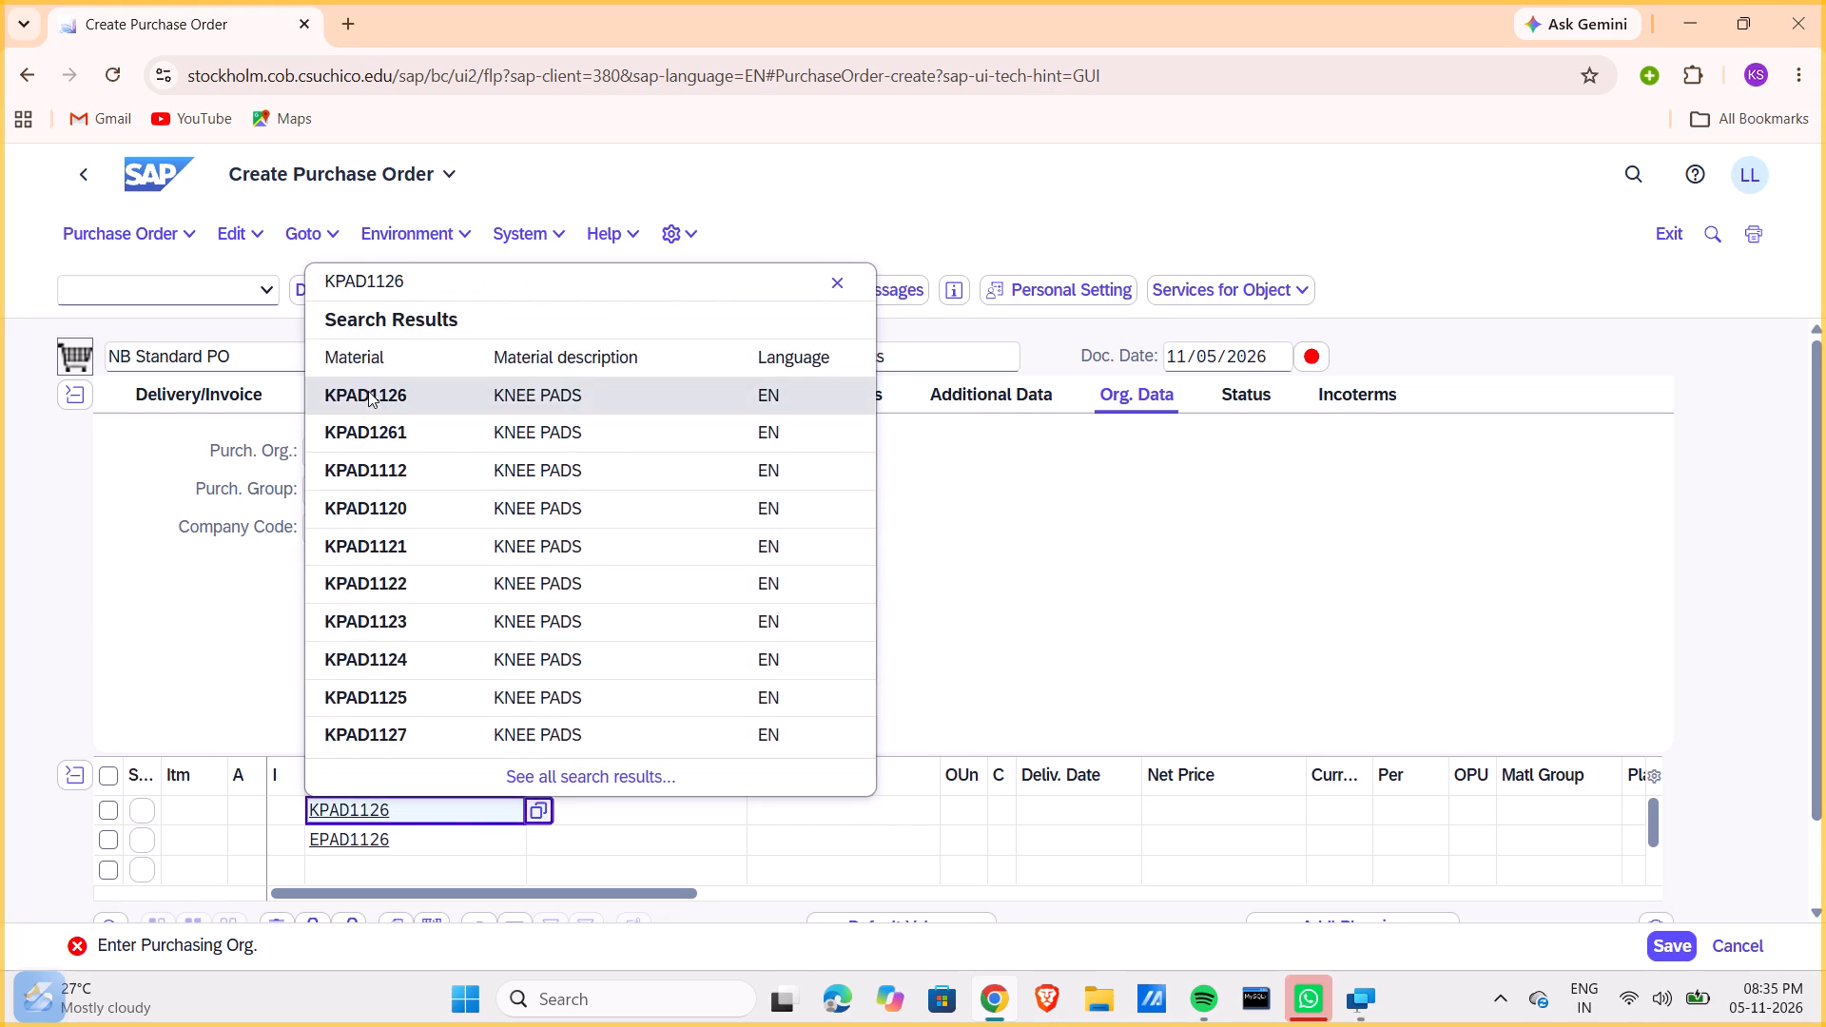
# Set the PO quantity to 5 for both the KPAD1126 and EPAD1126 items.
pyautogui.click(814, 804)
pyautogui.press('5')
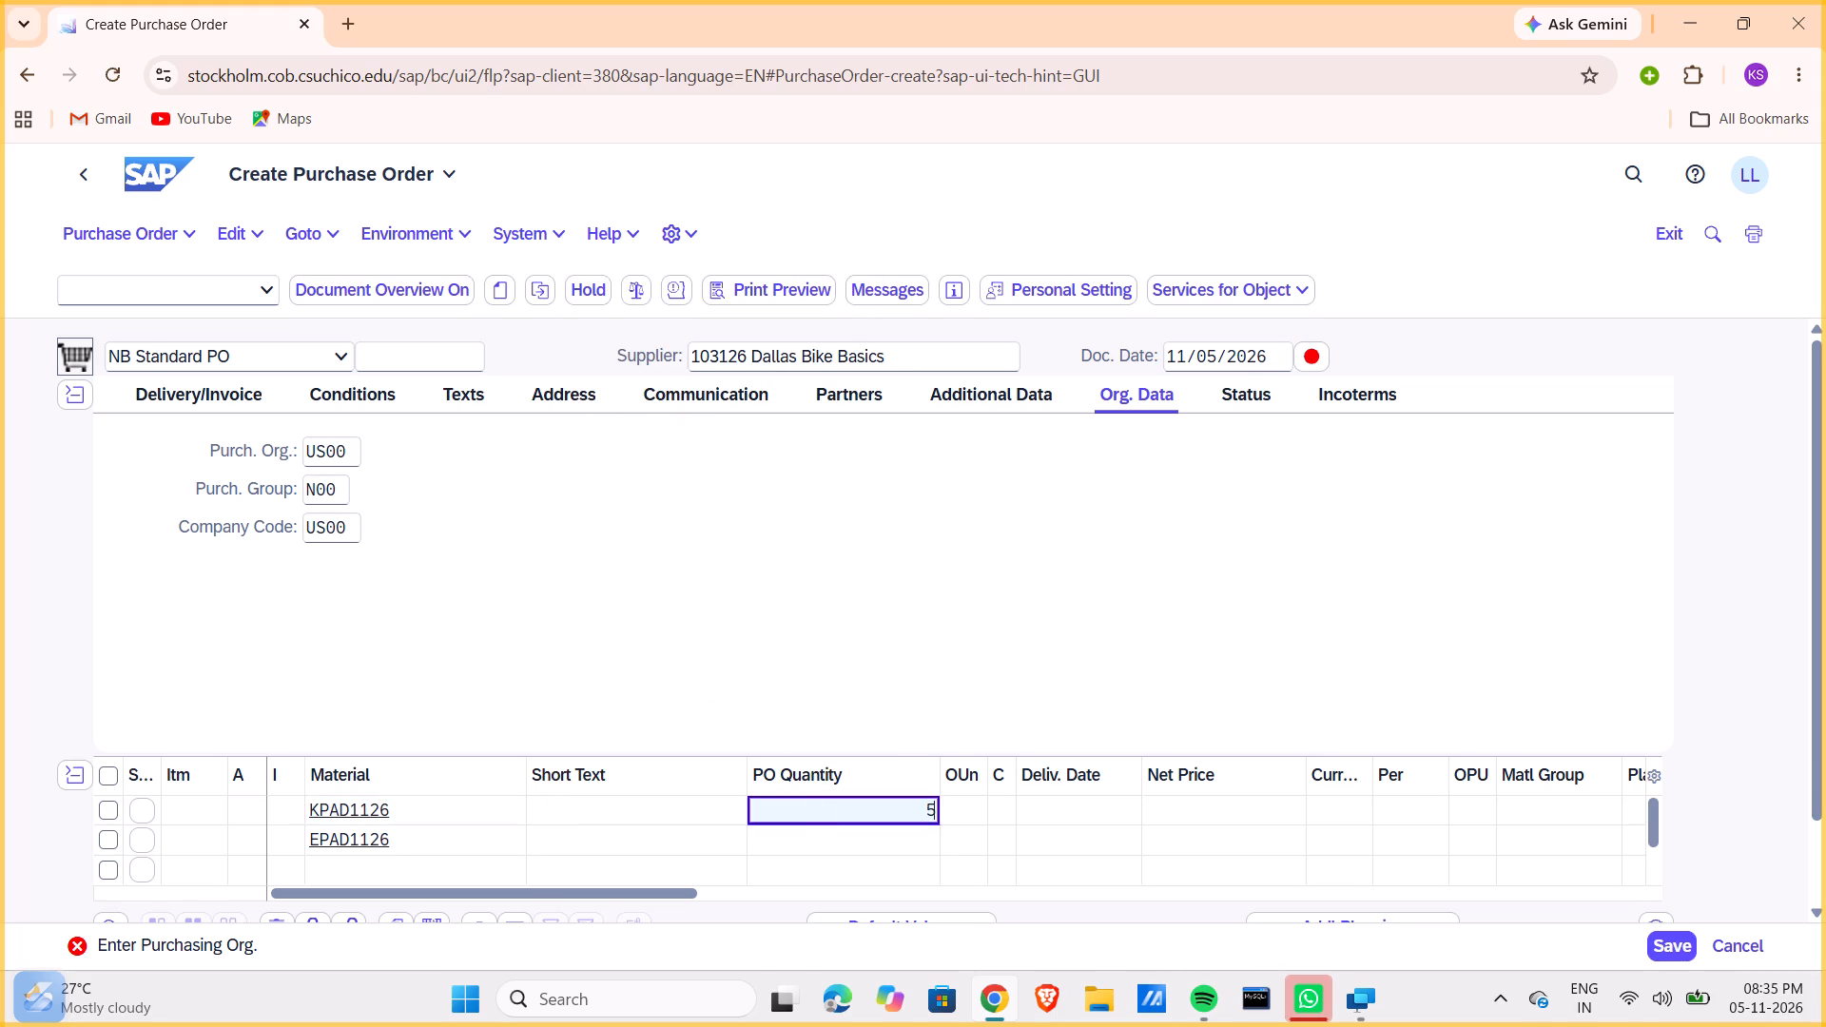
pyautogui.click(821, 832)
pyautogui.click(821, 832)
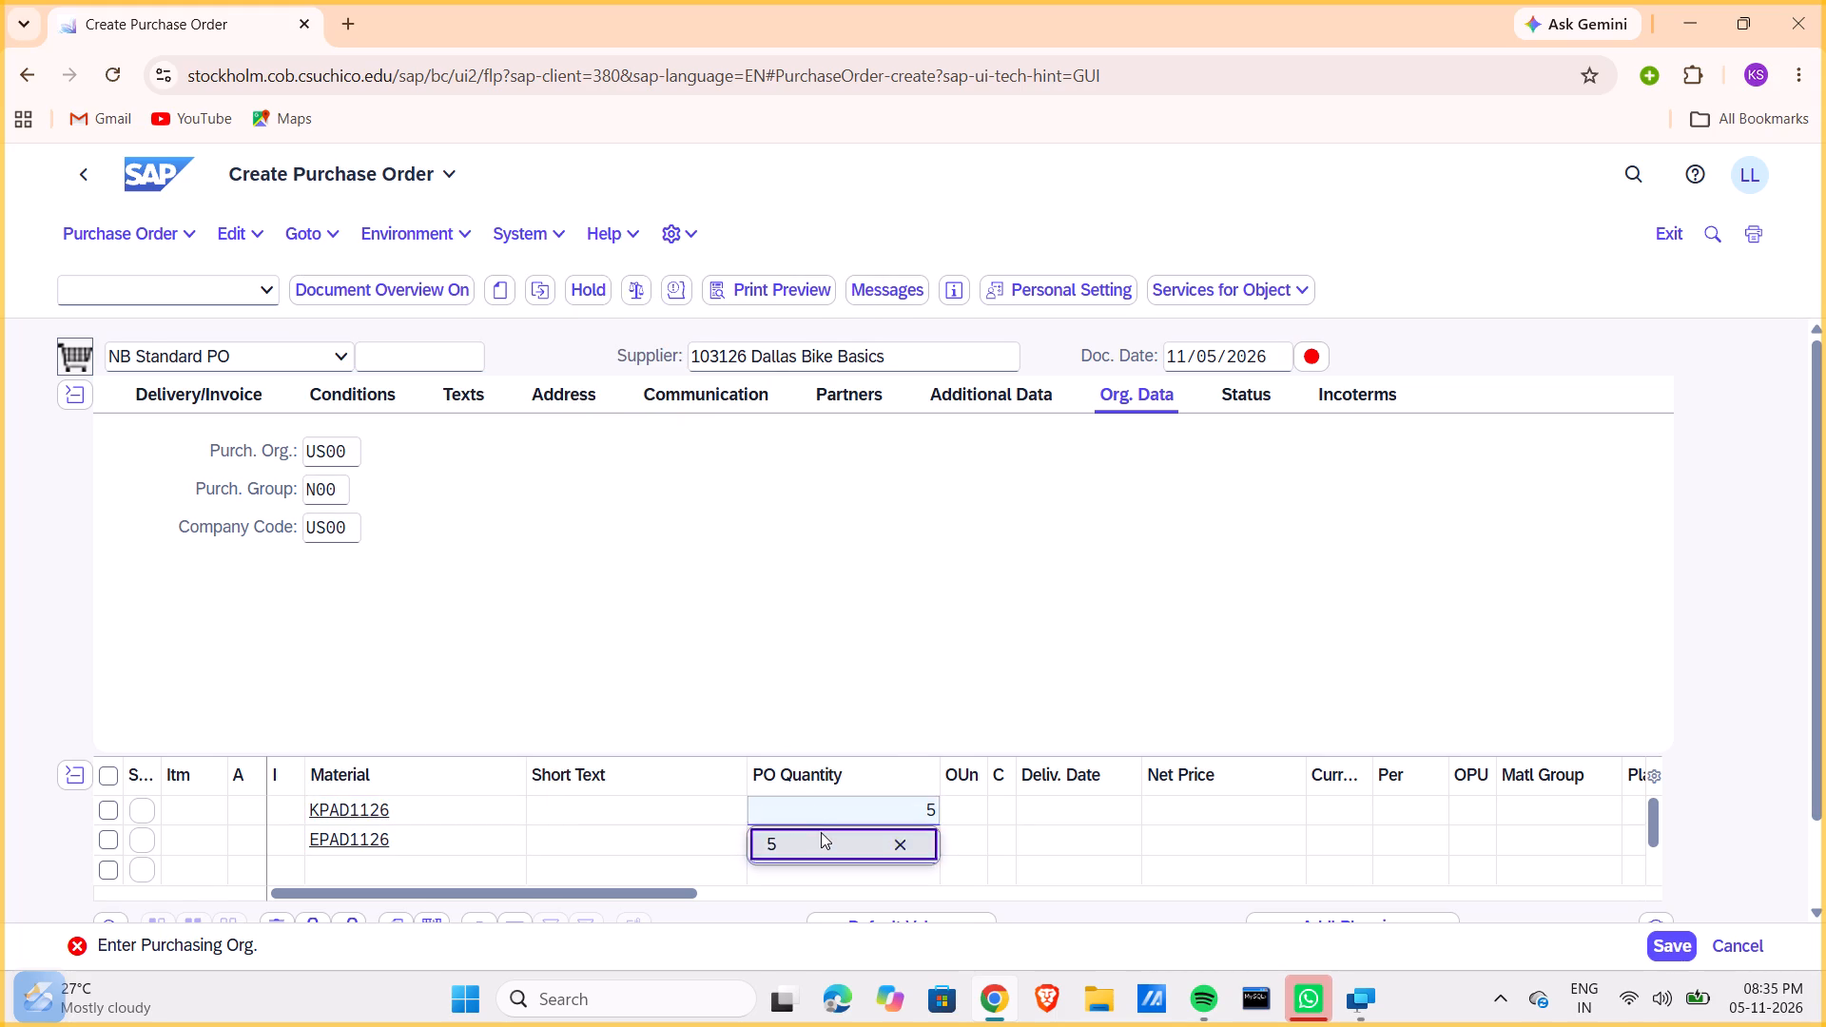
pyautogui.click(821, 832)
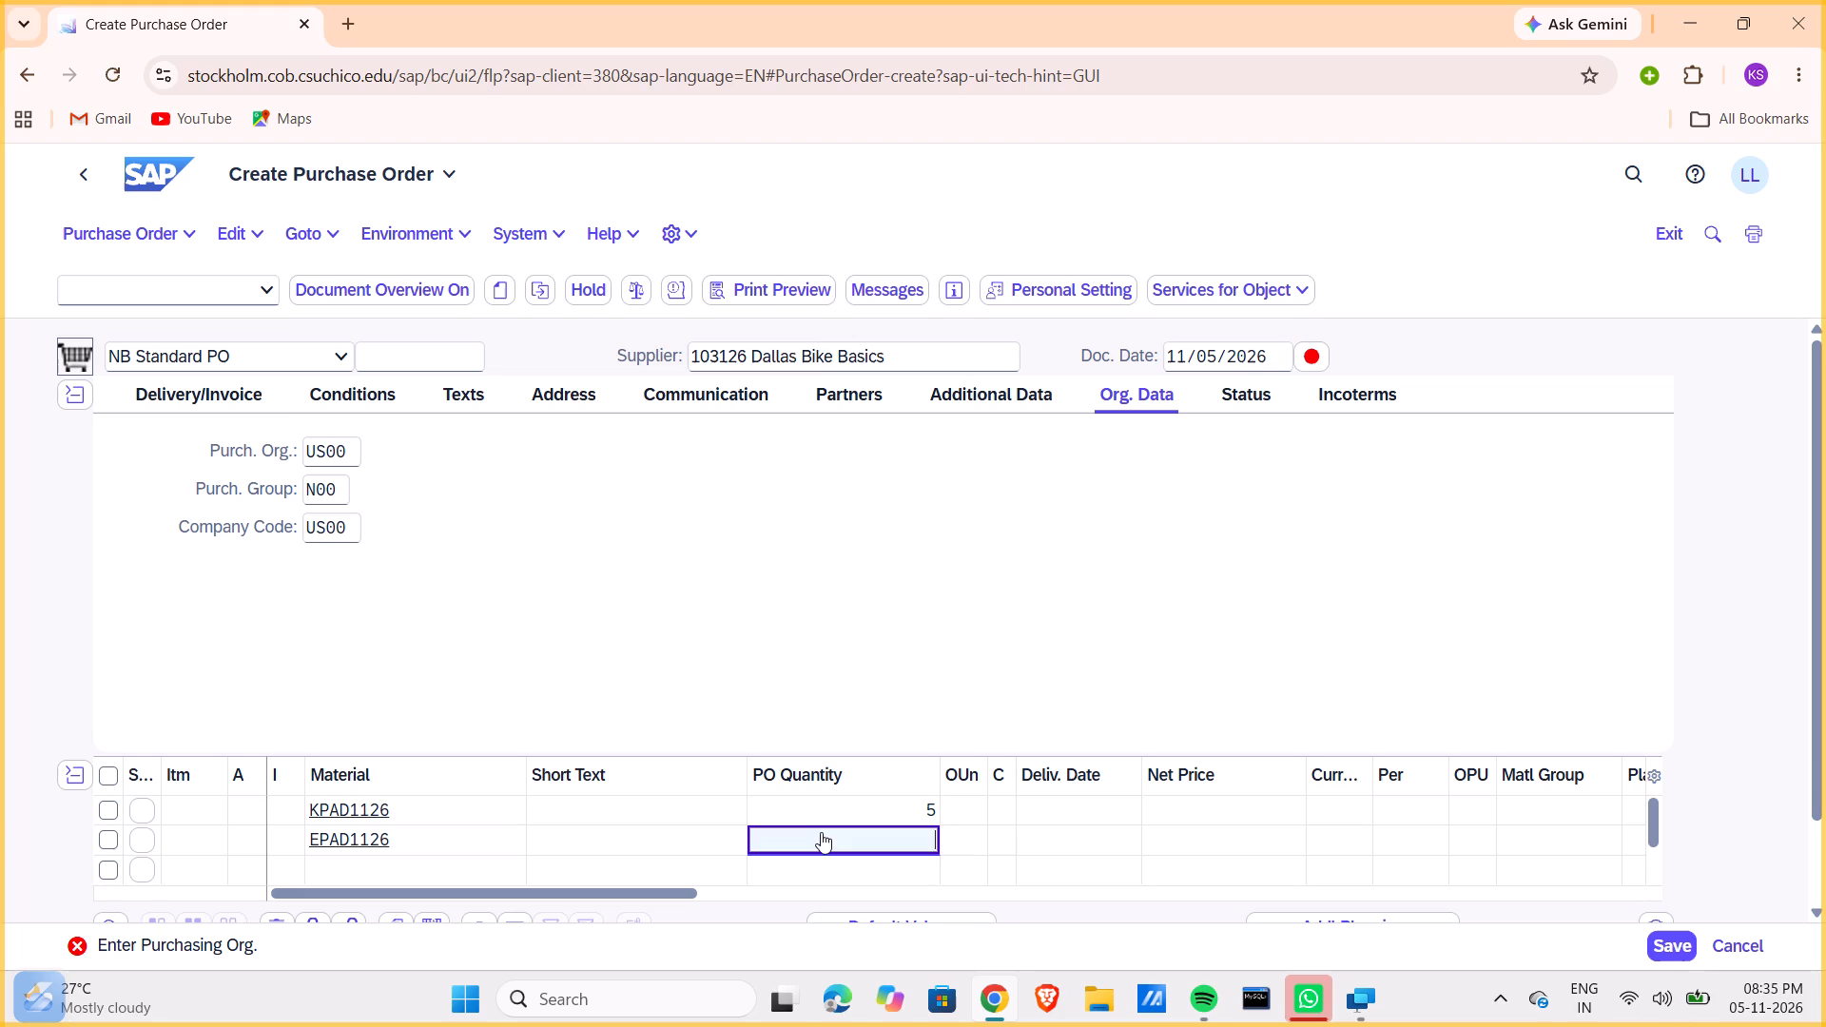
pyautogui.press('5')
pyautogui.click(765, 866)
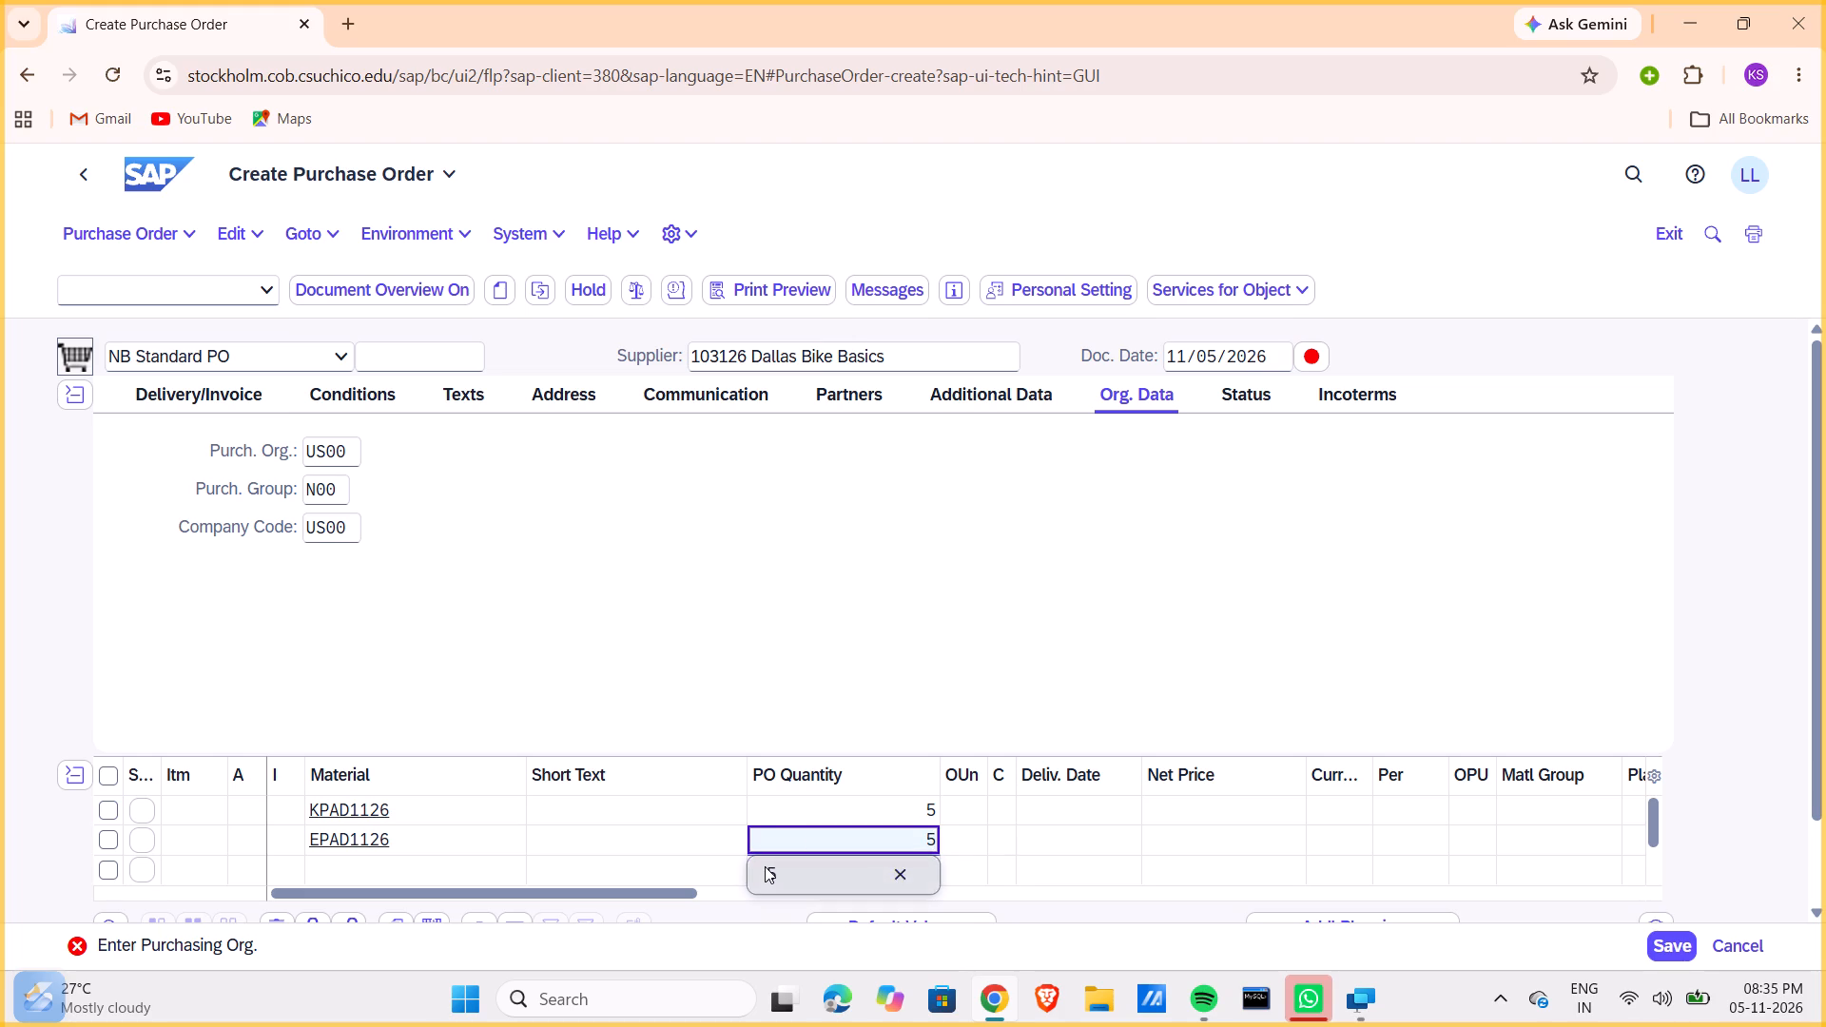
# Set the delivery date of both order items to 11/04/2026 using the calendar.
pyautogui.click(1070, 814)
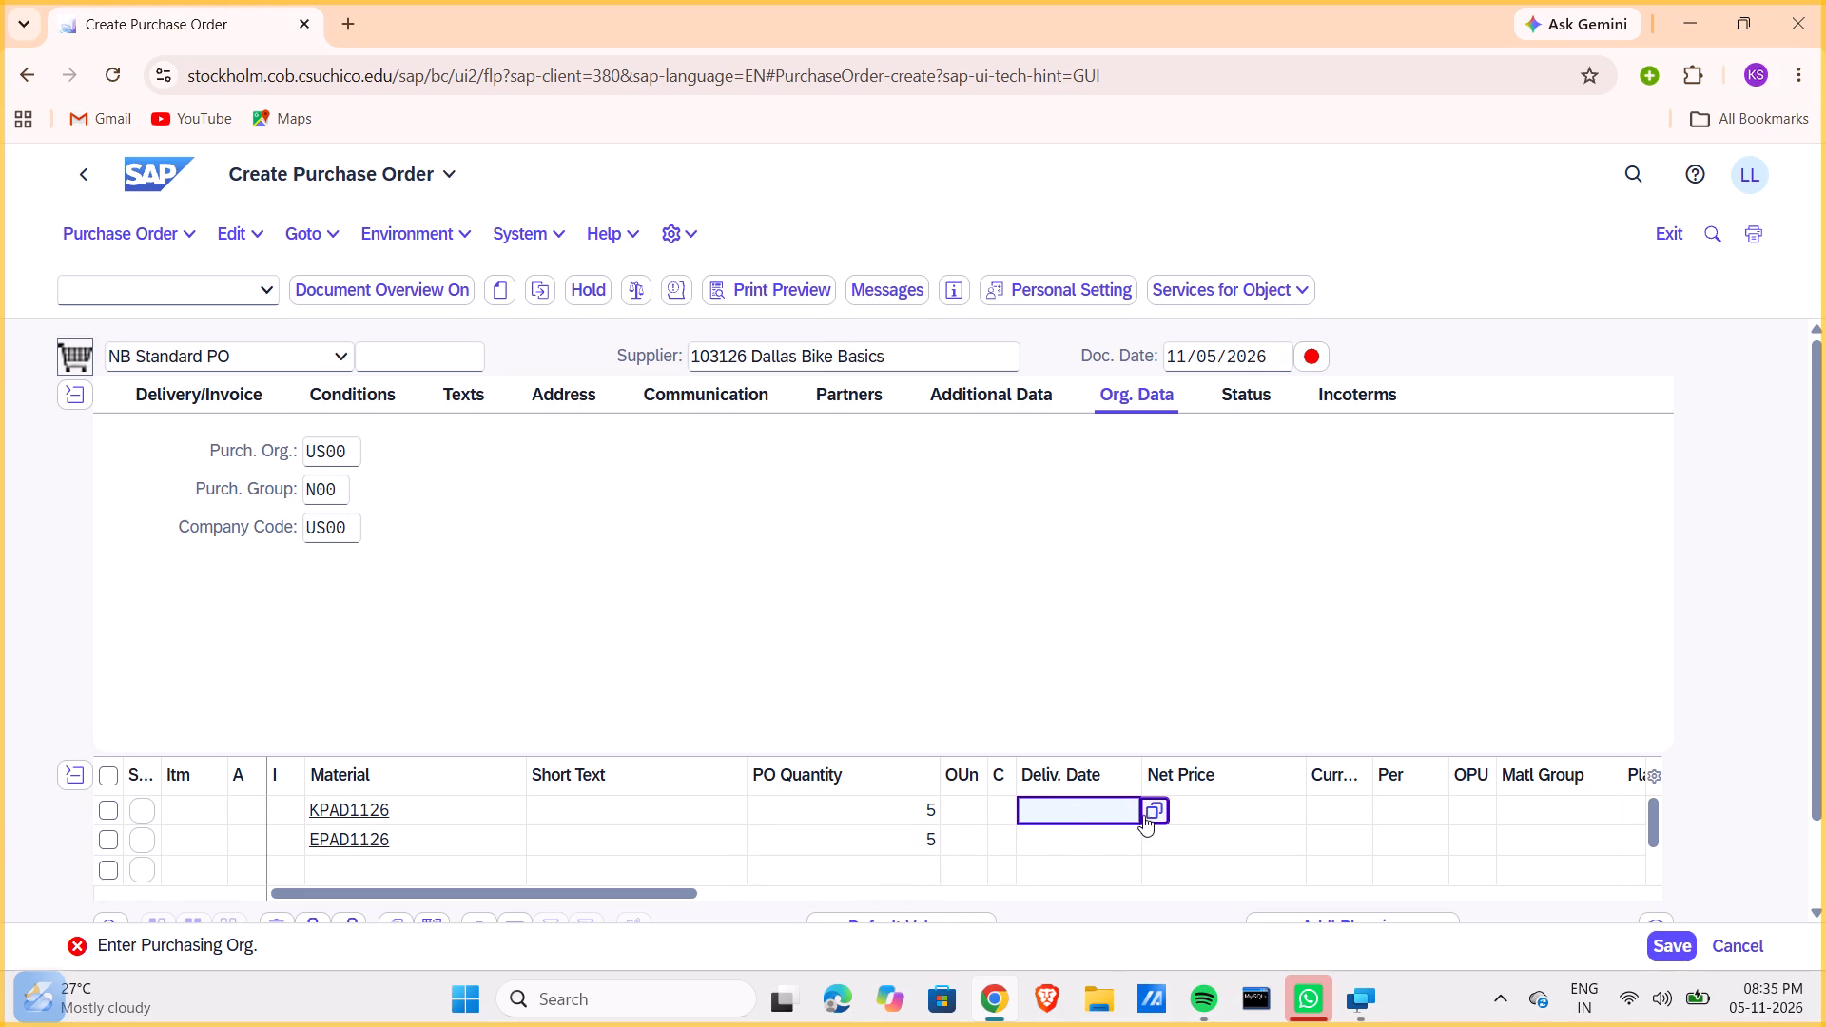
pyautogui.click(1148, 815)
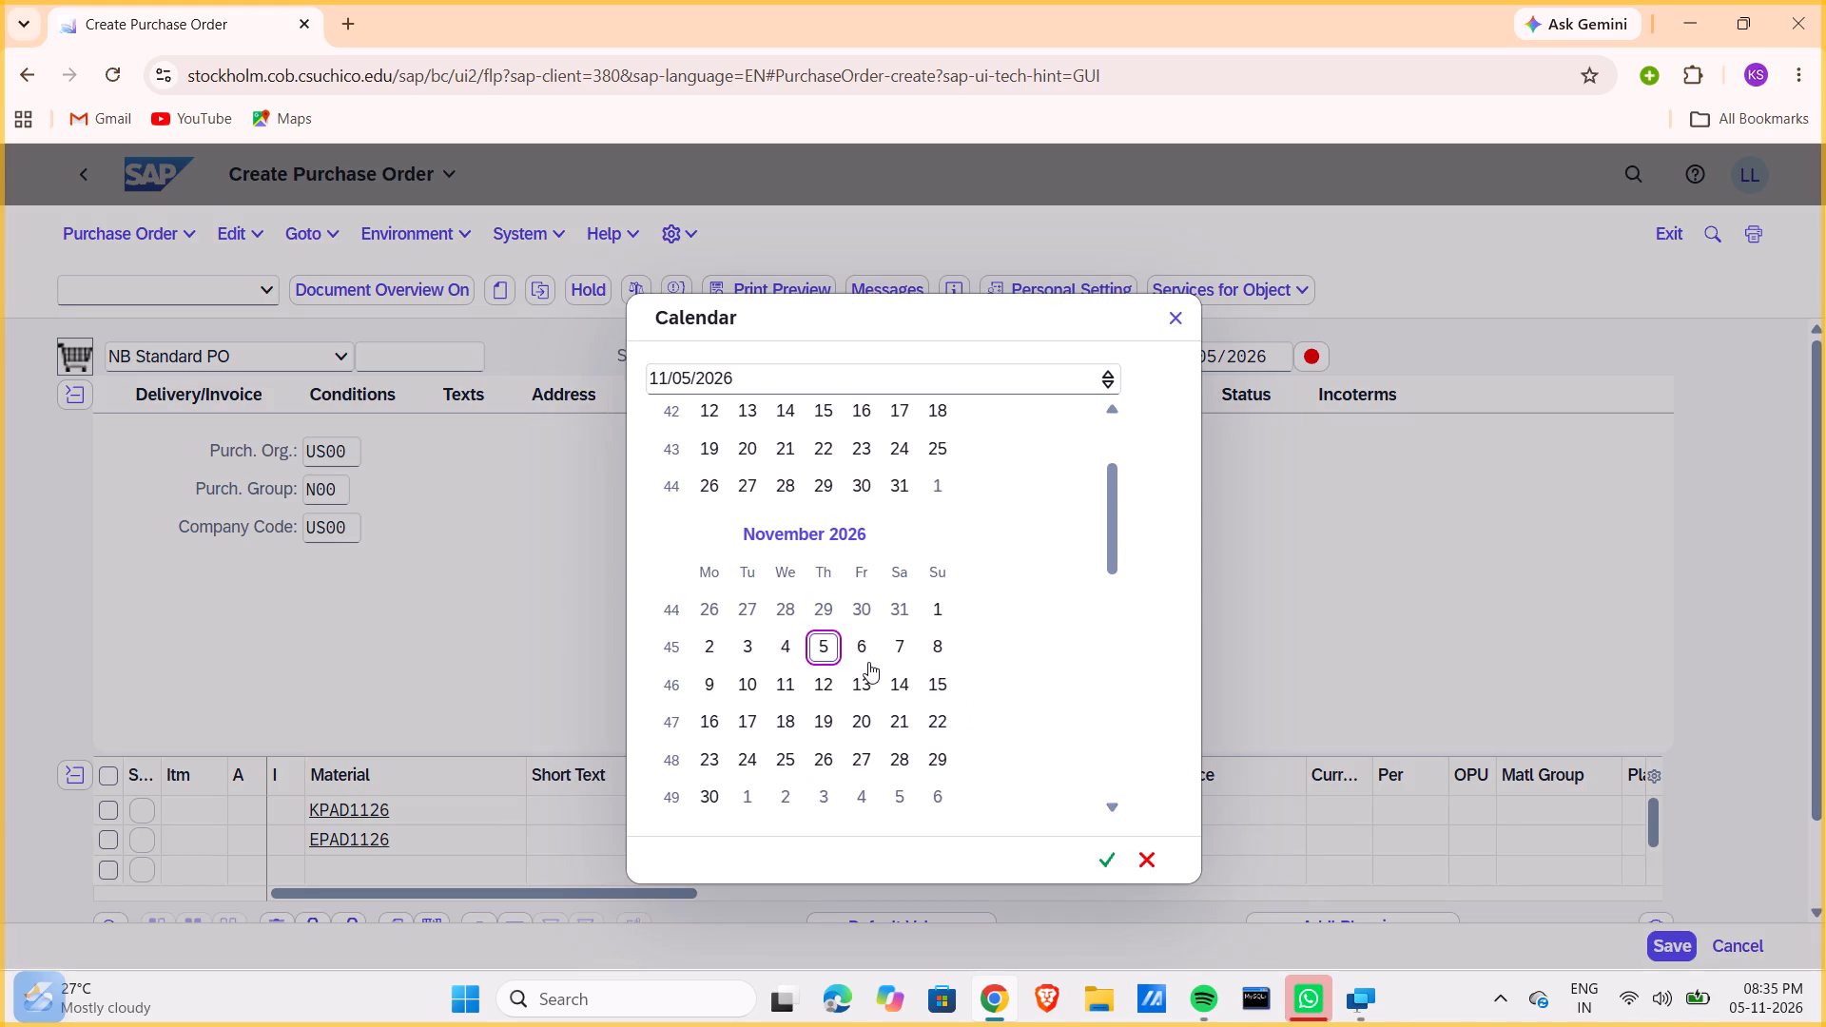
pyautogui.click(789, 648)
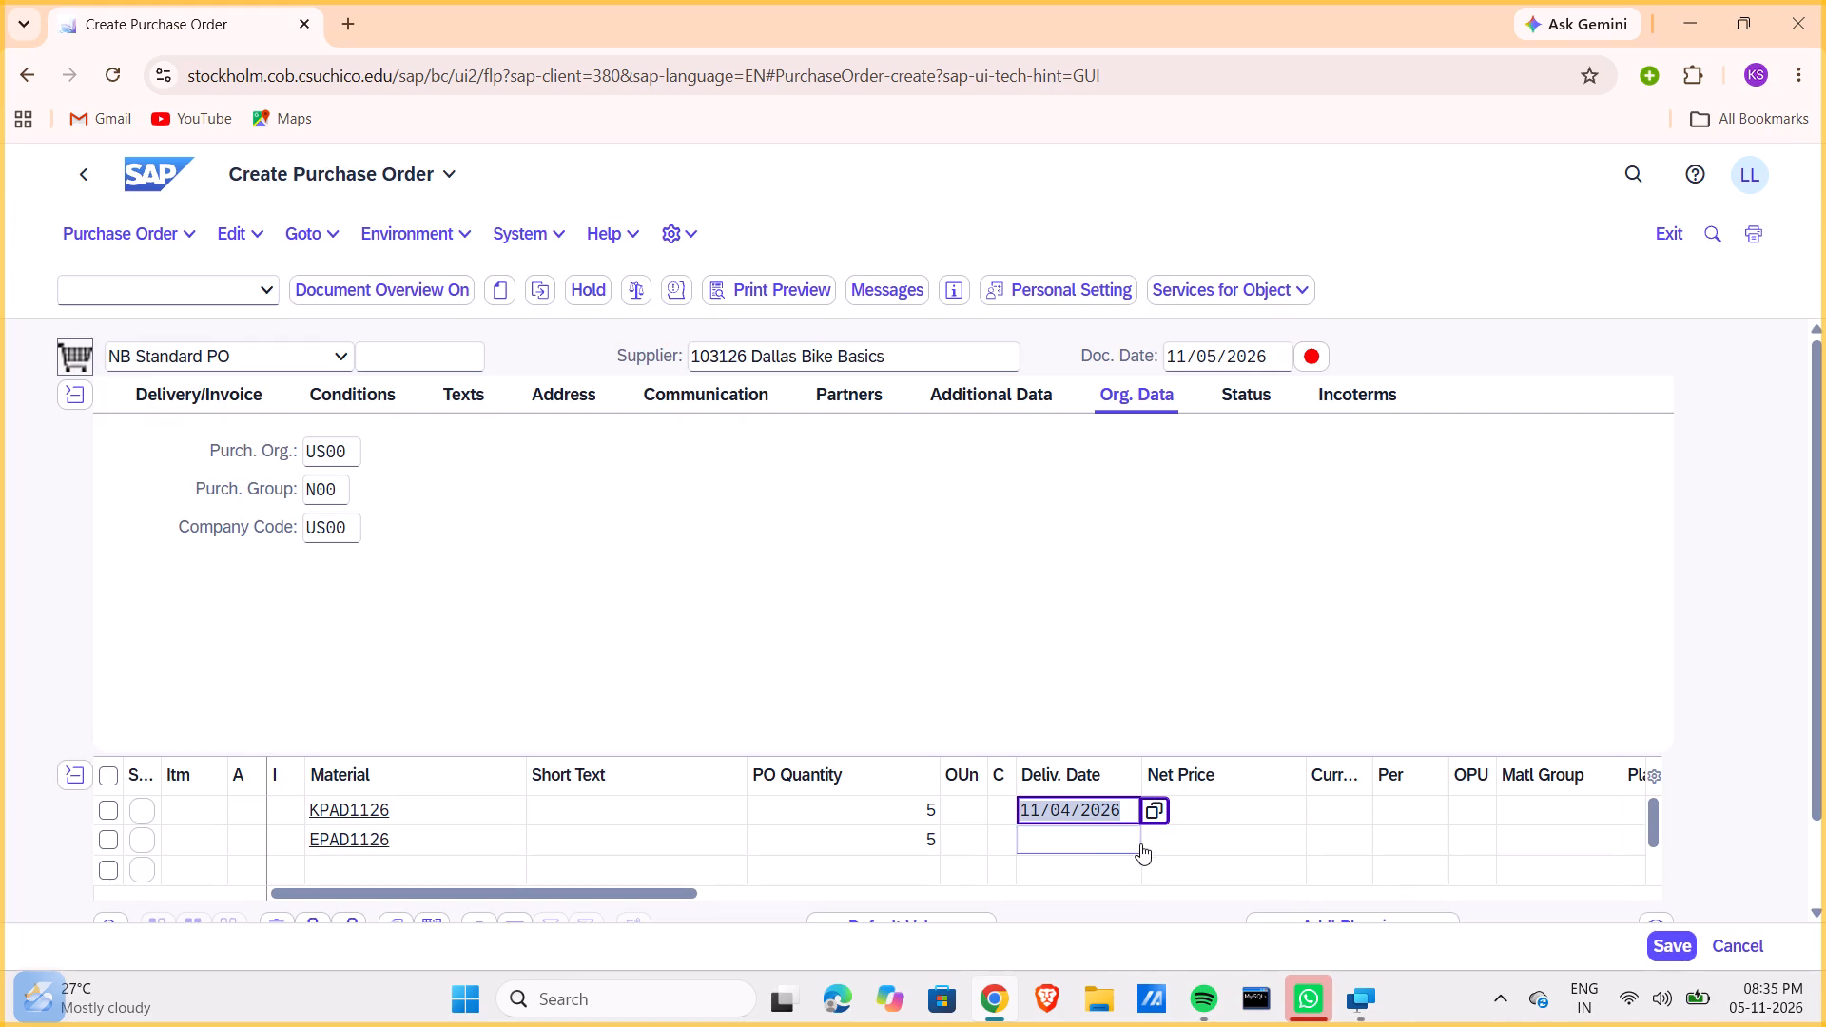
pyautogui.click(1102, 842)
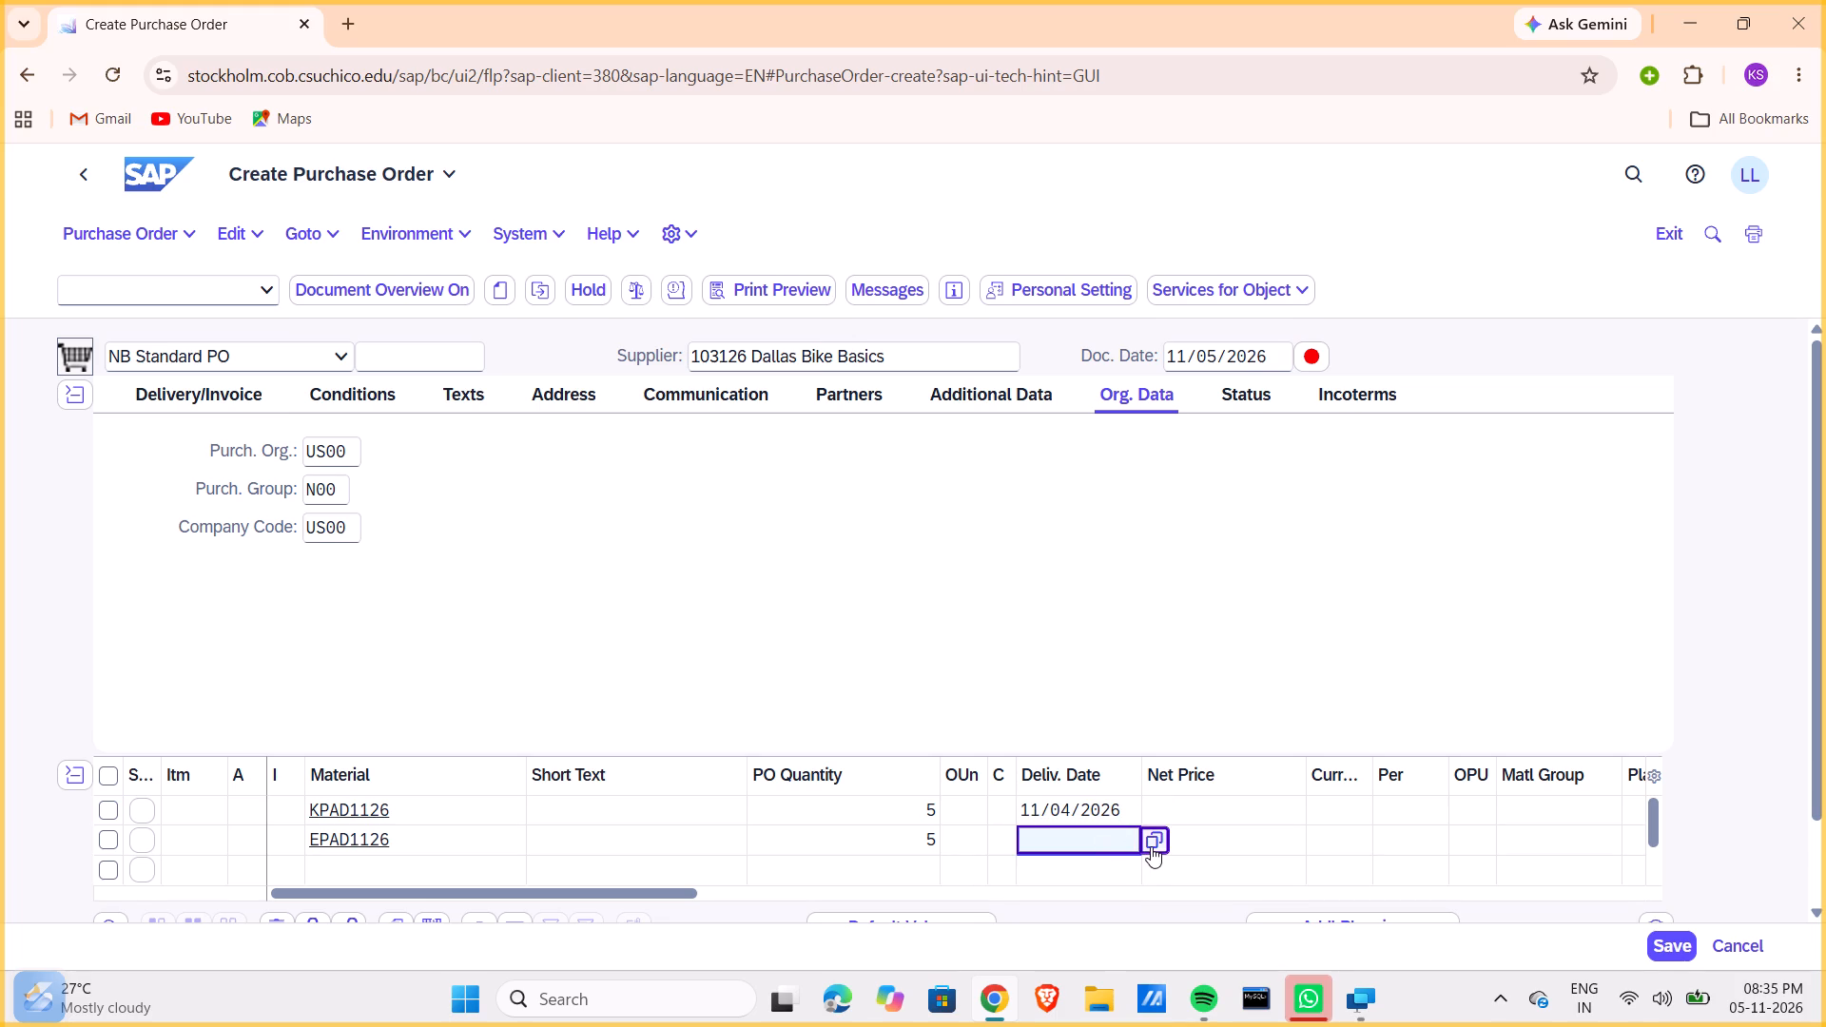
pyautogui.click(1151, 846)
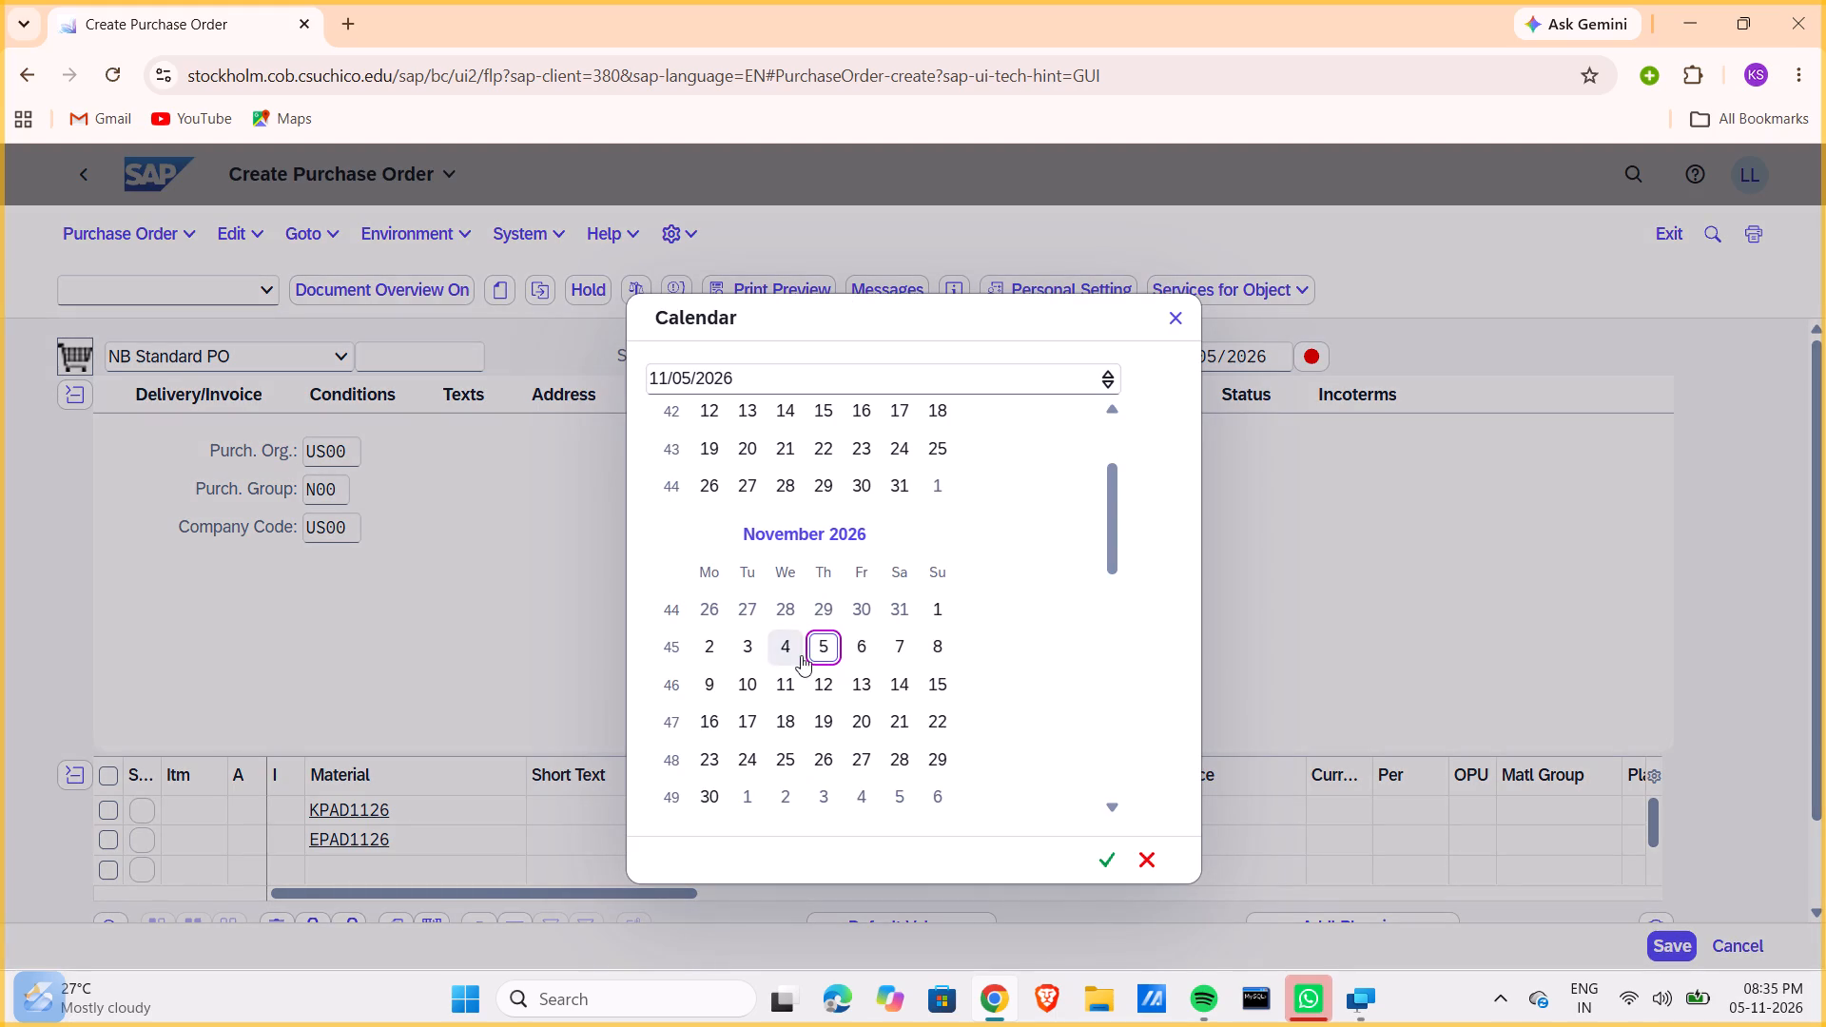
pyautogui.click(780, 657)
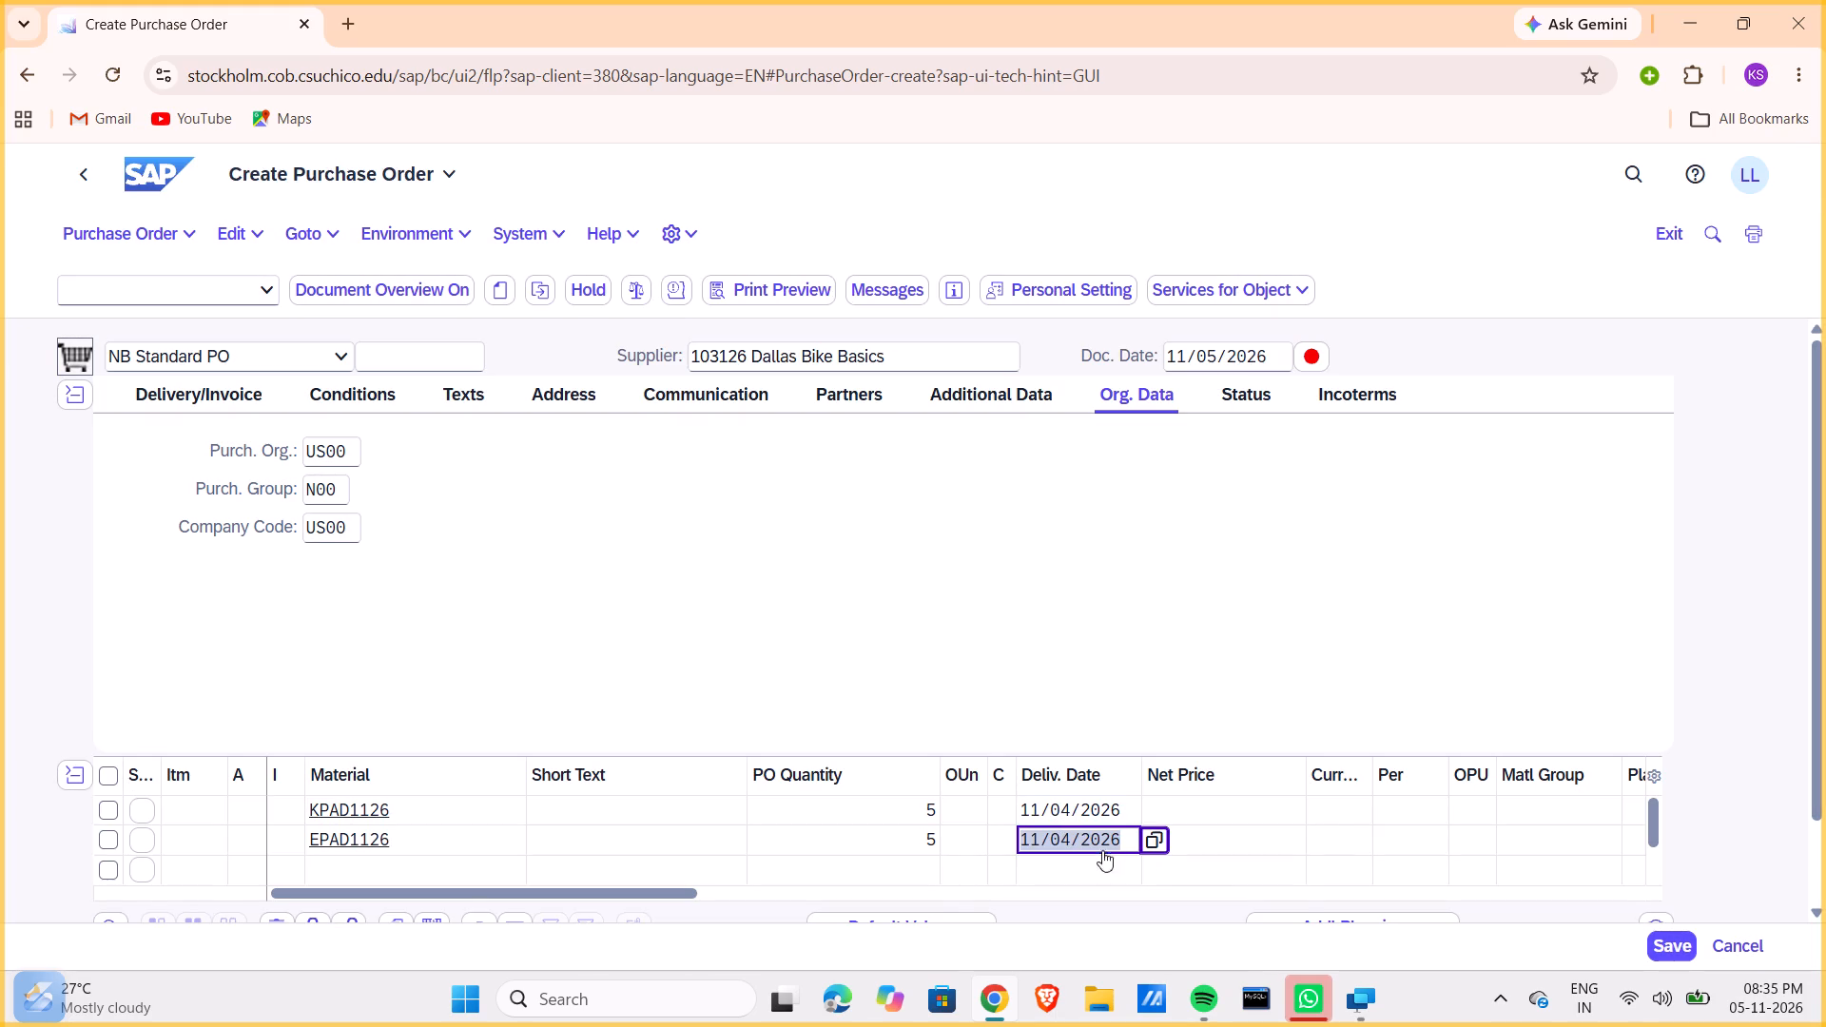
# Set the net price to 50 for both the KPAD1126 and EPAD1126 items.
pyautogui.click(1210, 814)
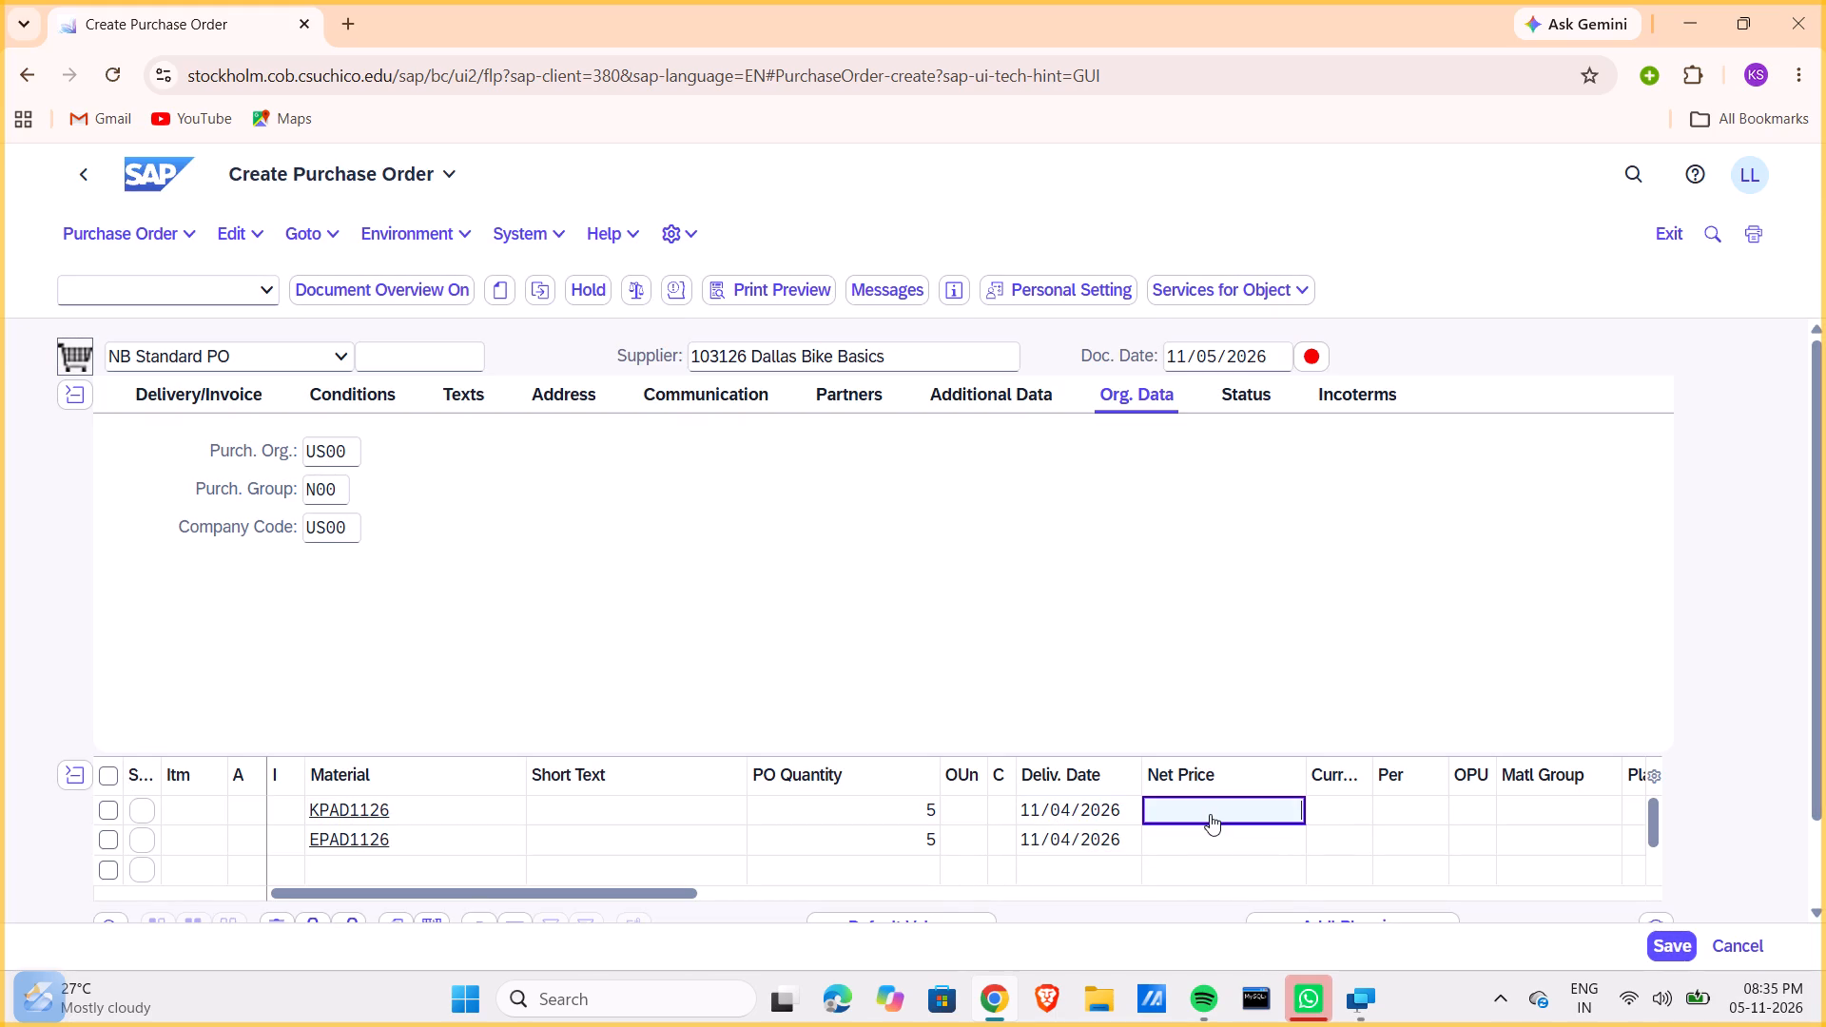
pyautogui.write('50')
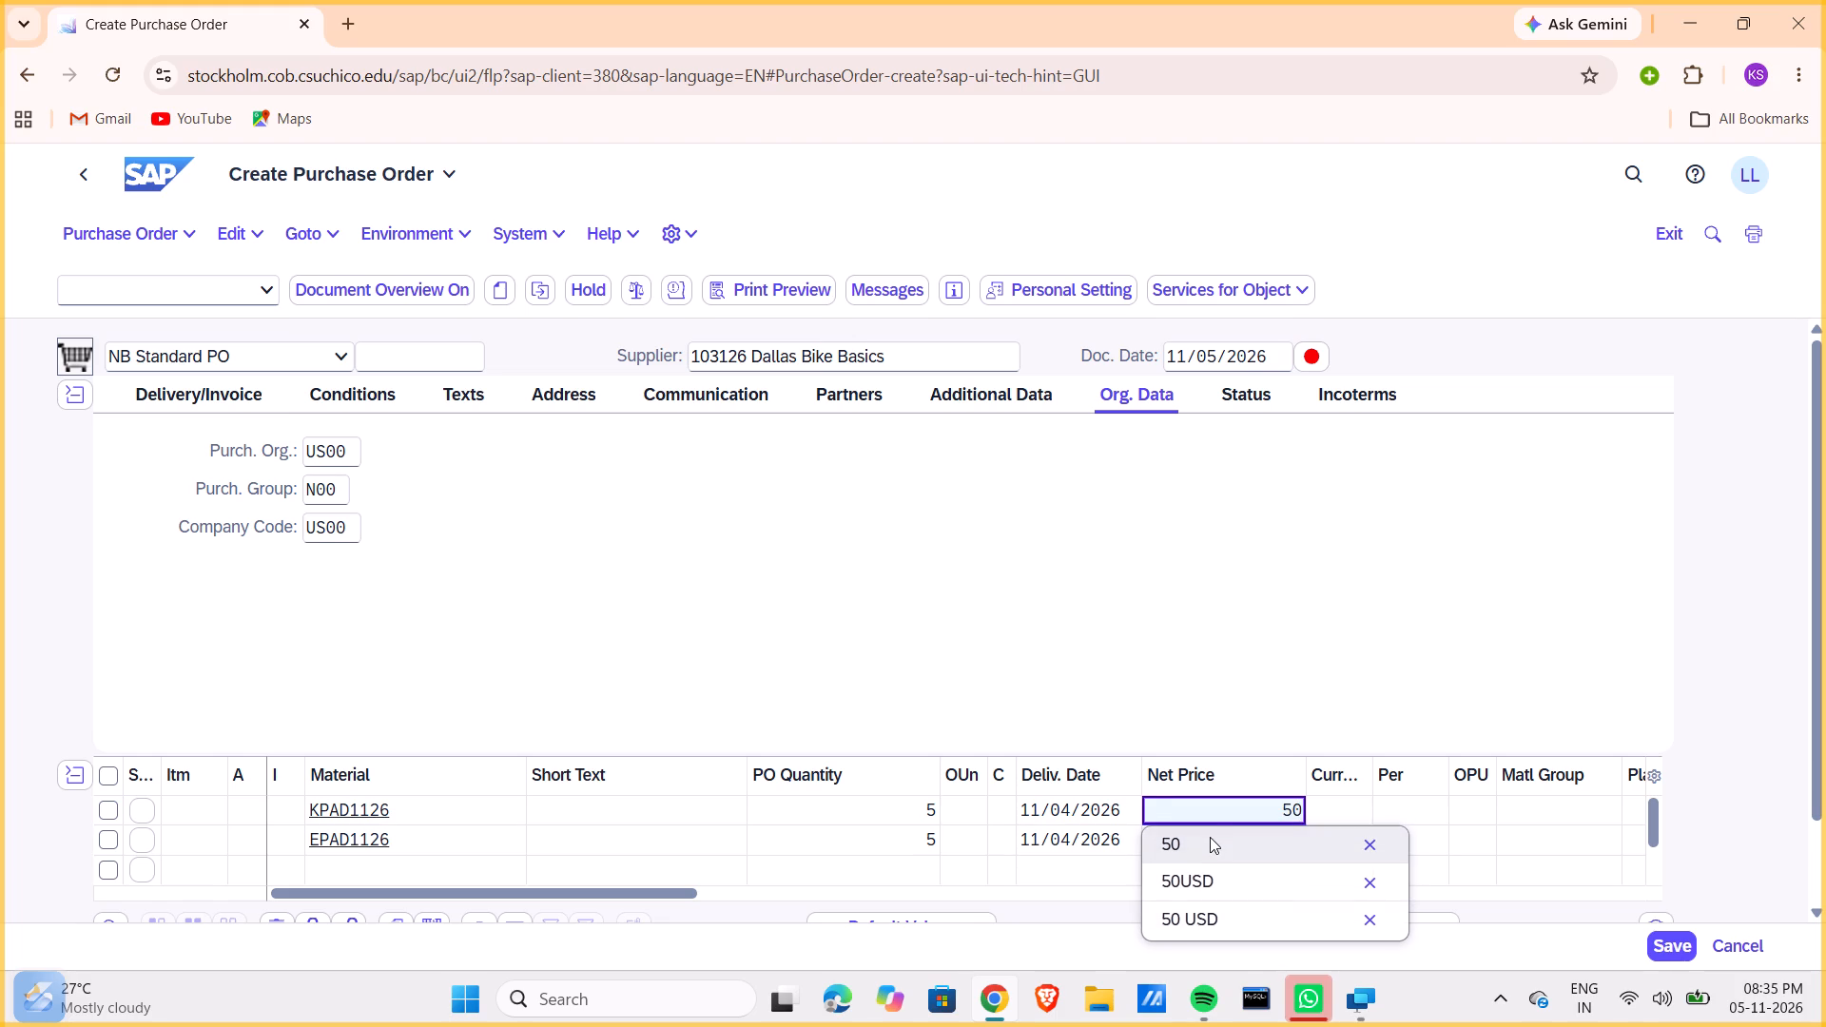
pyautogui.click(1210, 837)
pyautogui.click(1210, 837)
pyautogui.write('50')
pyautogui.click(1184, 727)
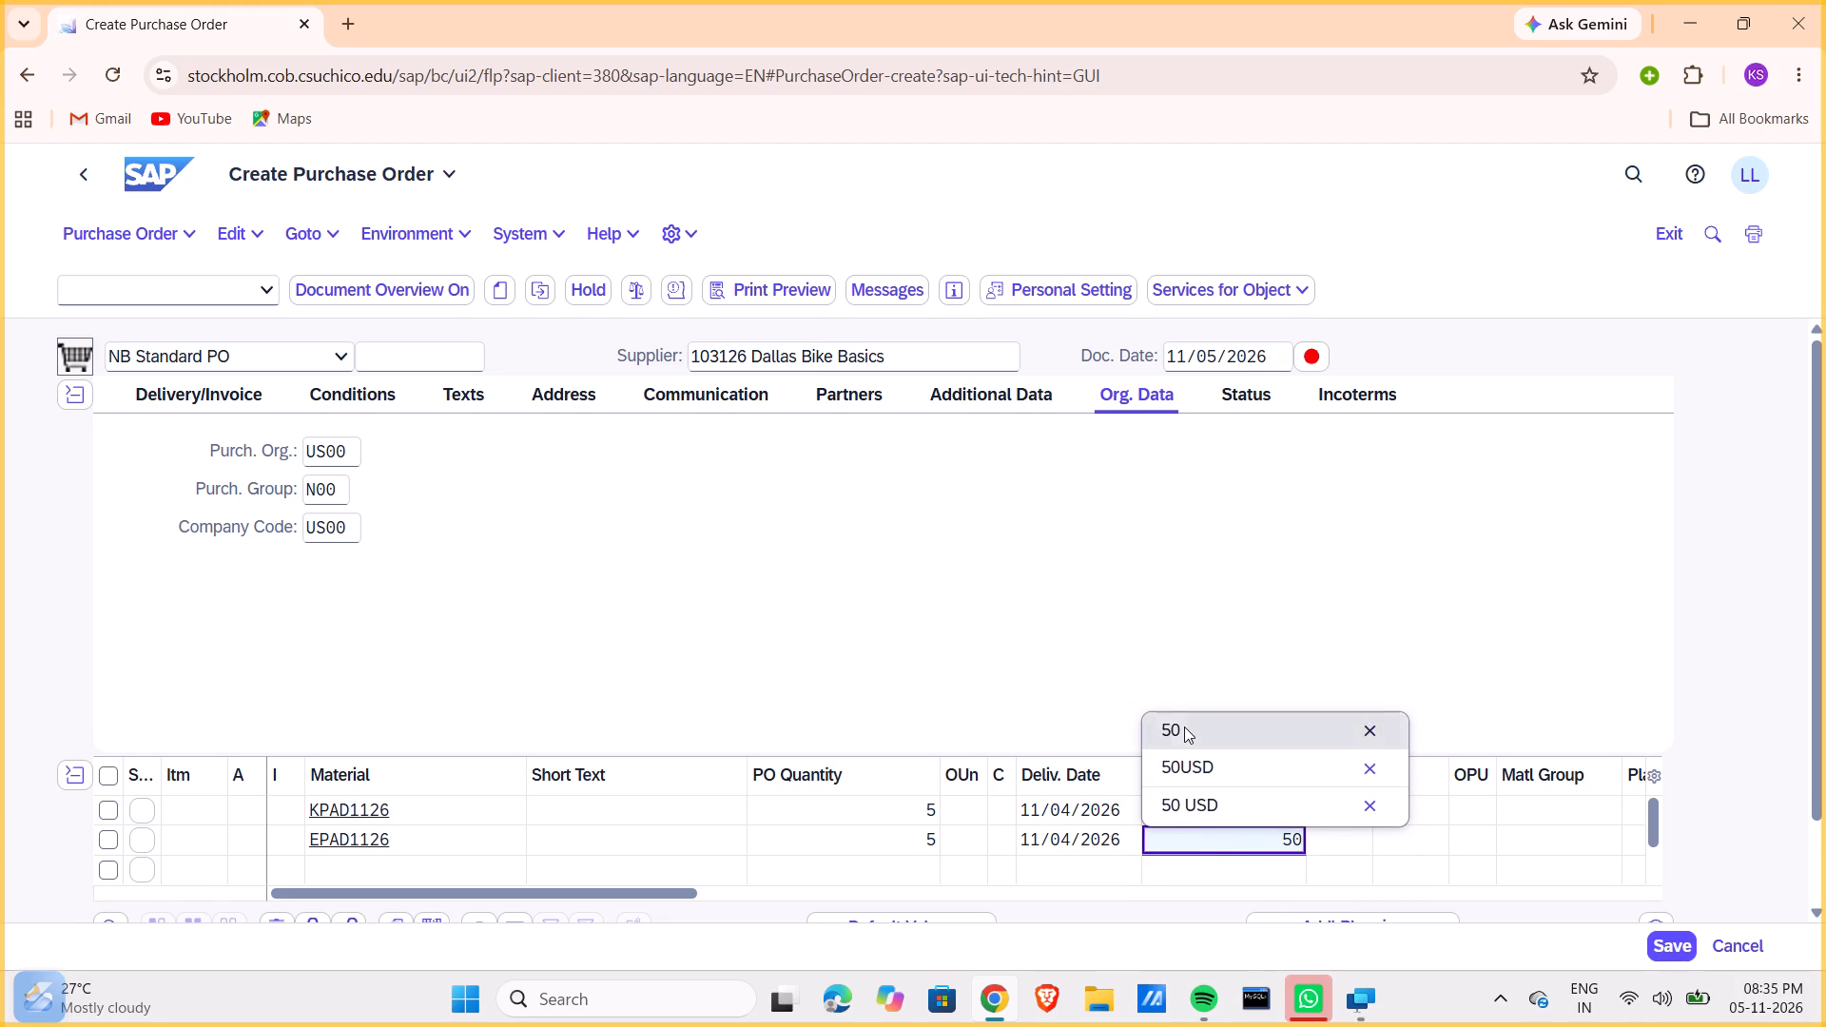
# Set the currency to USD for both the KPAD1126 and EPAD1126 items.
pyautogui.click(1331, 812)
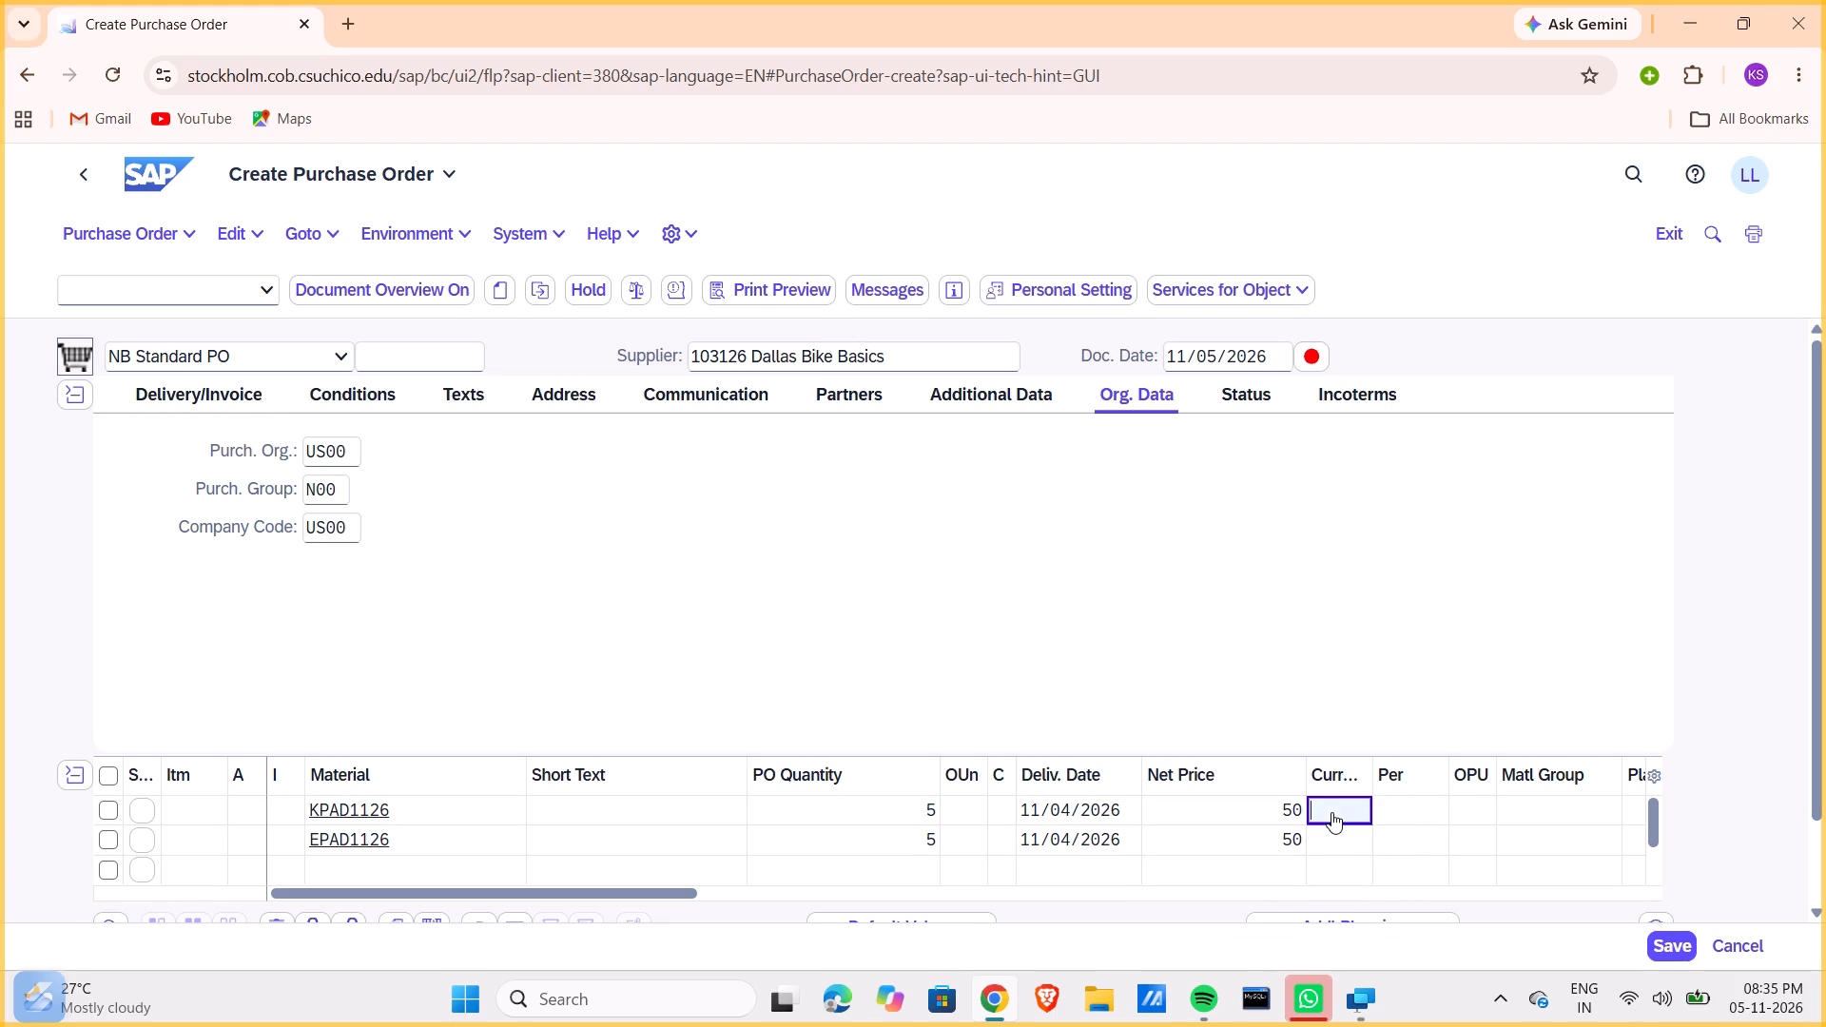
pyautogui.write('USD')
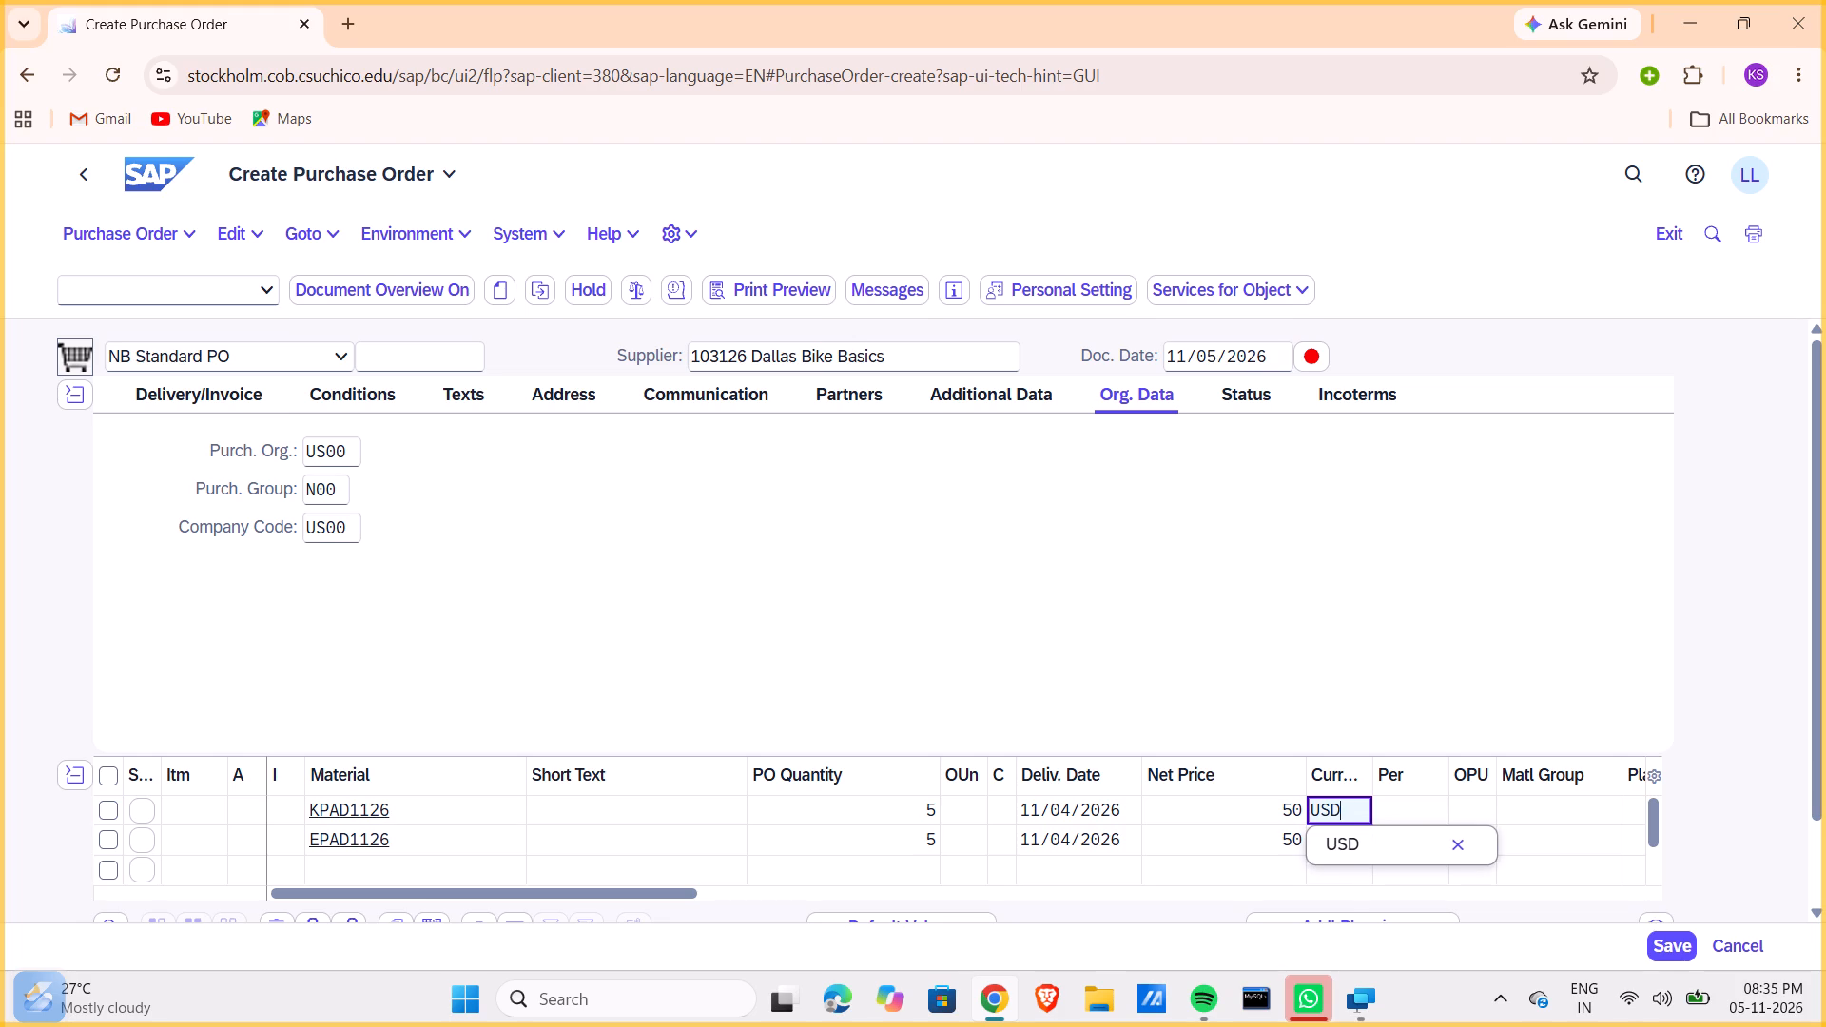
pyautogui.click(1356, 854)
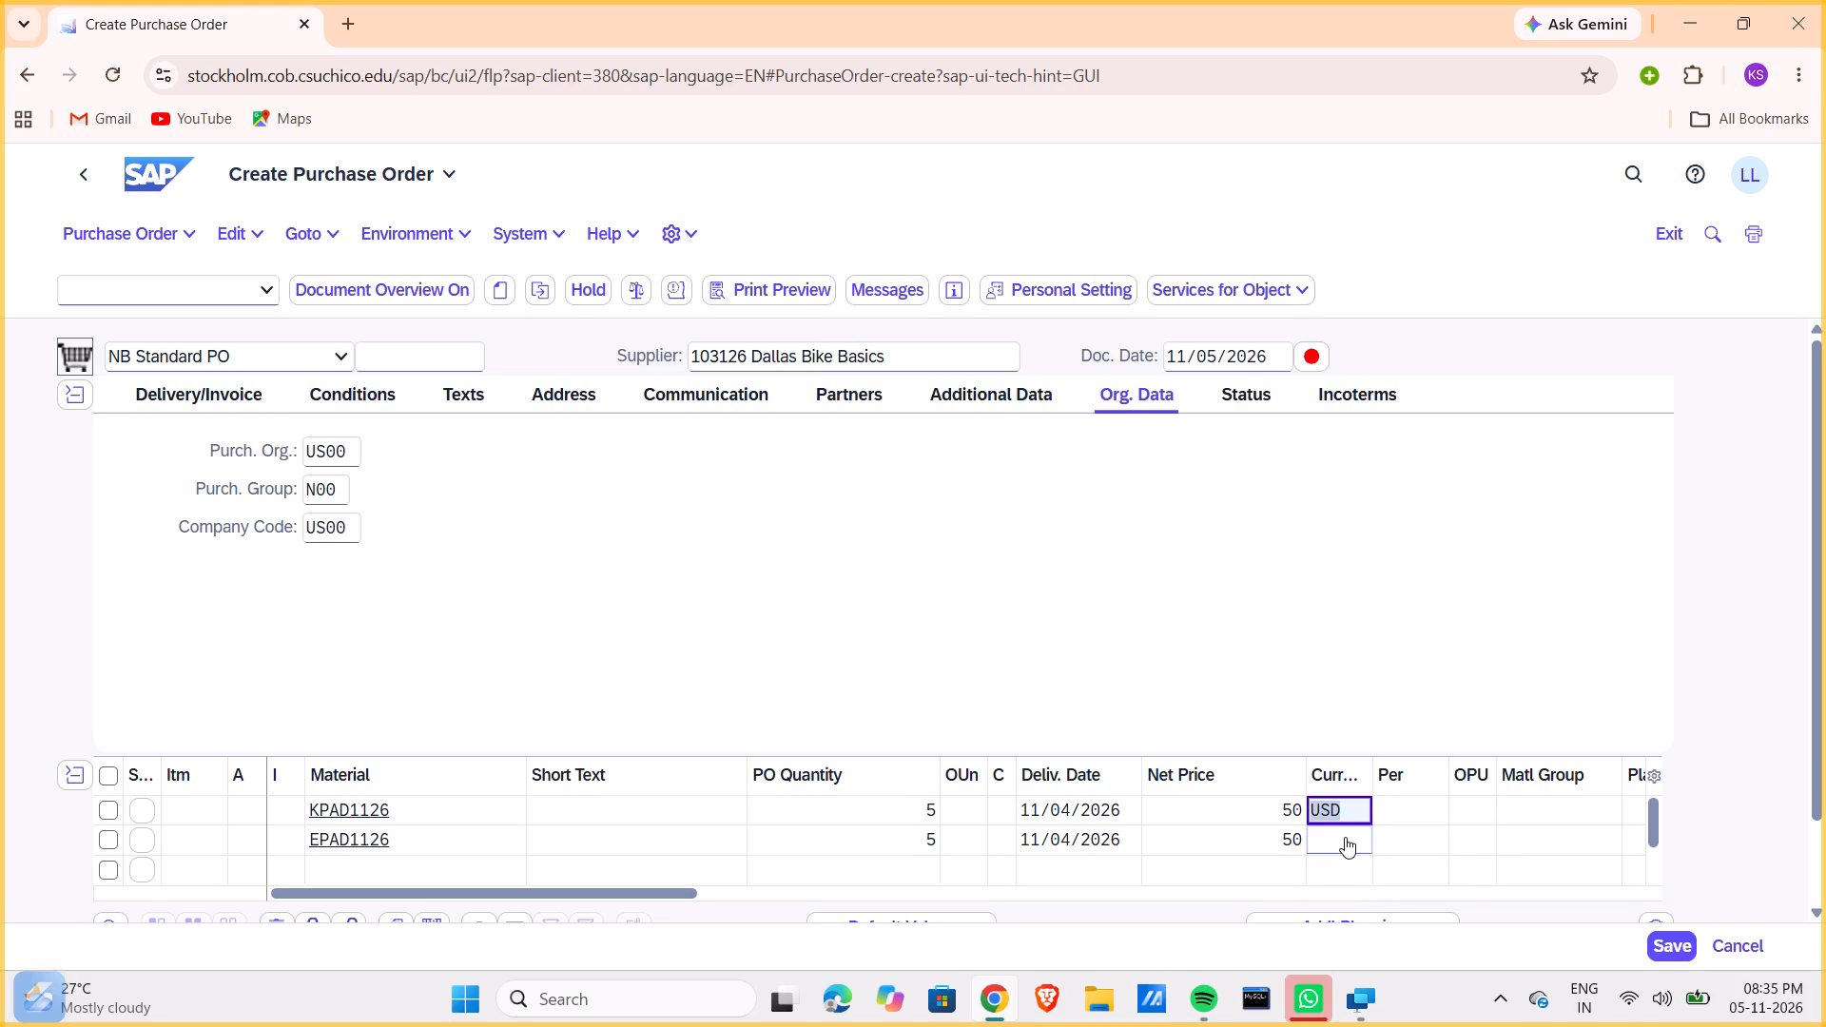
pyautogui.click(1345, 837)
pyautogui.write('USD')
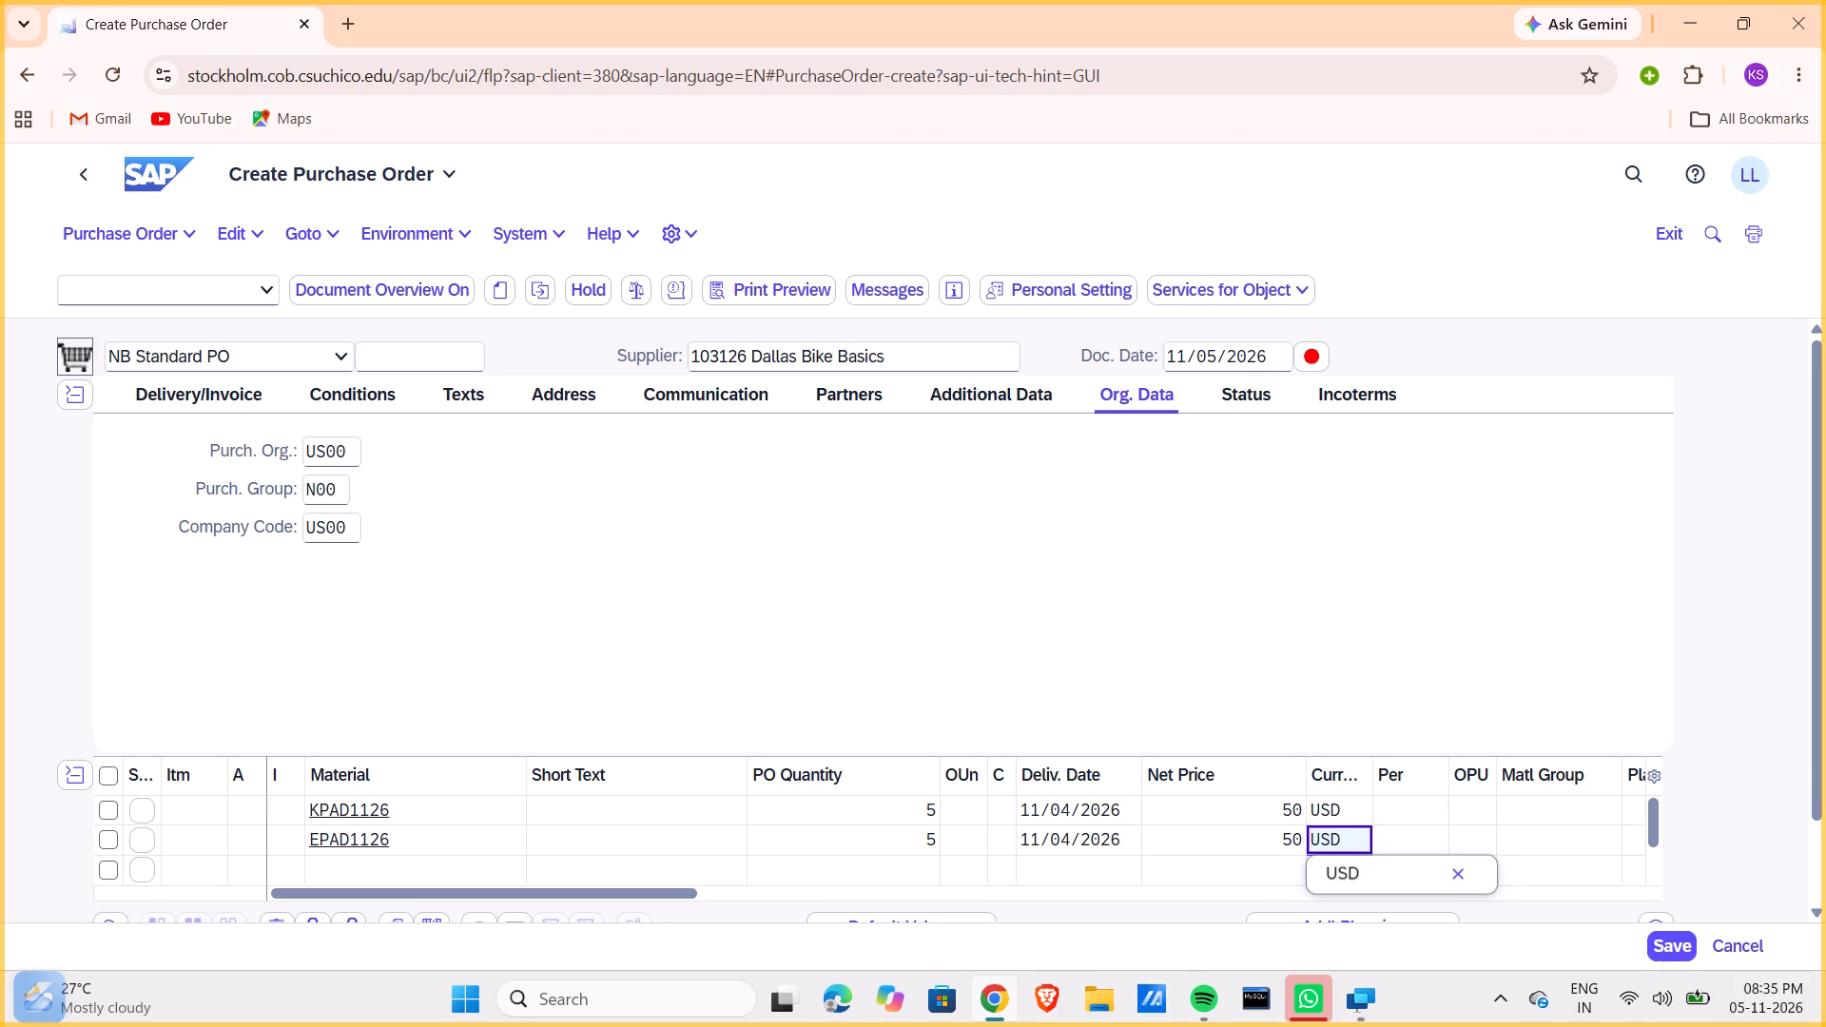
pyautogui.click(1398, 868)
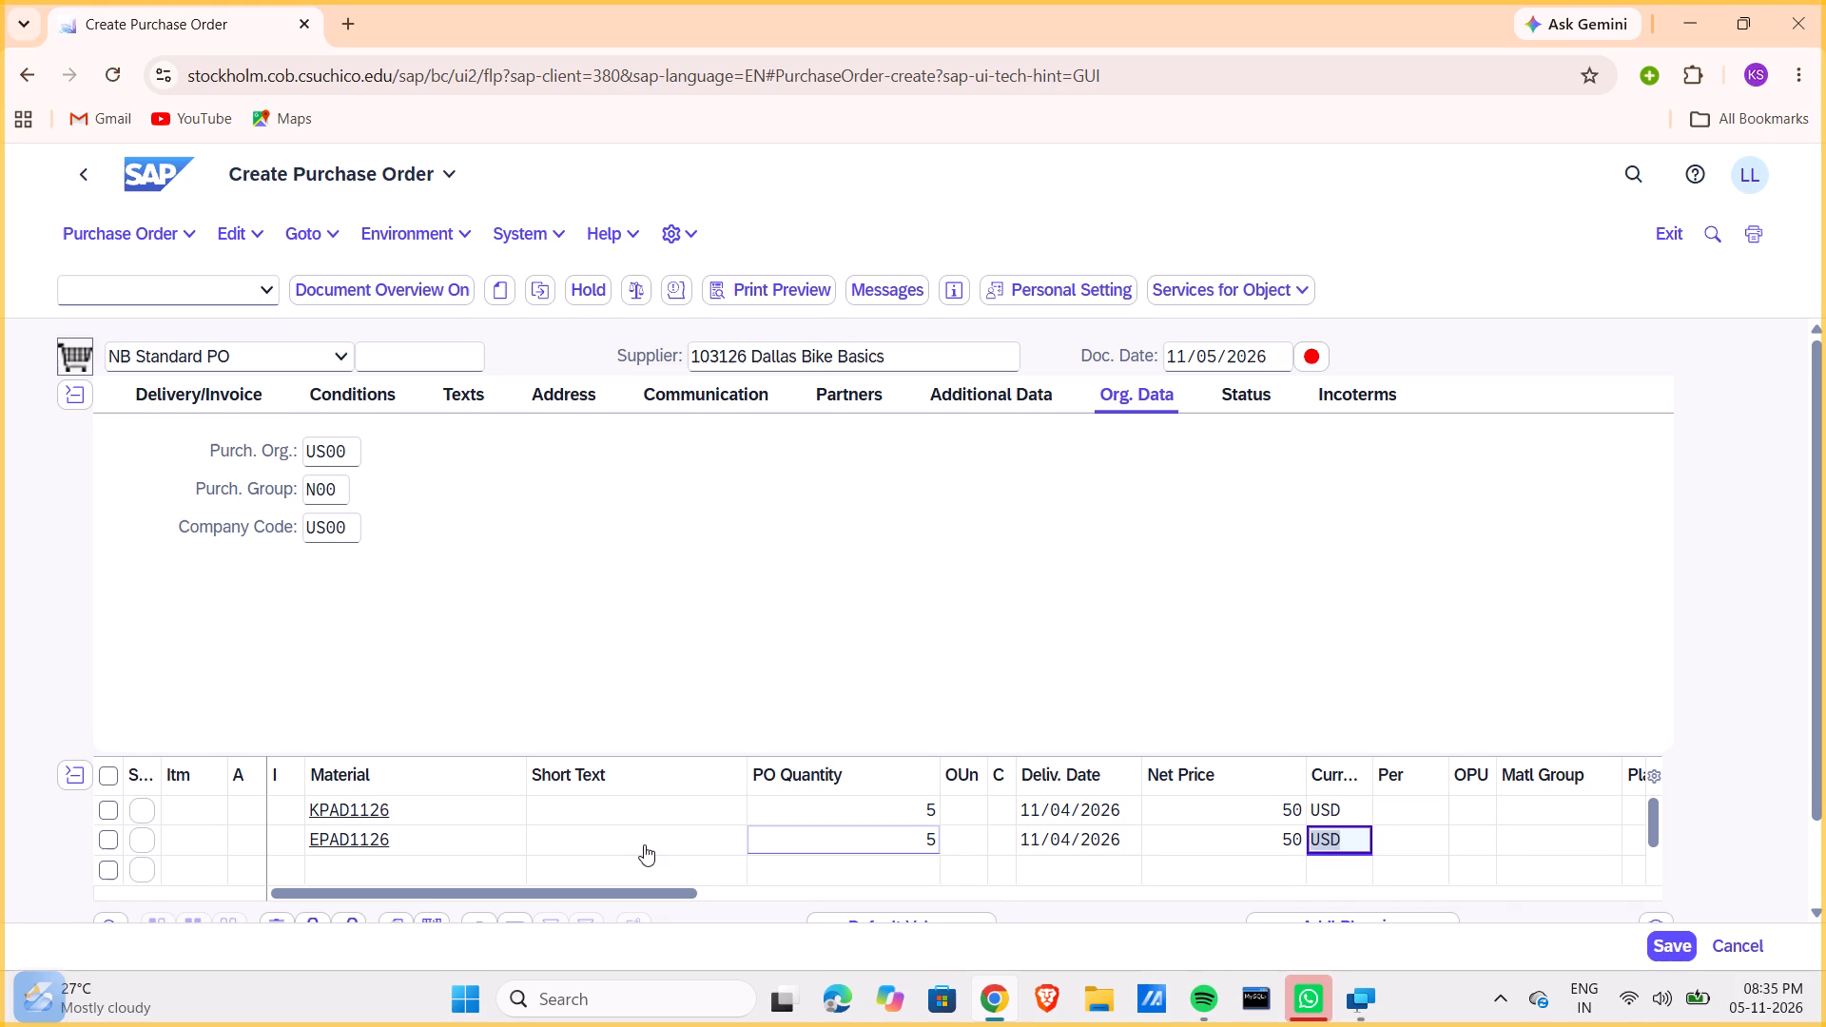
# Set the plant to SD00 for both the KPAD1126 and EPAD1126 items.
pyautogui.click(651, 883)
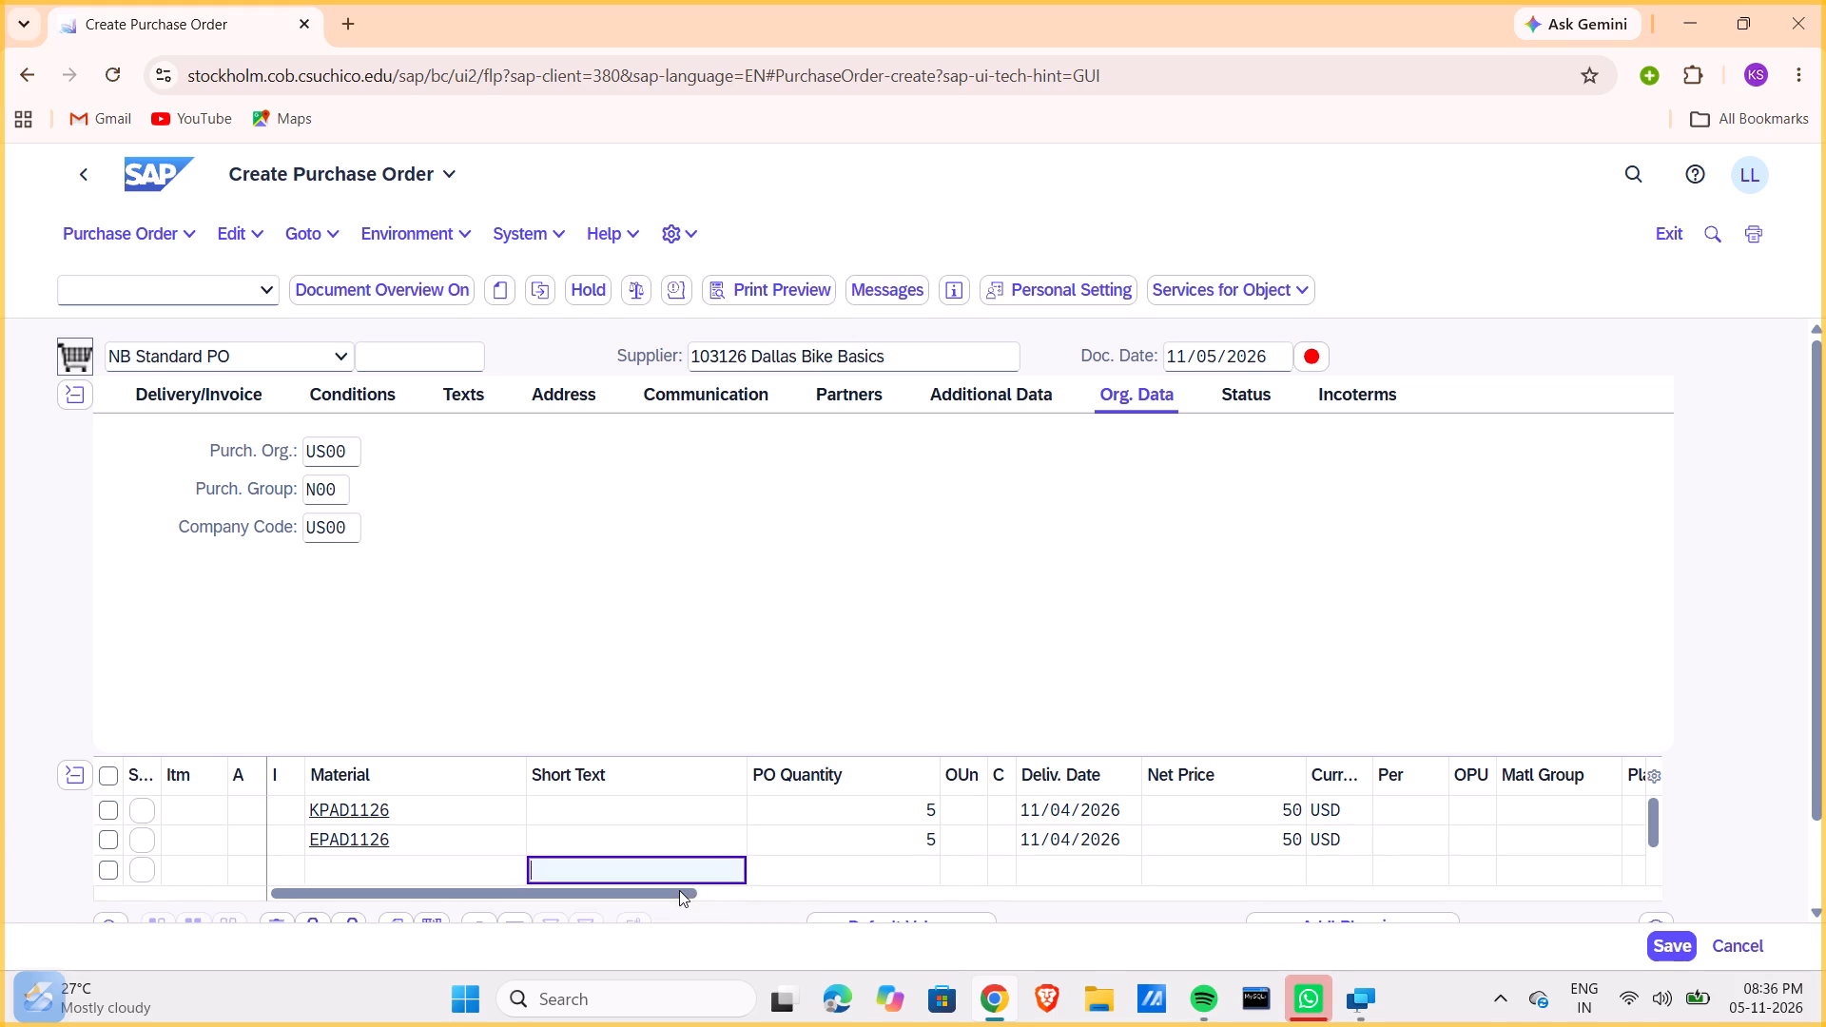
pyautogui.moveTo(676, 890); pyautogui.dragTo(928, 920)
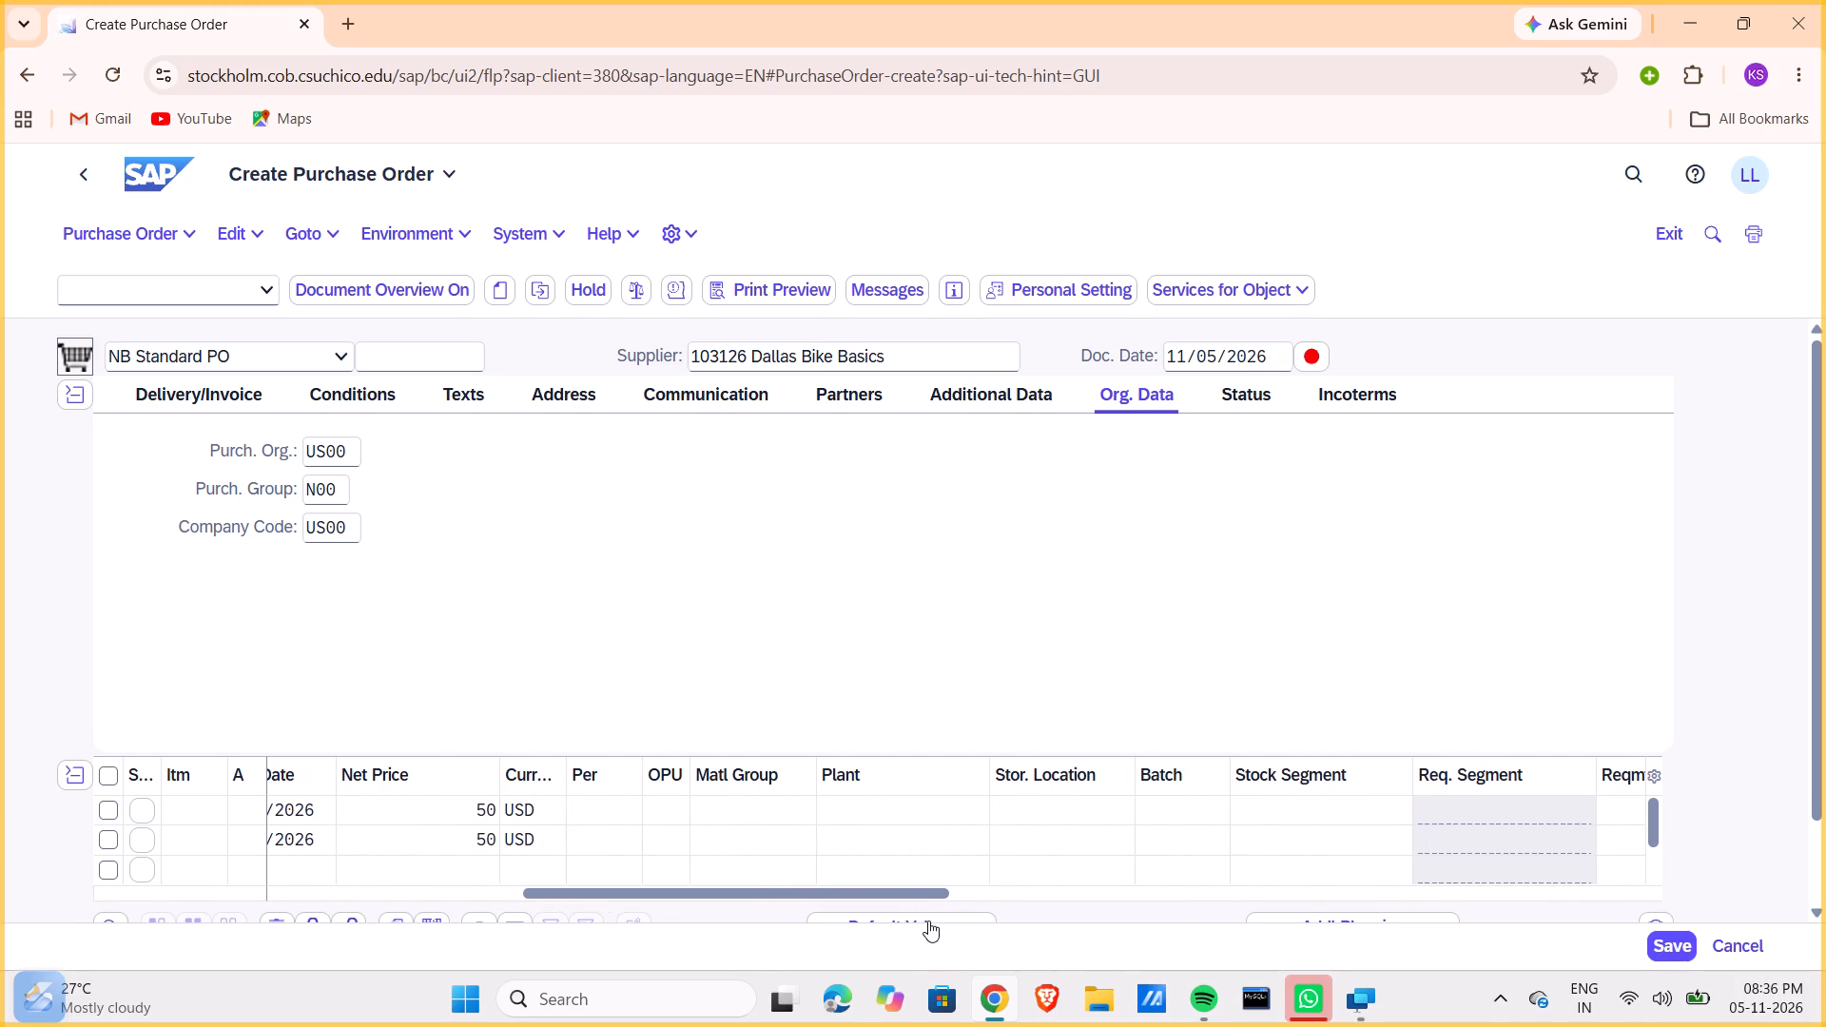
pyautogui.click(902, 800)
pyautogui.write('SD00')
pyautogui.click(916, 846)
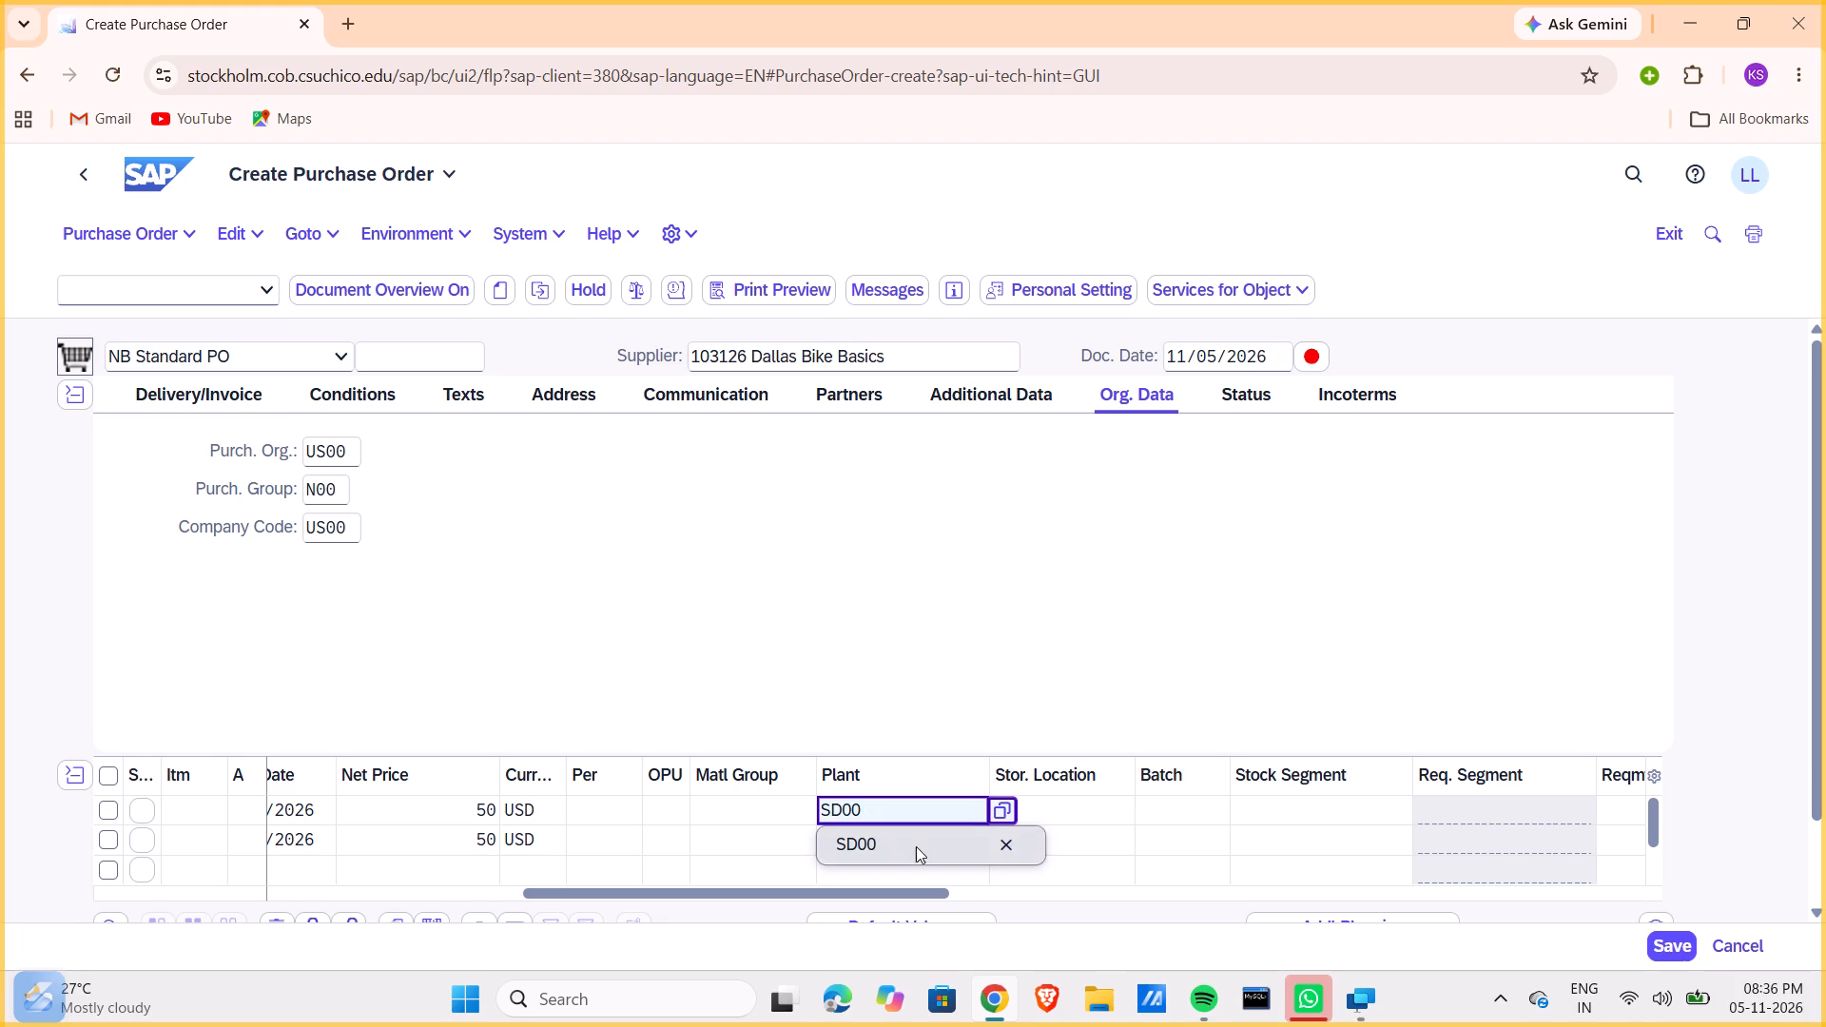
pyautogui.click(877, 837)
pyautogui.write('SD00')
pyautogui.click(889, 869)
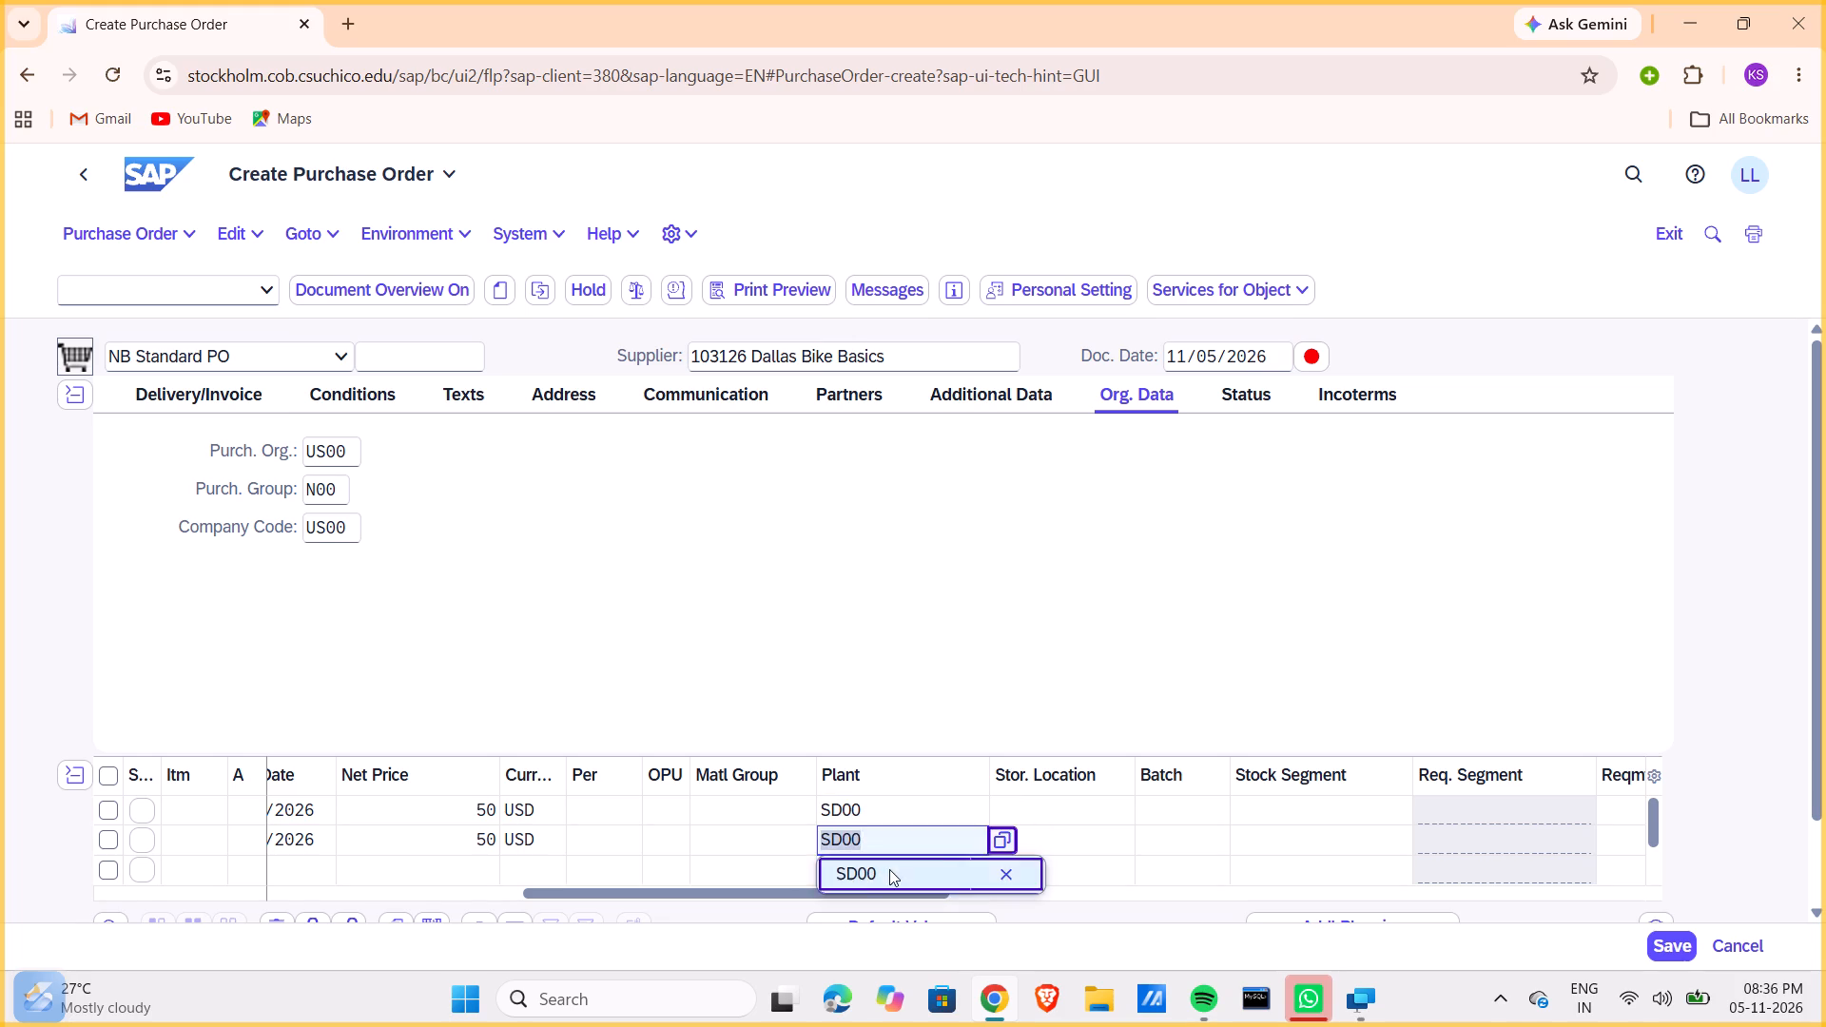
# Set the storage location to TG00 for both the KPAD1126 and EPAD1126 items.
pyautogui.click(1094, 802)
pyautogui.write('TG00')
pyautogui.click(1112, 848)
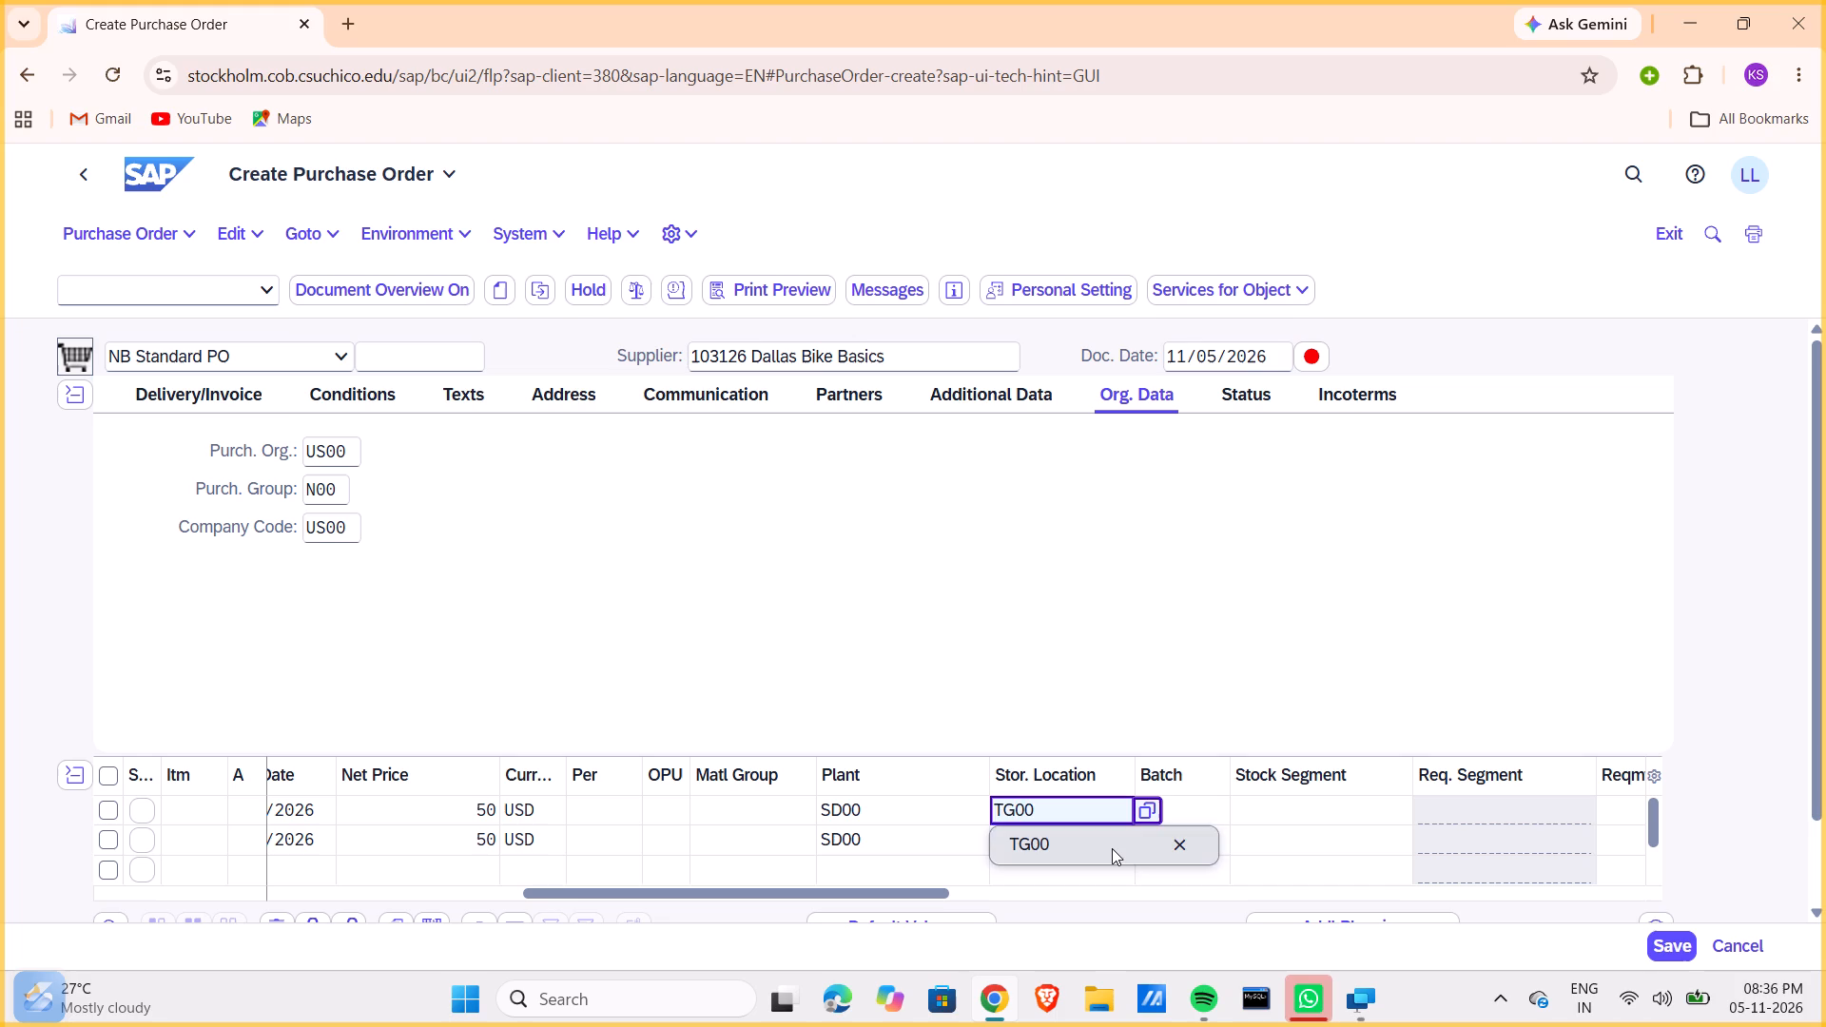
pyautogui.click(1039, 841)
pyautogui.write('TG00')
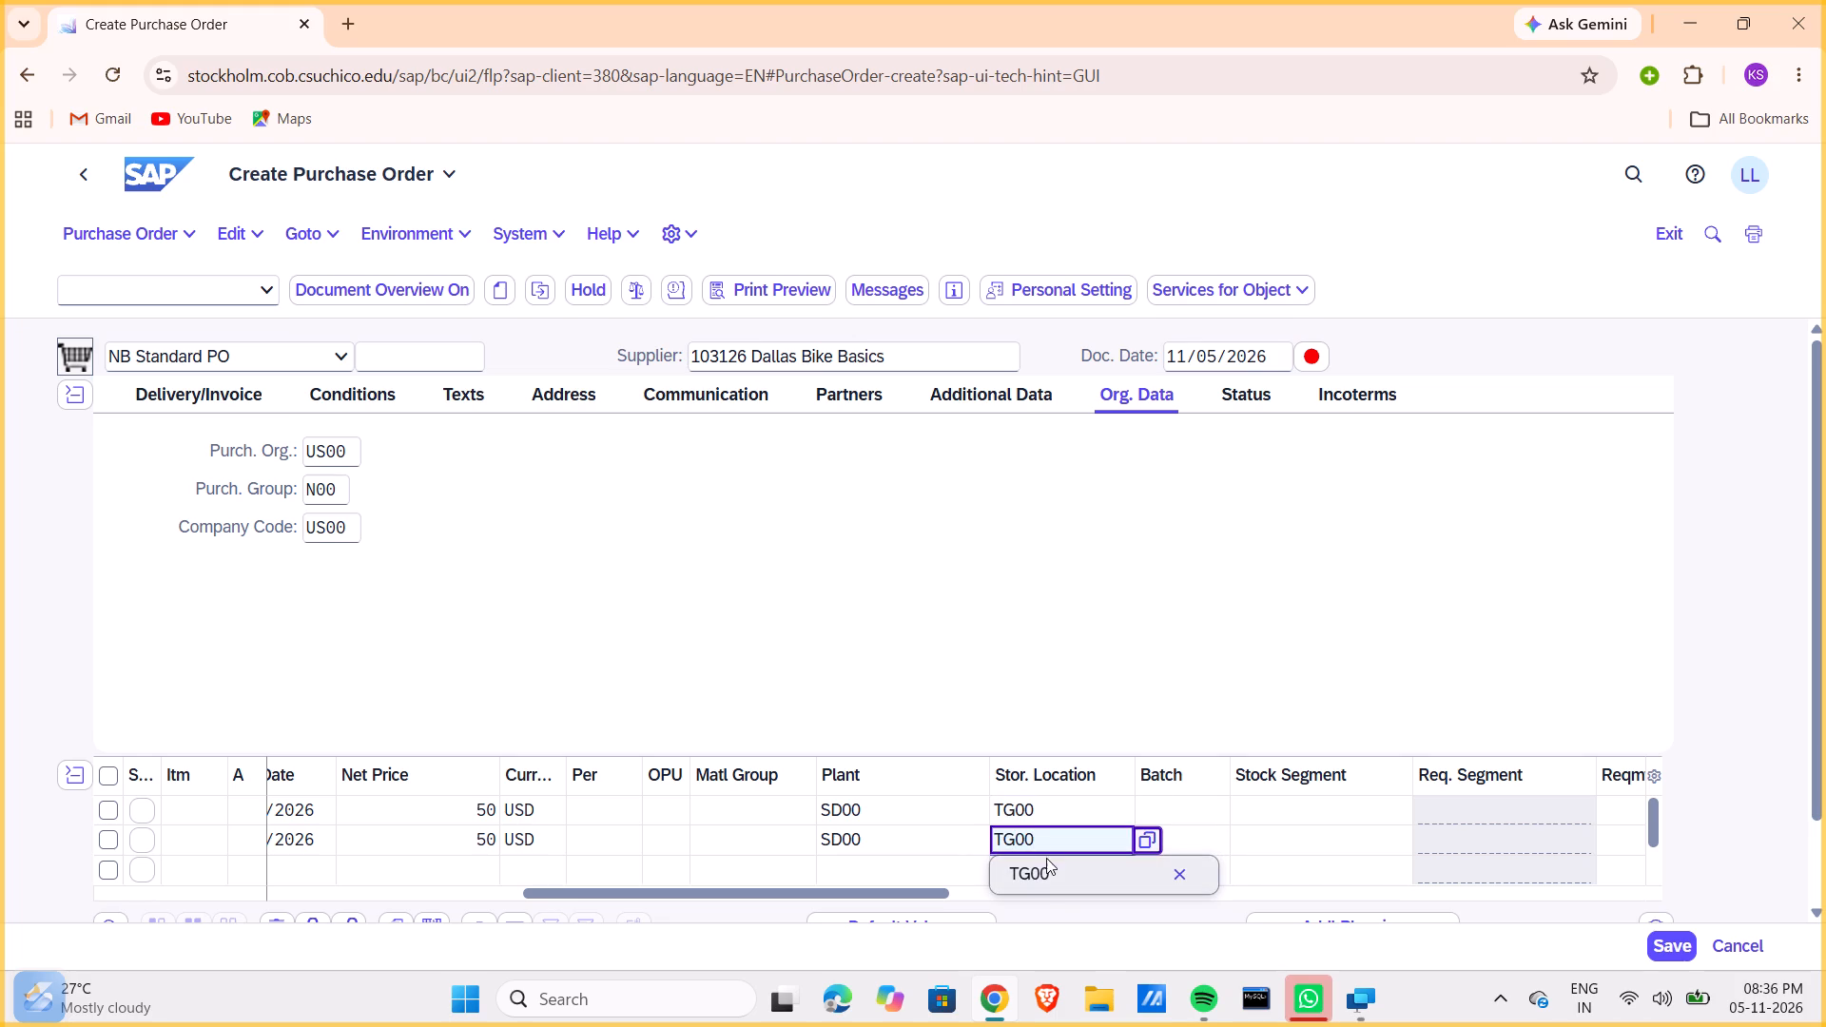
pyautogui.click(1046, 857)
# Save the standard purchase order.
pyautogui.click(1683, 947)
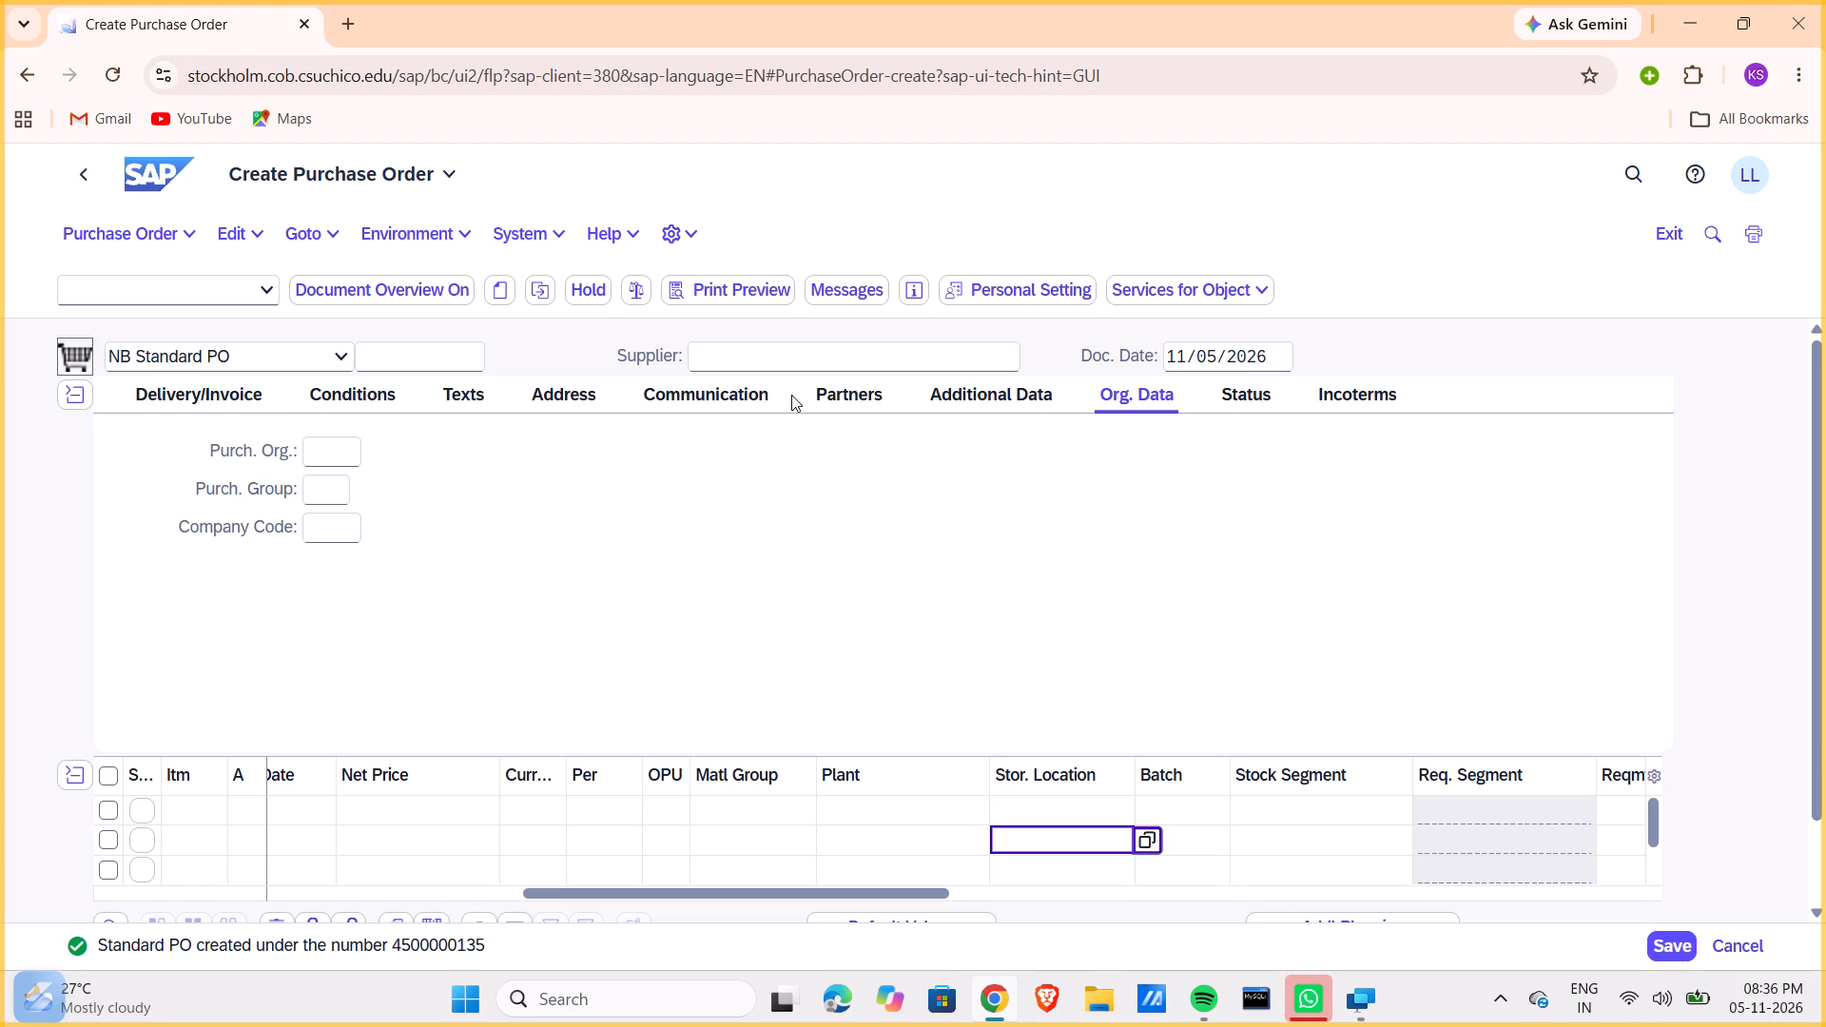
# Search the apps for MMBE and open Display Stock Overview.
pyautogui.click(1614, 192)
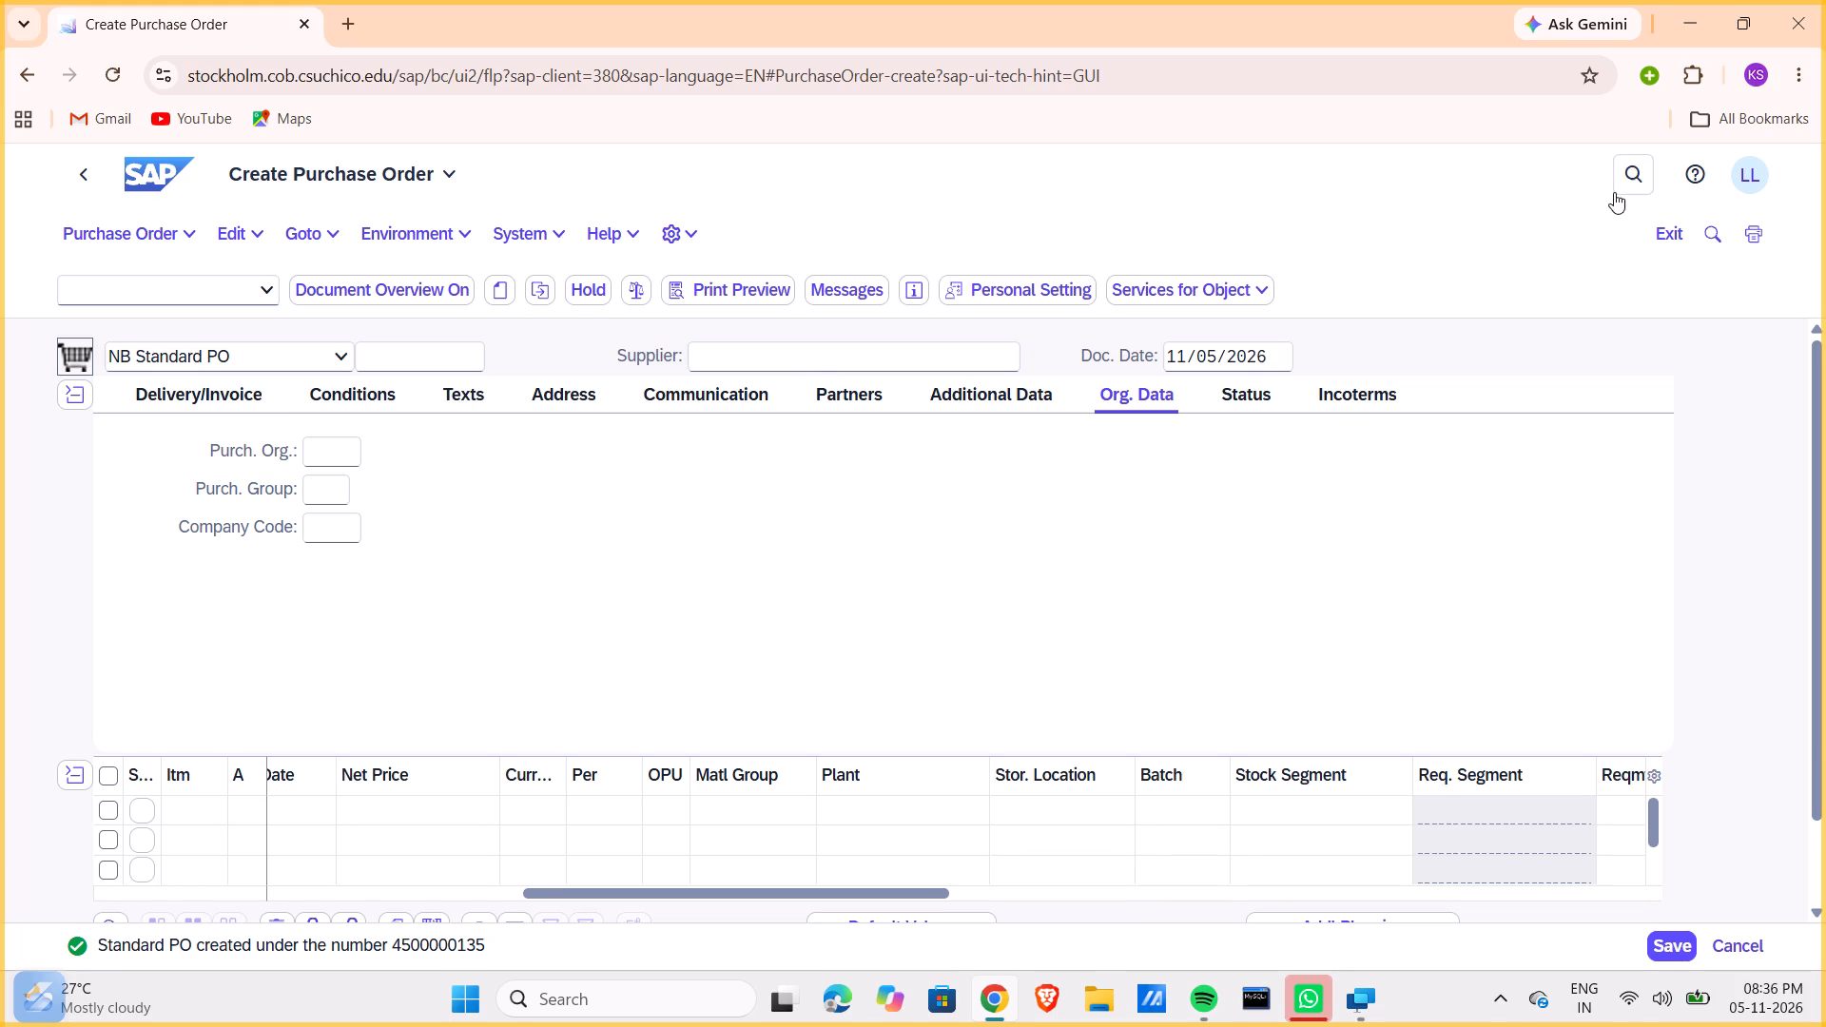
pyautogui.click(1427, 168)
pyautogui.write('MM')
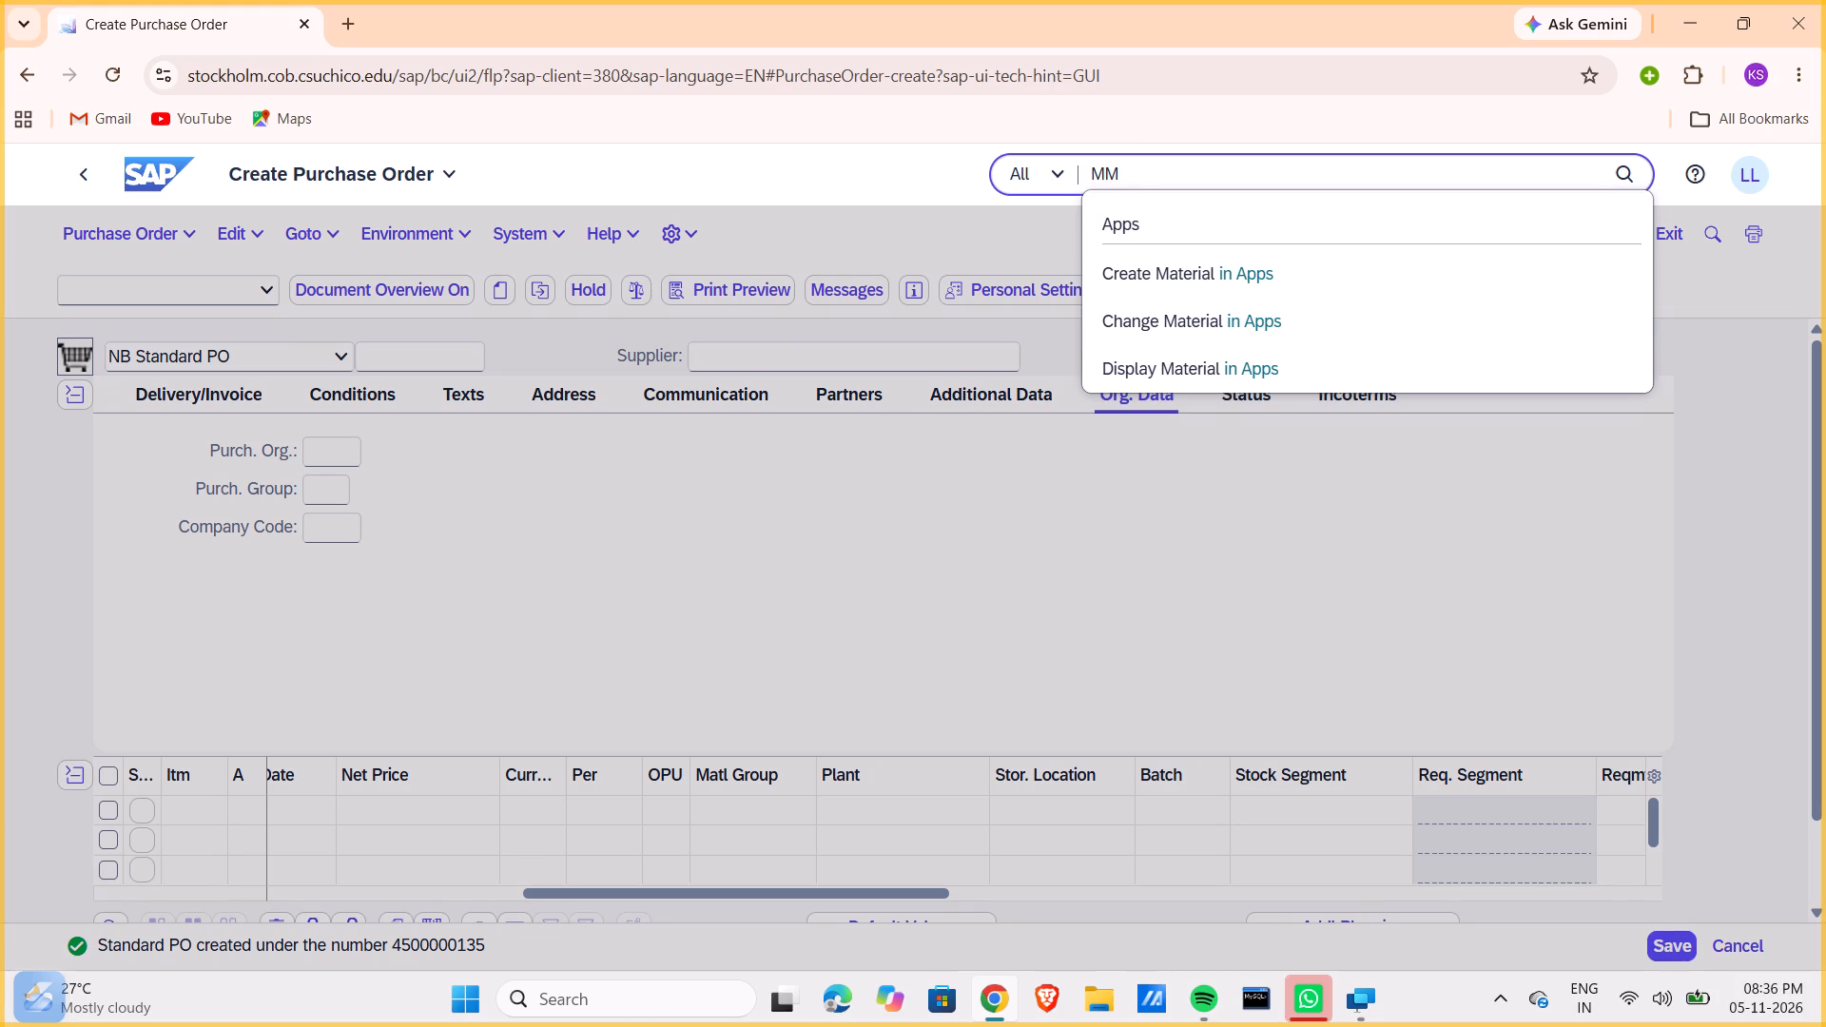
pyautogui.write('BE')
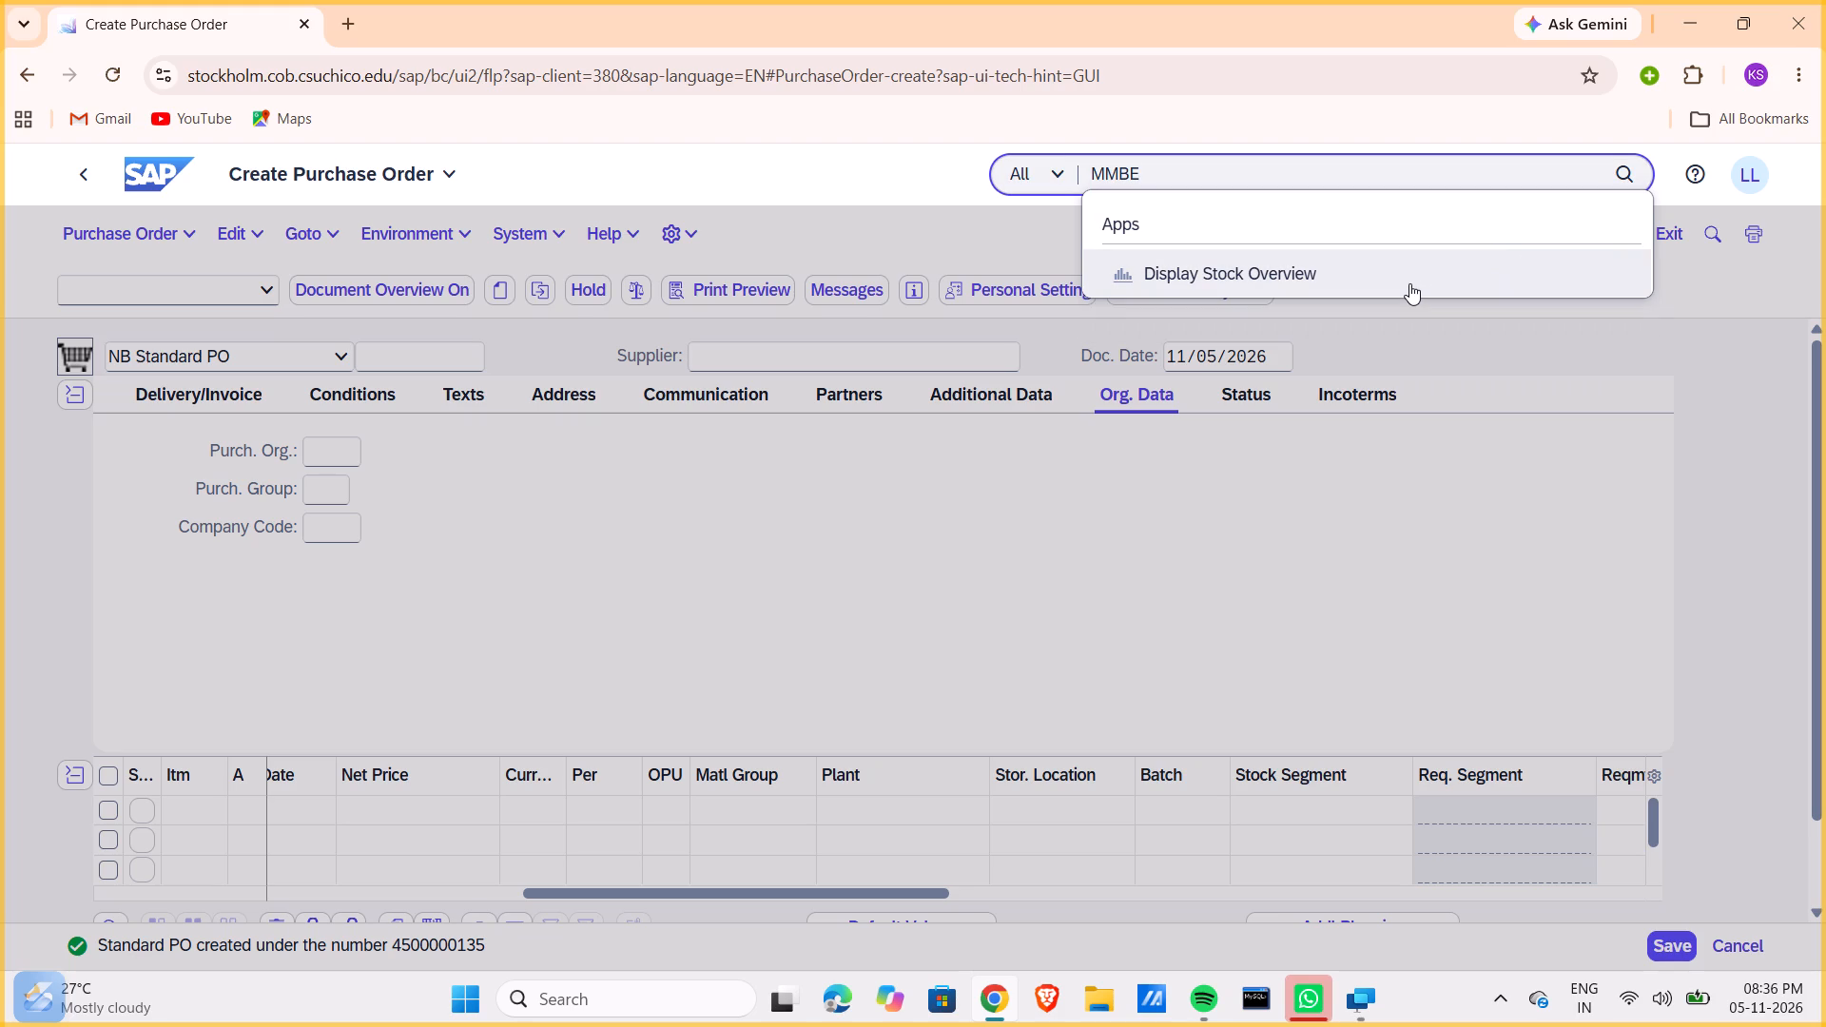
pyautogui.click(1230, 277)
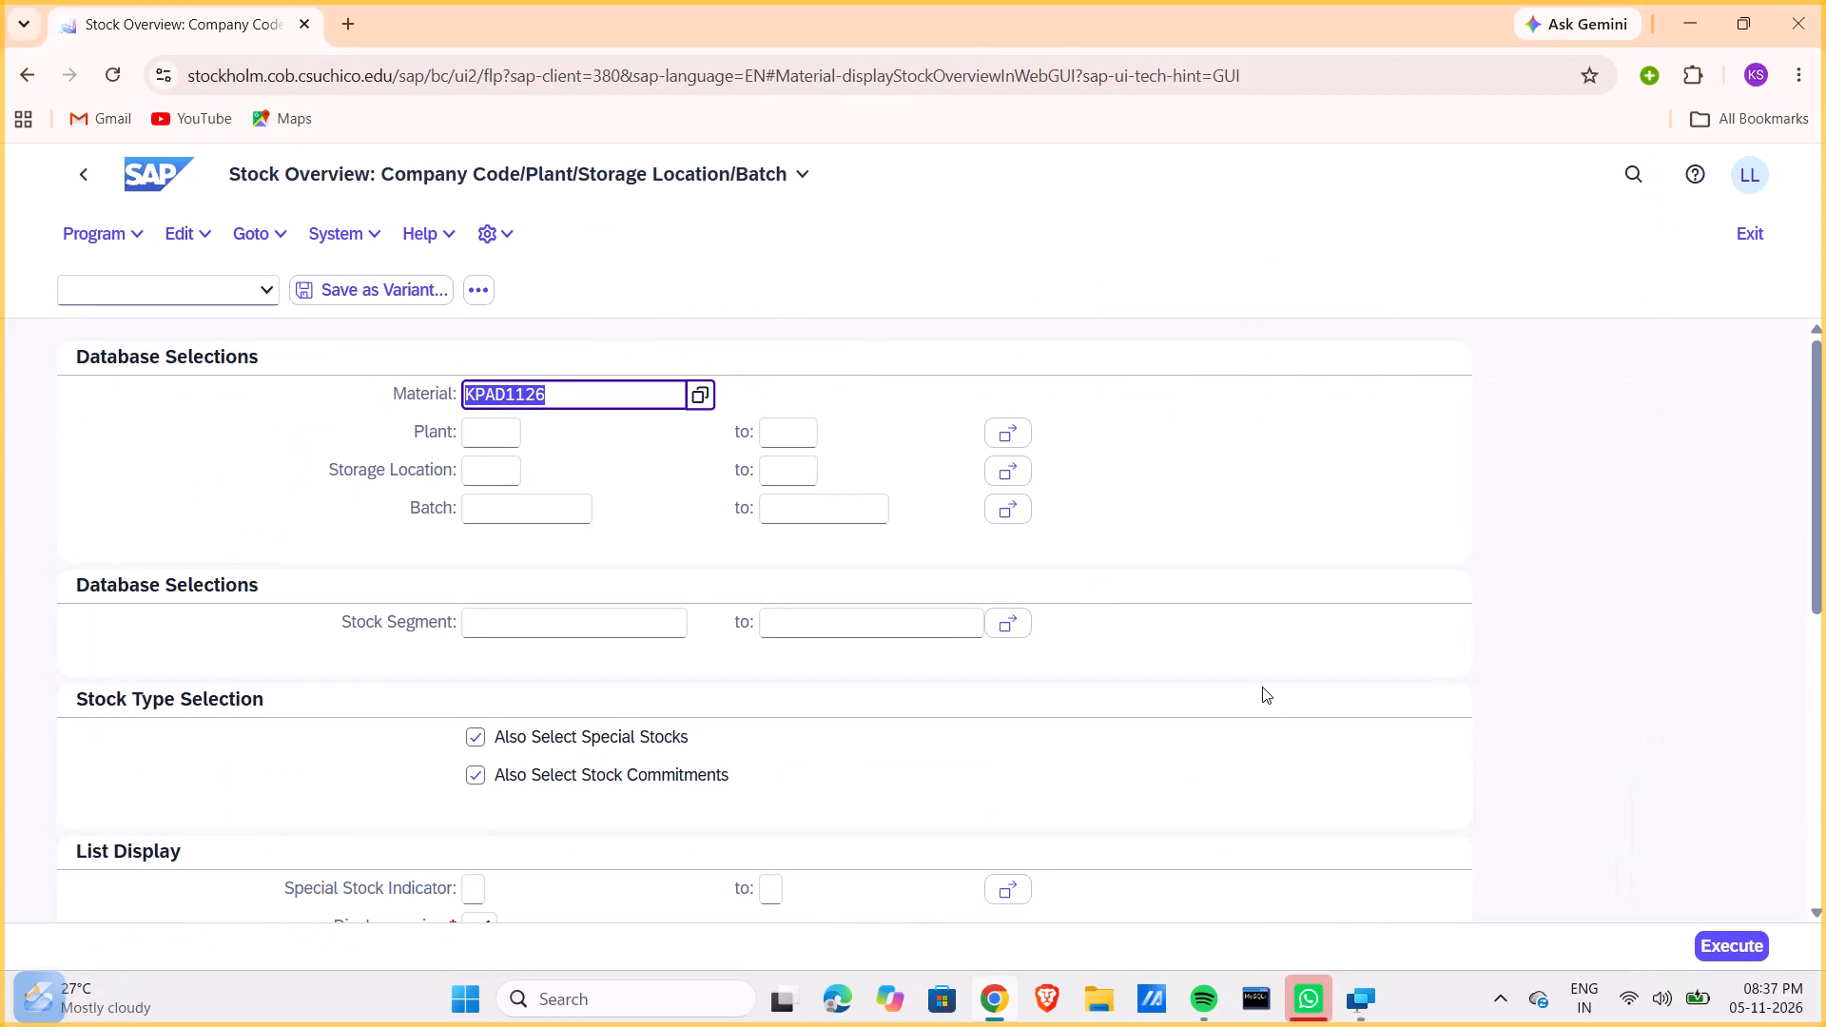
# Run the stock overview for material KPAD1126 and examine its stock by plant and storage location.
pyautogui.click(482, 433)
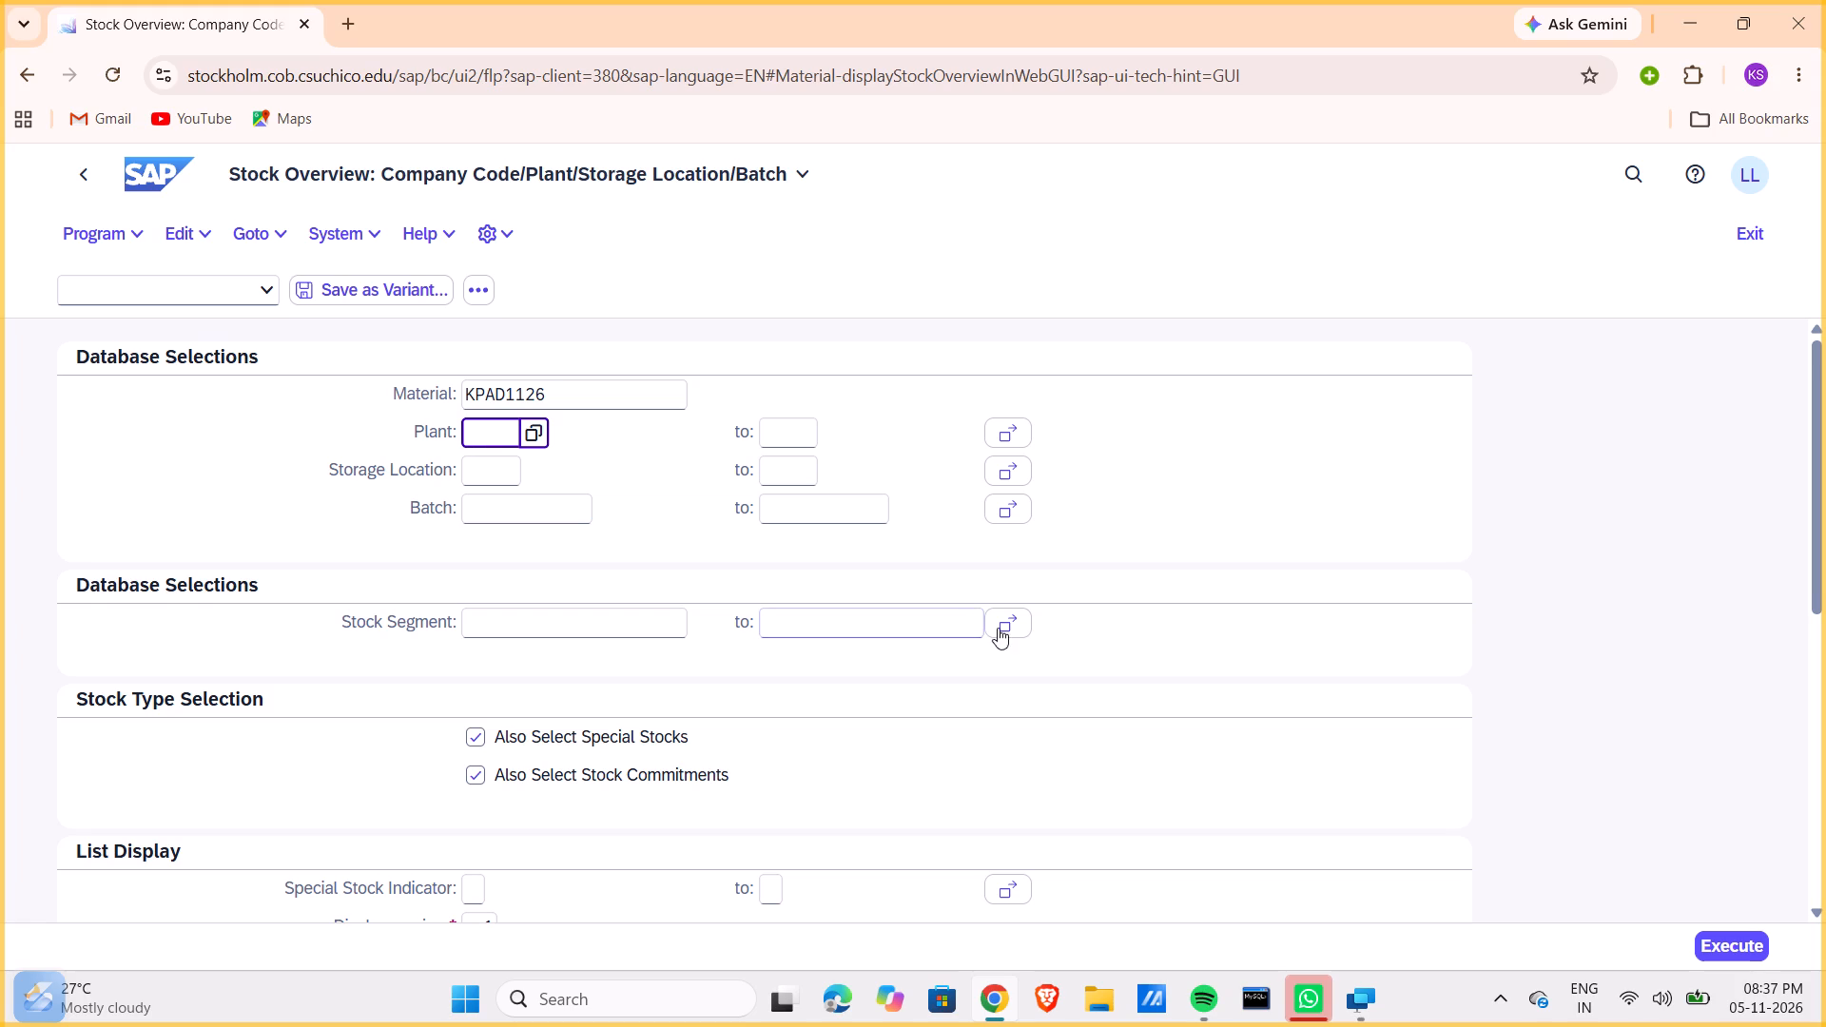
pyautogui.click(583, 393)
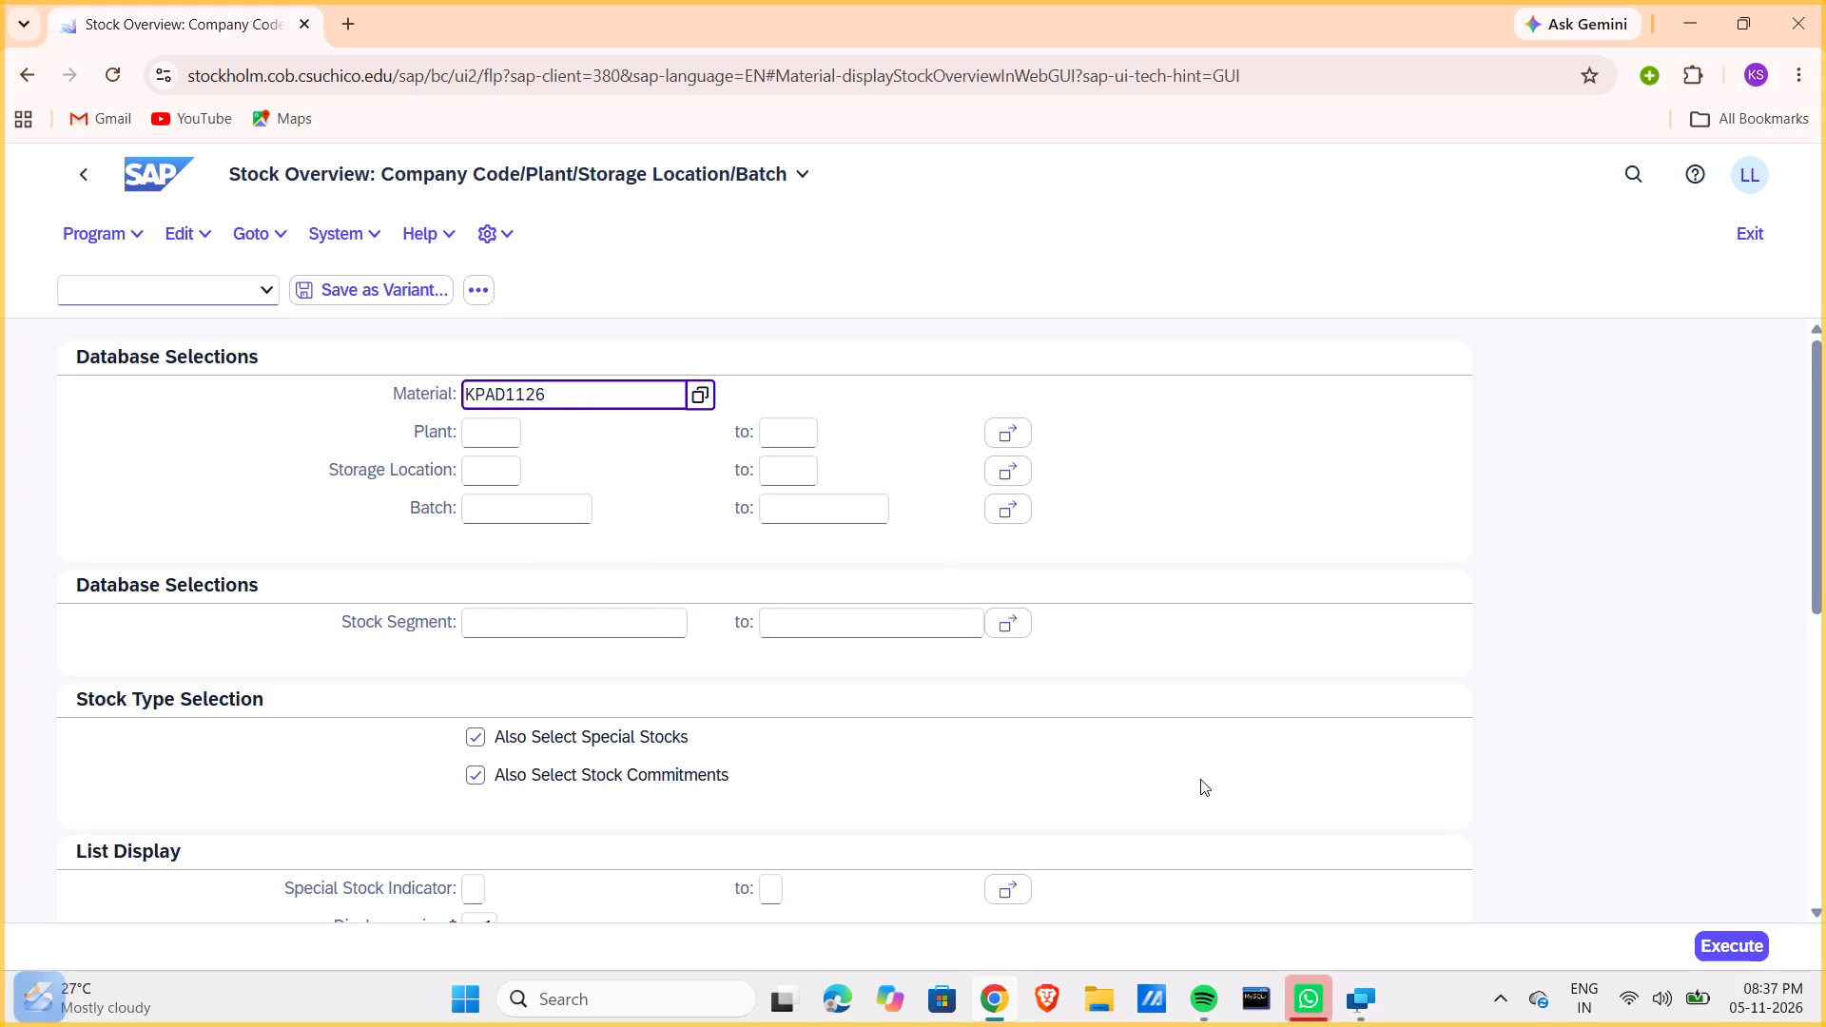
pyautogui.click(1735, 952)
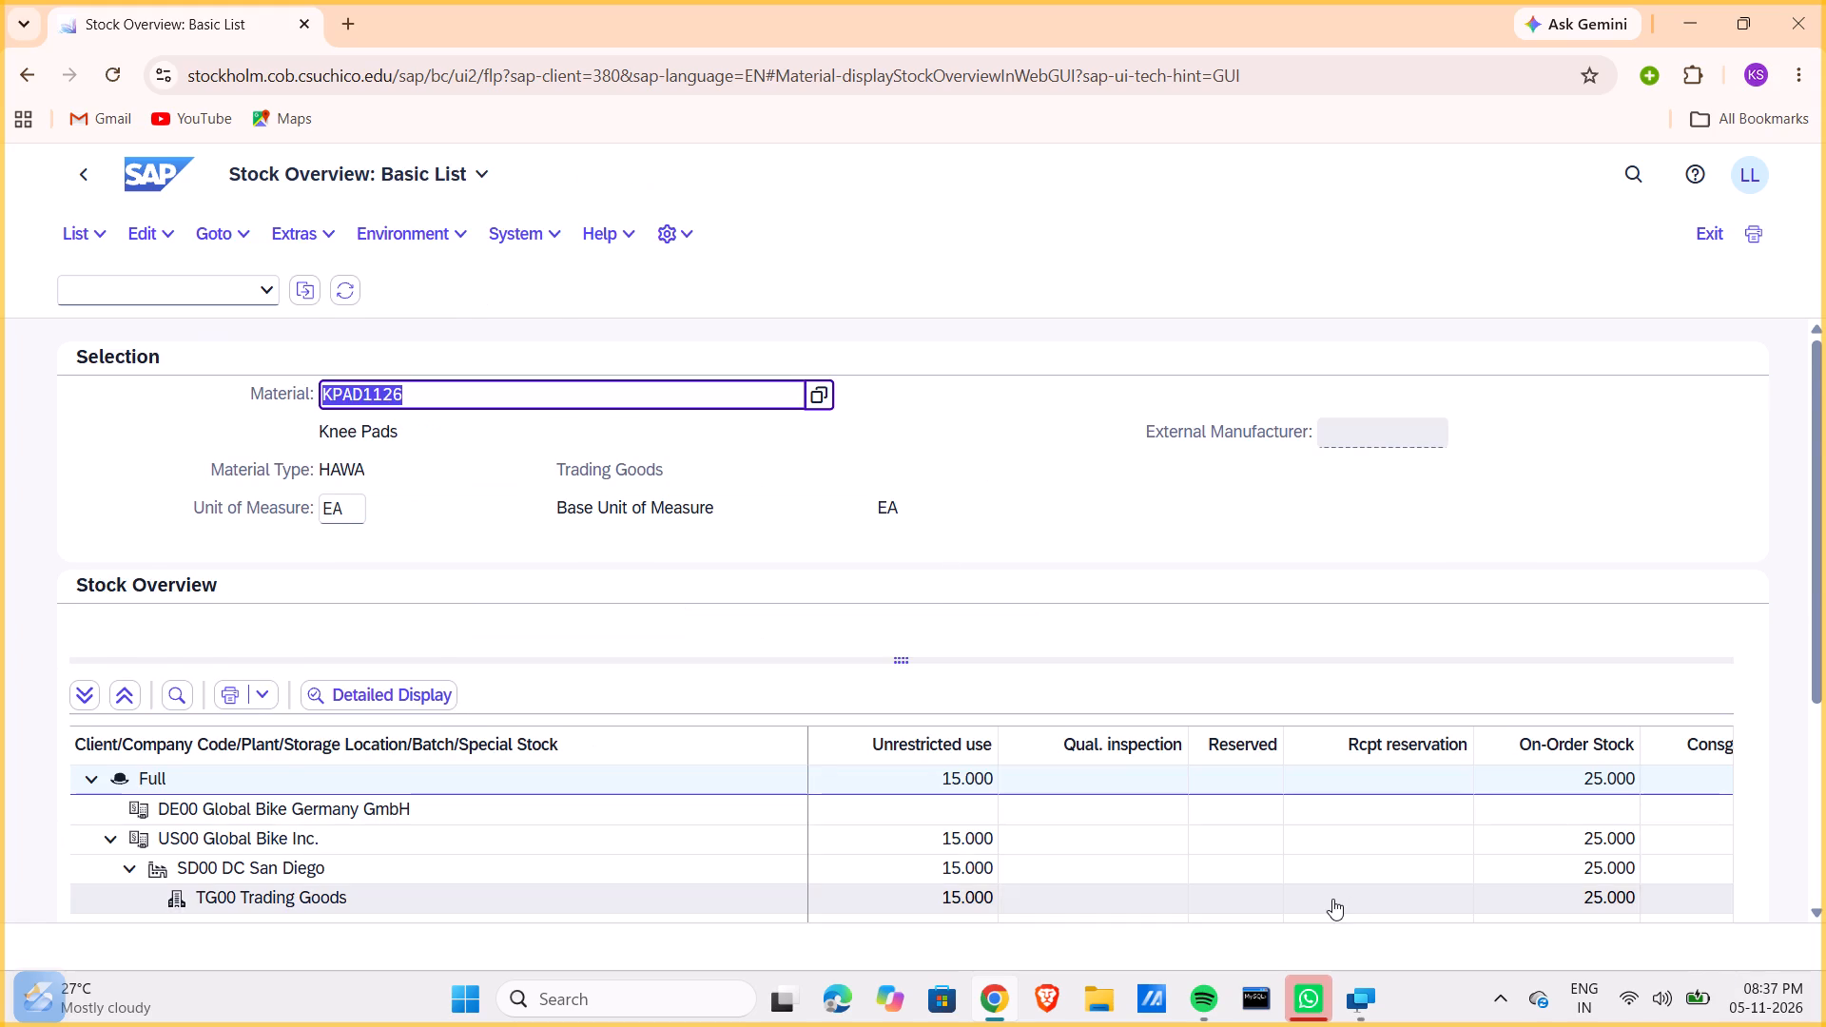
pyautogui.scroll(-1, 1332, 899)
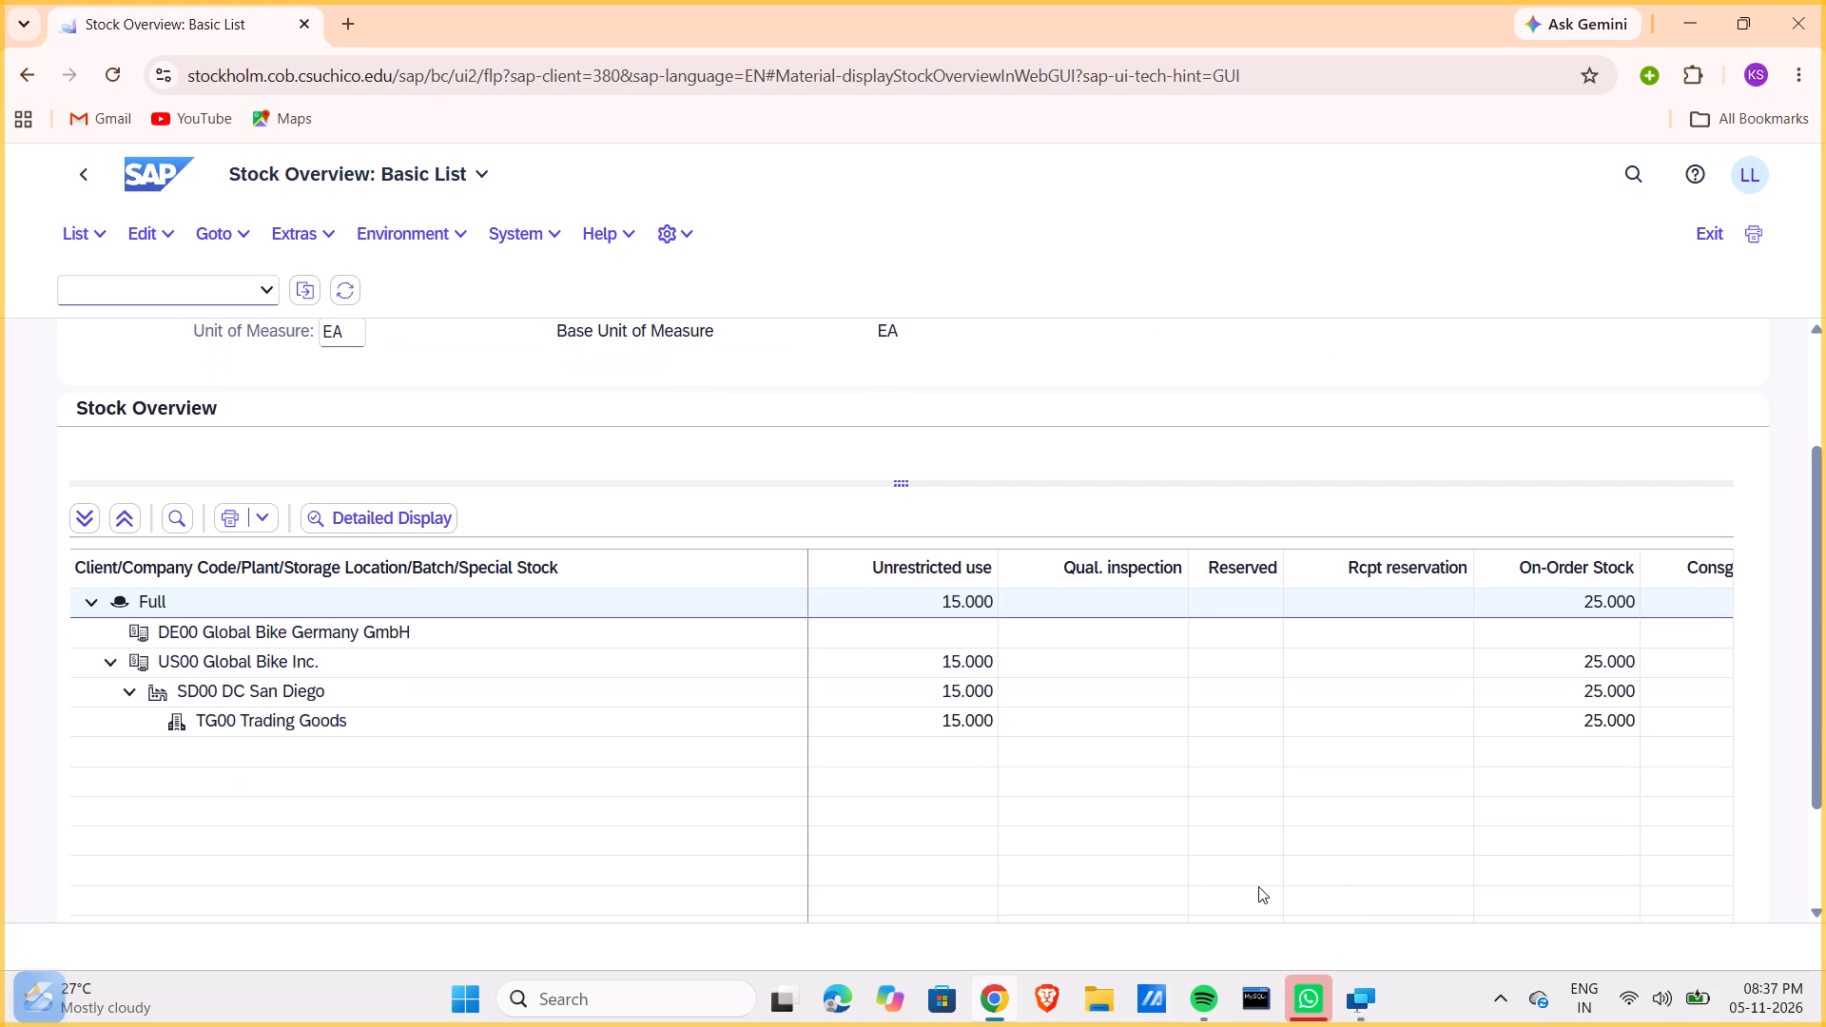
pyautogui.scroll(2, 1258, 886)
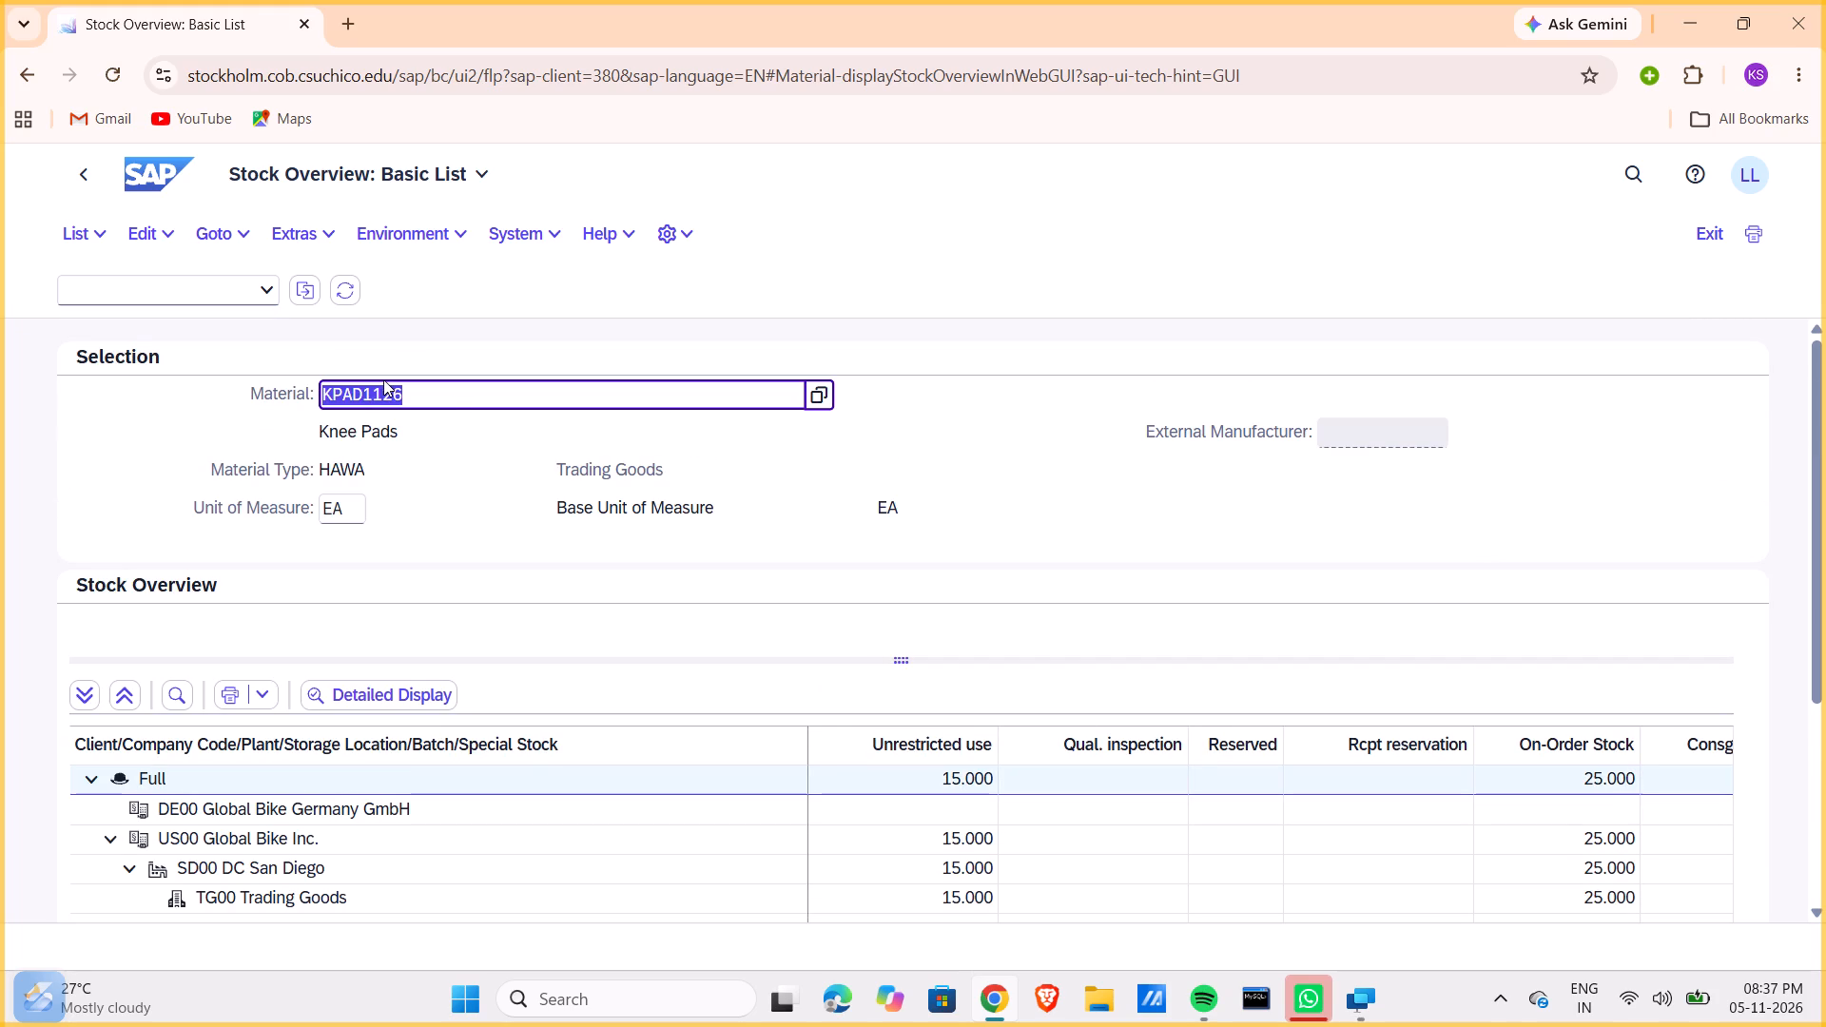
pyautogui.click(458, 397)
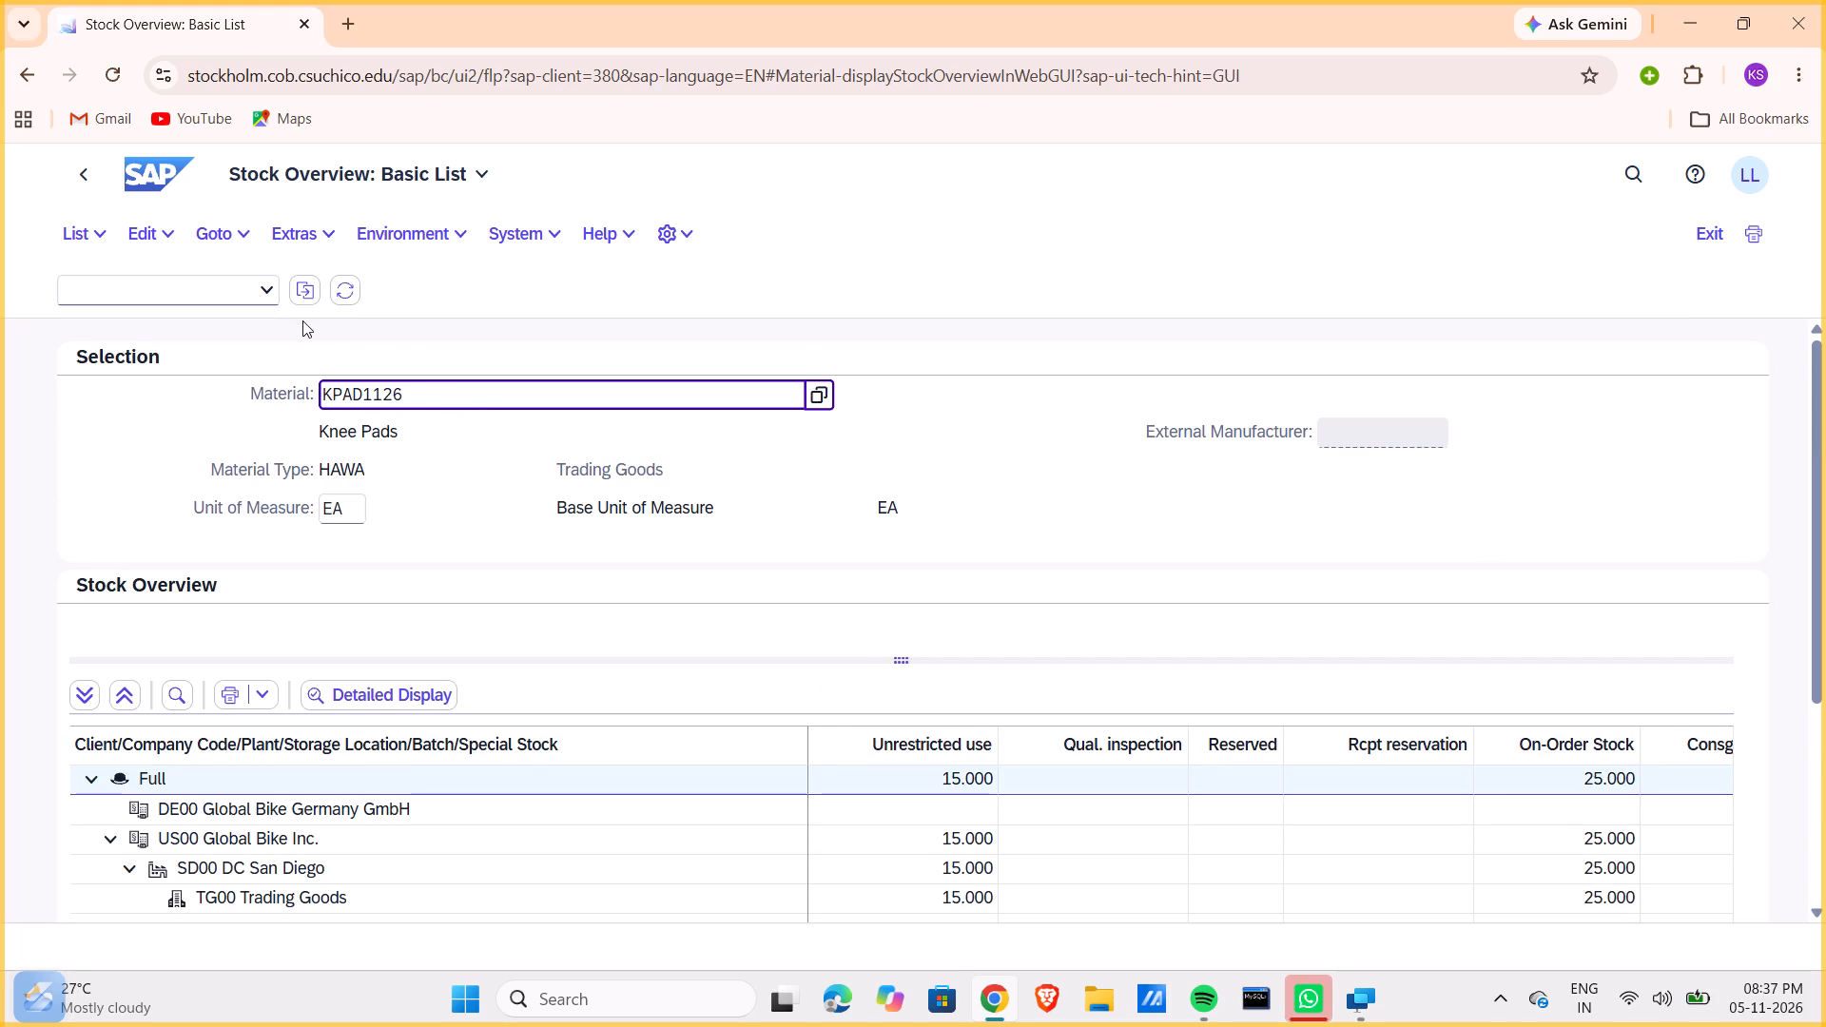
# Return to the home page and open the Stock - Single Material app among the Inventory Assistant apps of Materials Management.
pyautogui.click(32, 77)
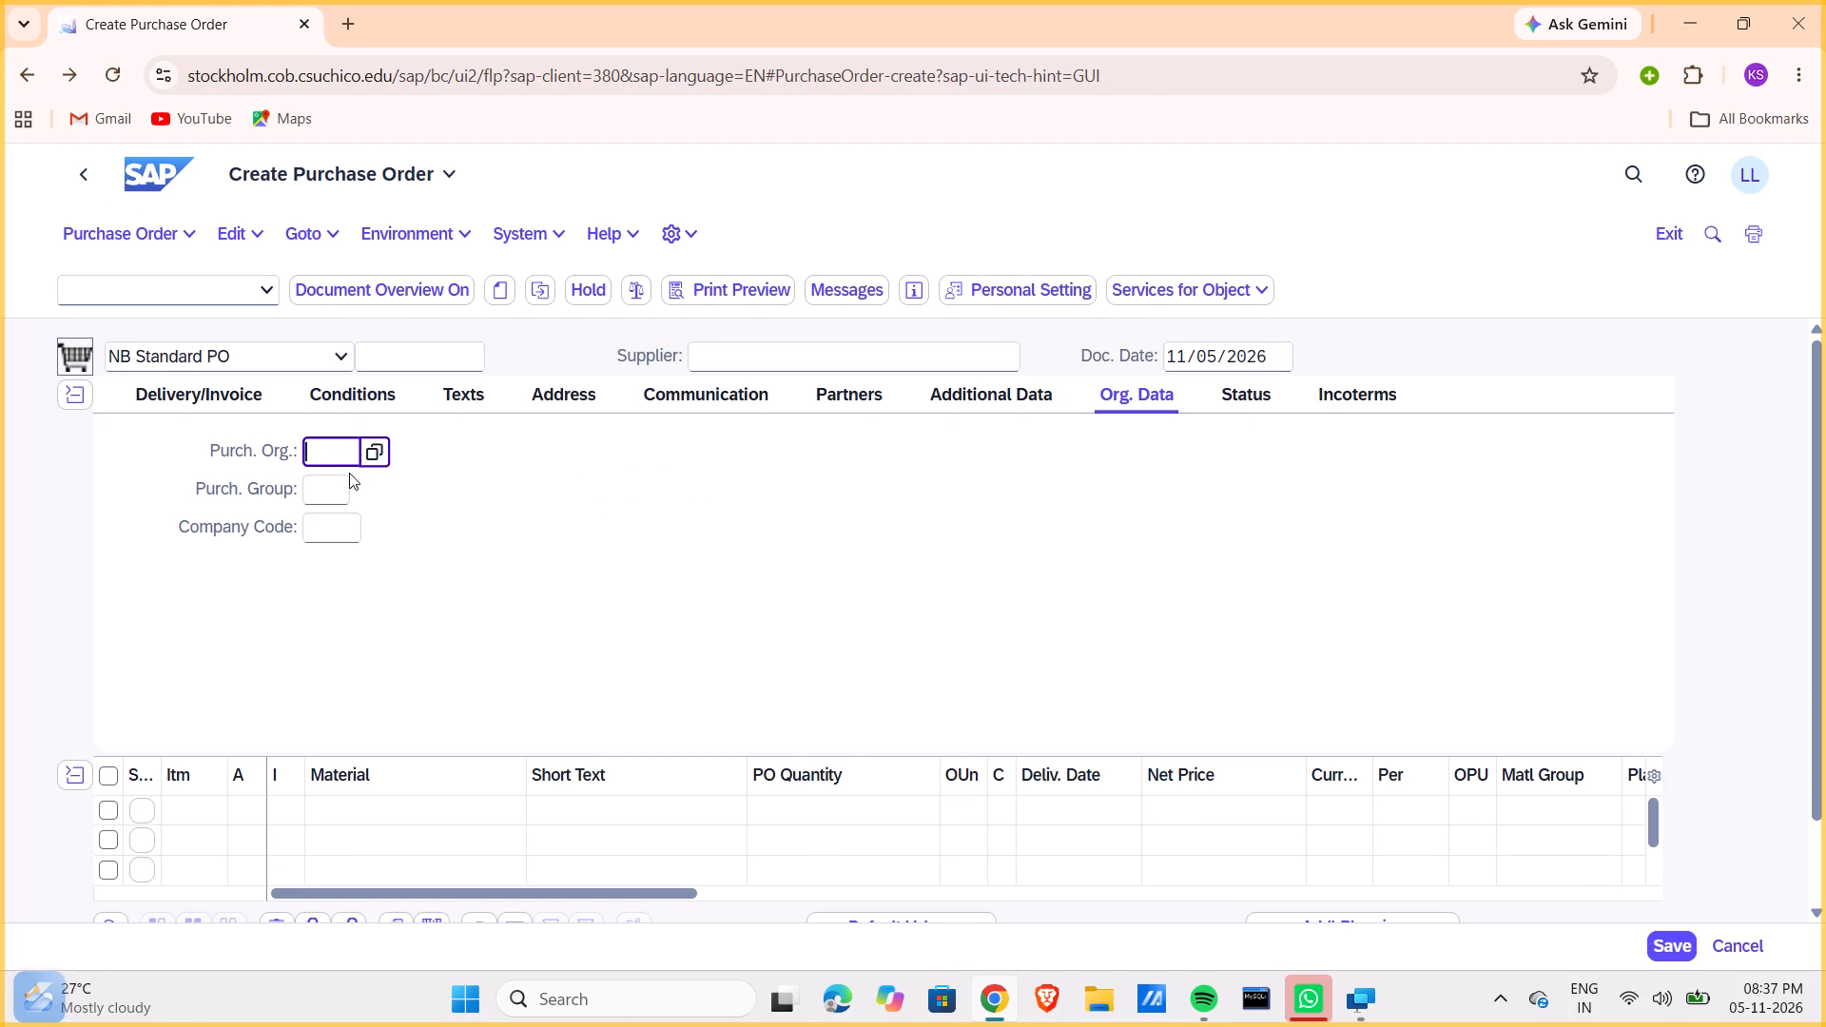
pyautogui.scroll(-1, 537, 526)
pyautogui.click(70, 166)
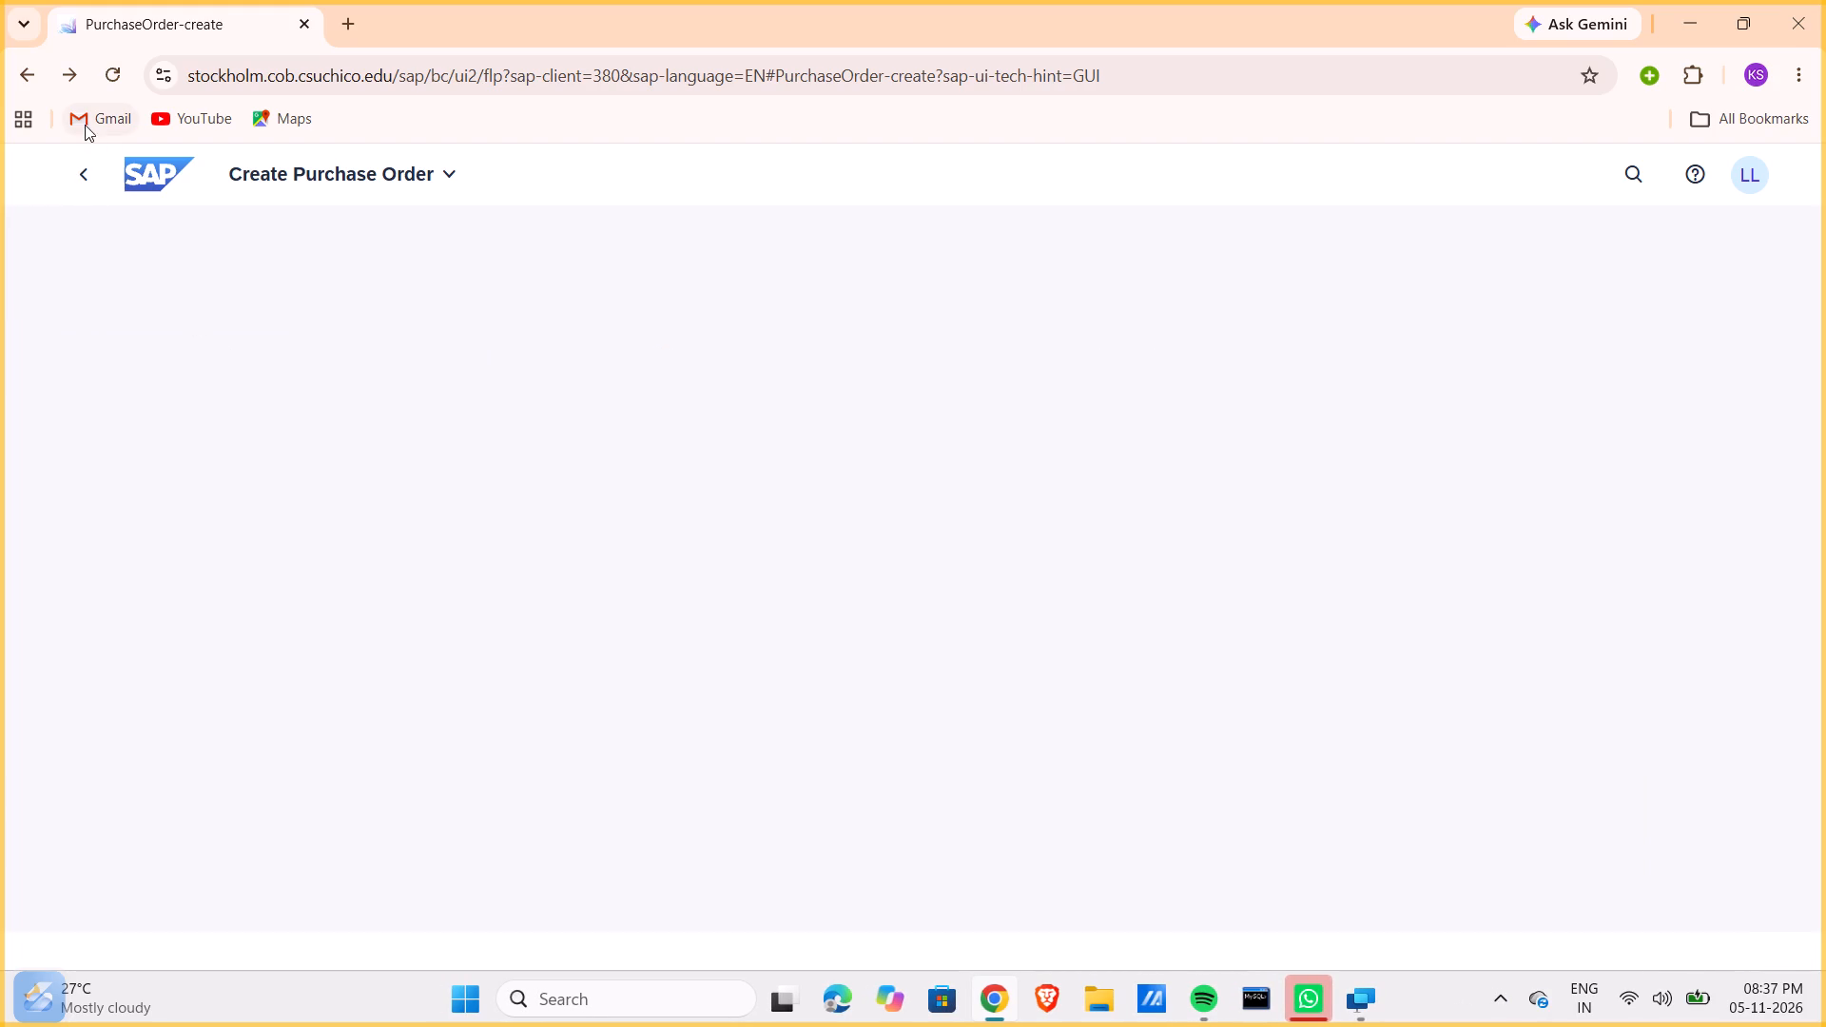
pyautogui.click(146, 184)
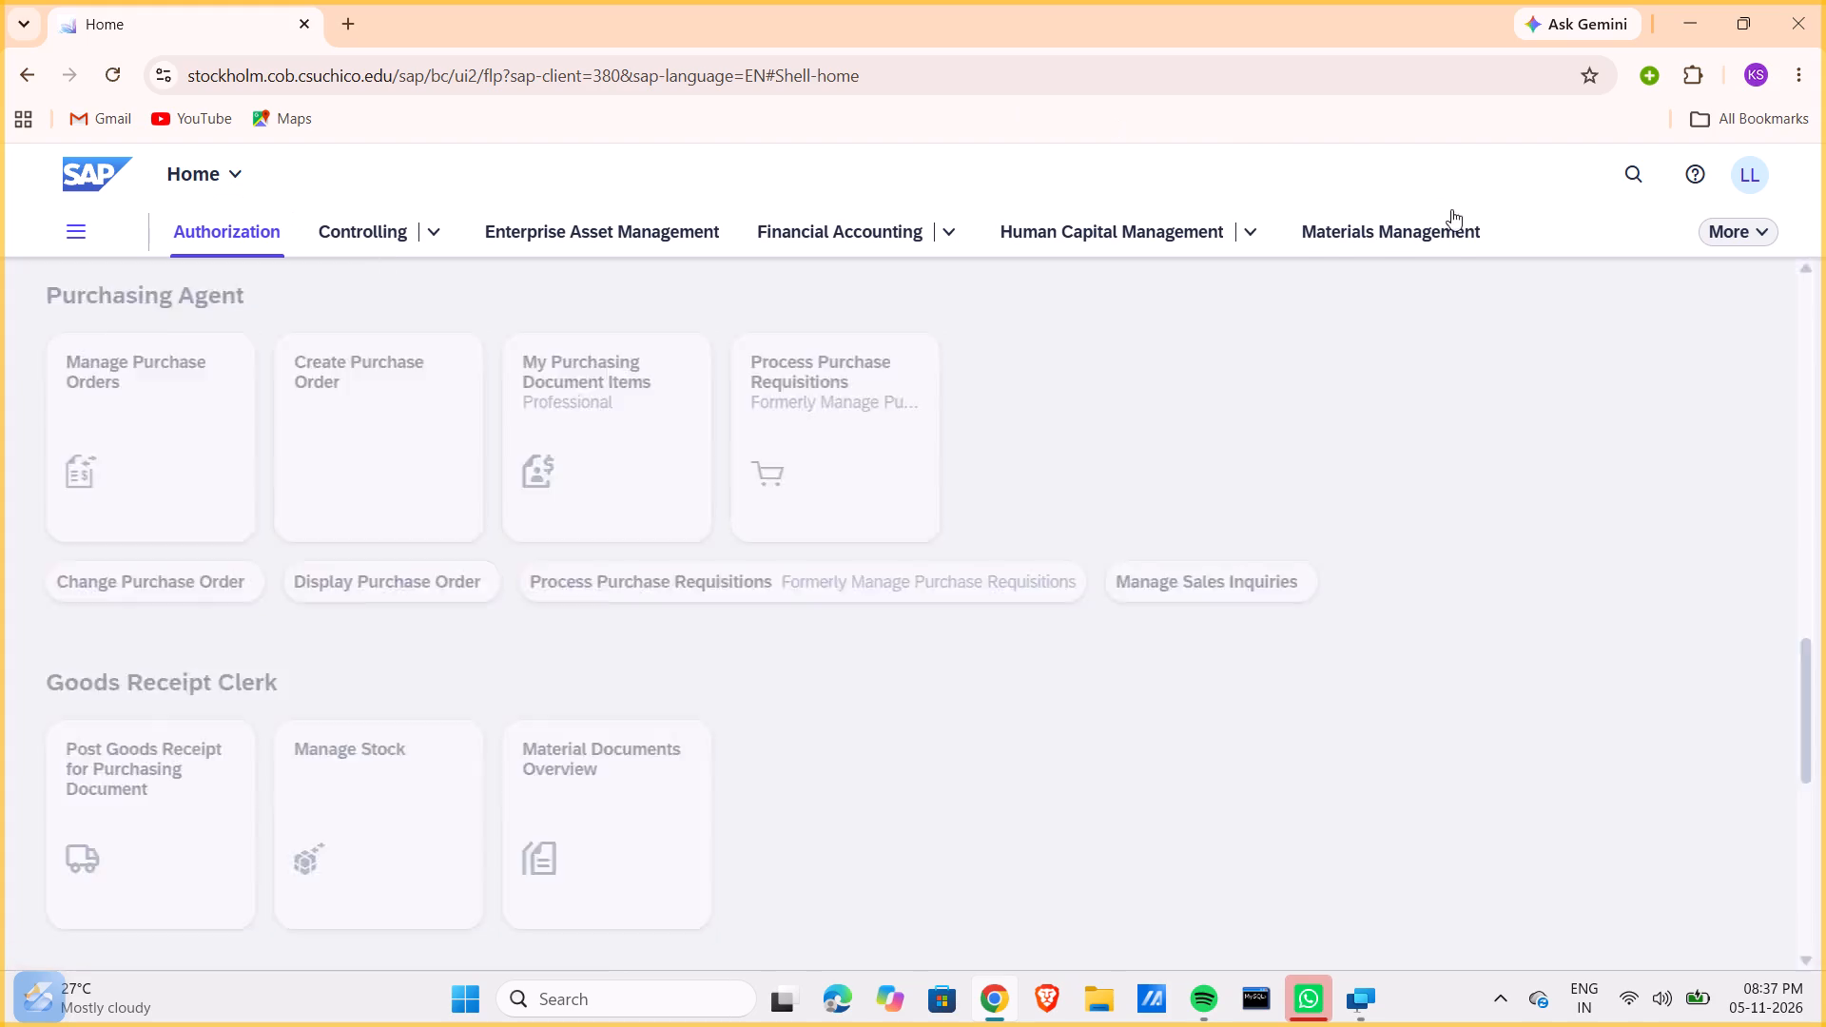
pyautogui.click(1444, 227)
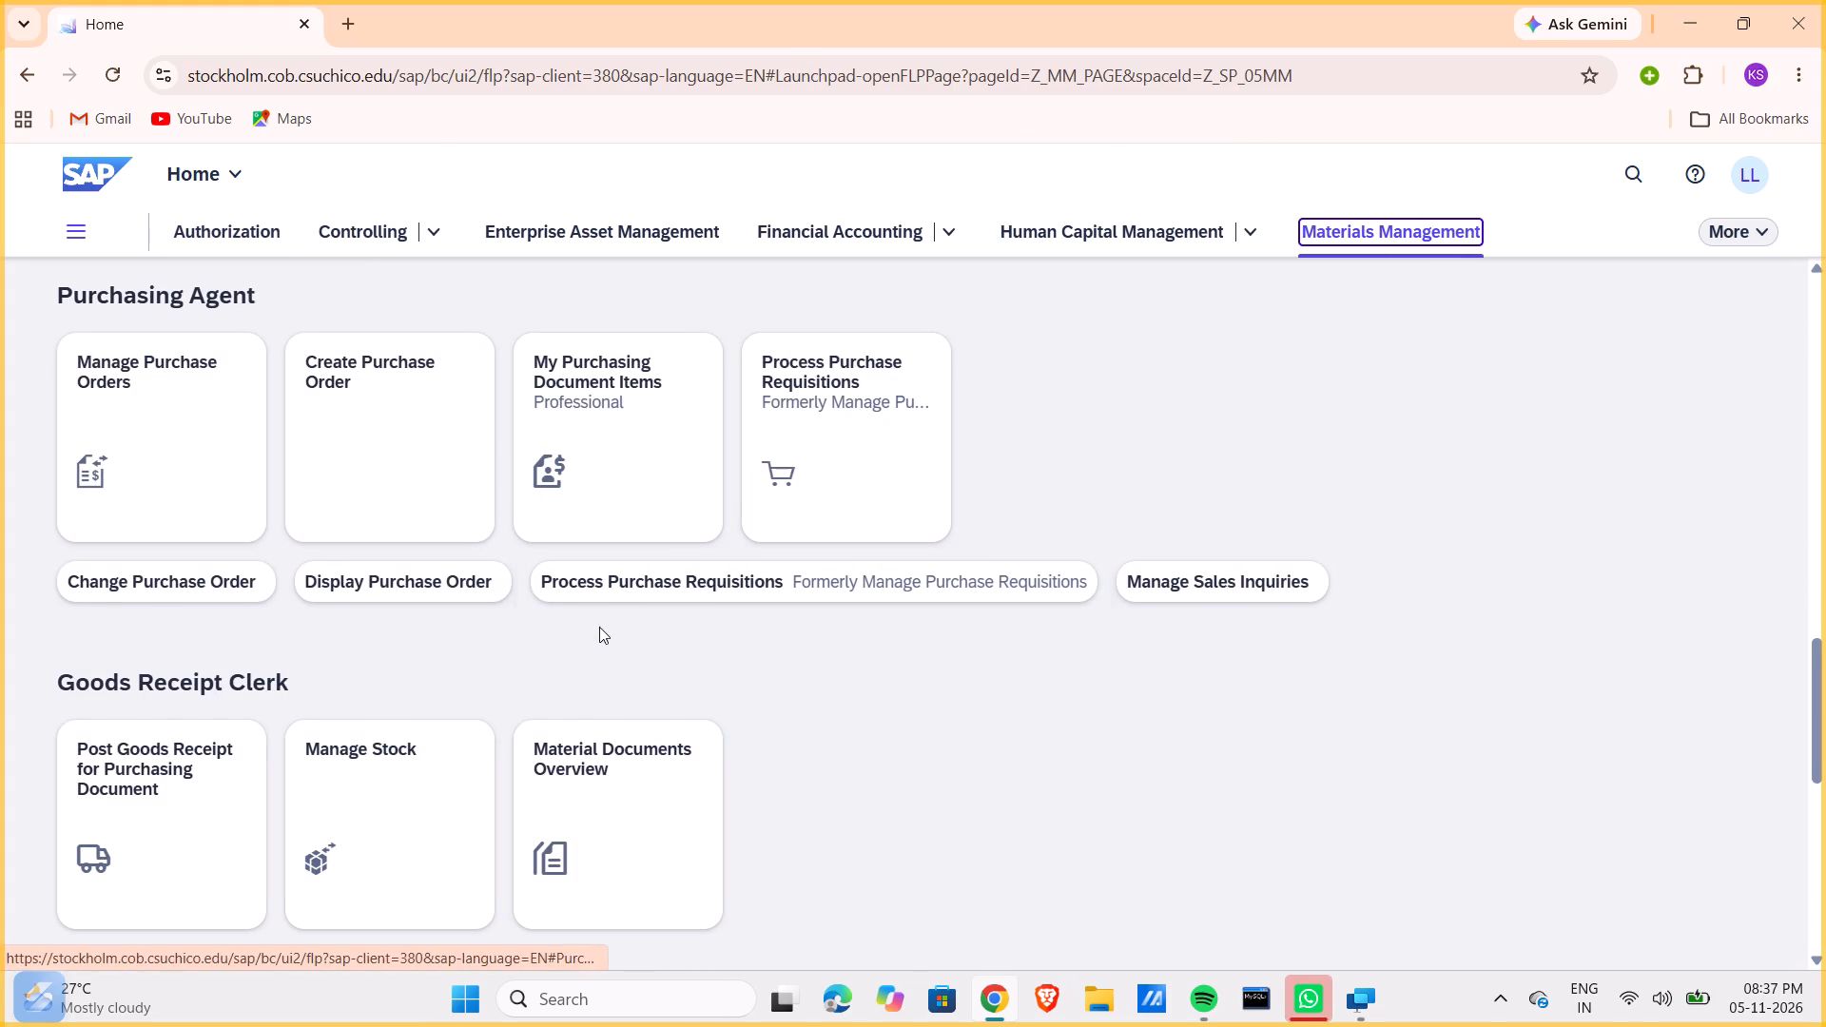
pyautogui.scroll(-5, 599, 627)
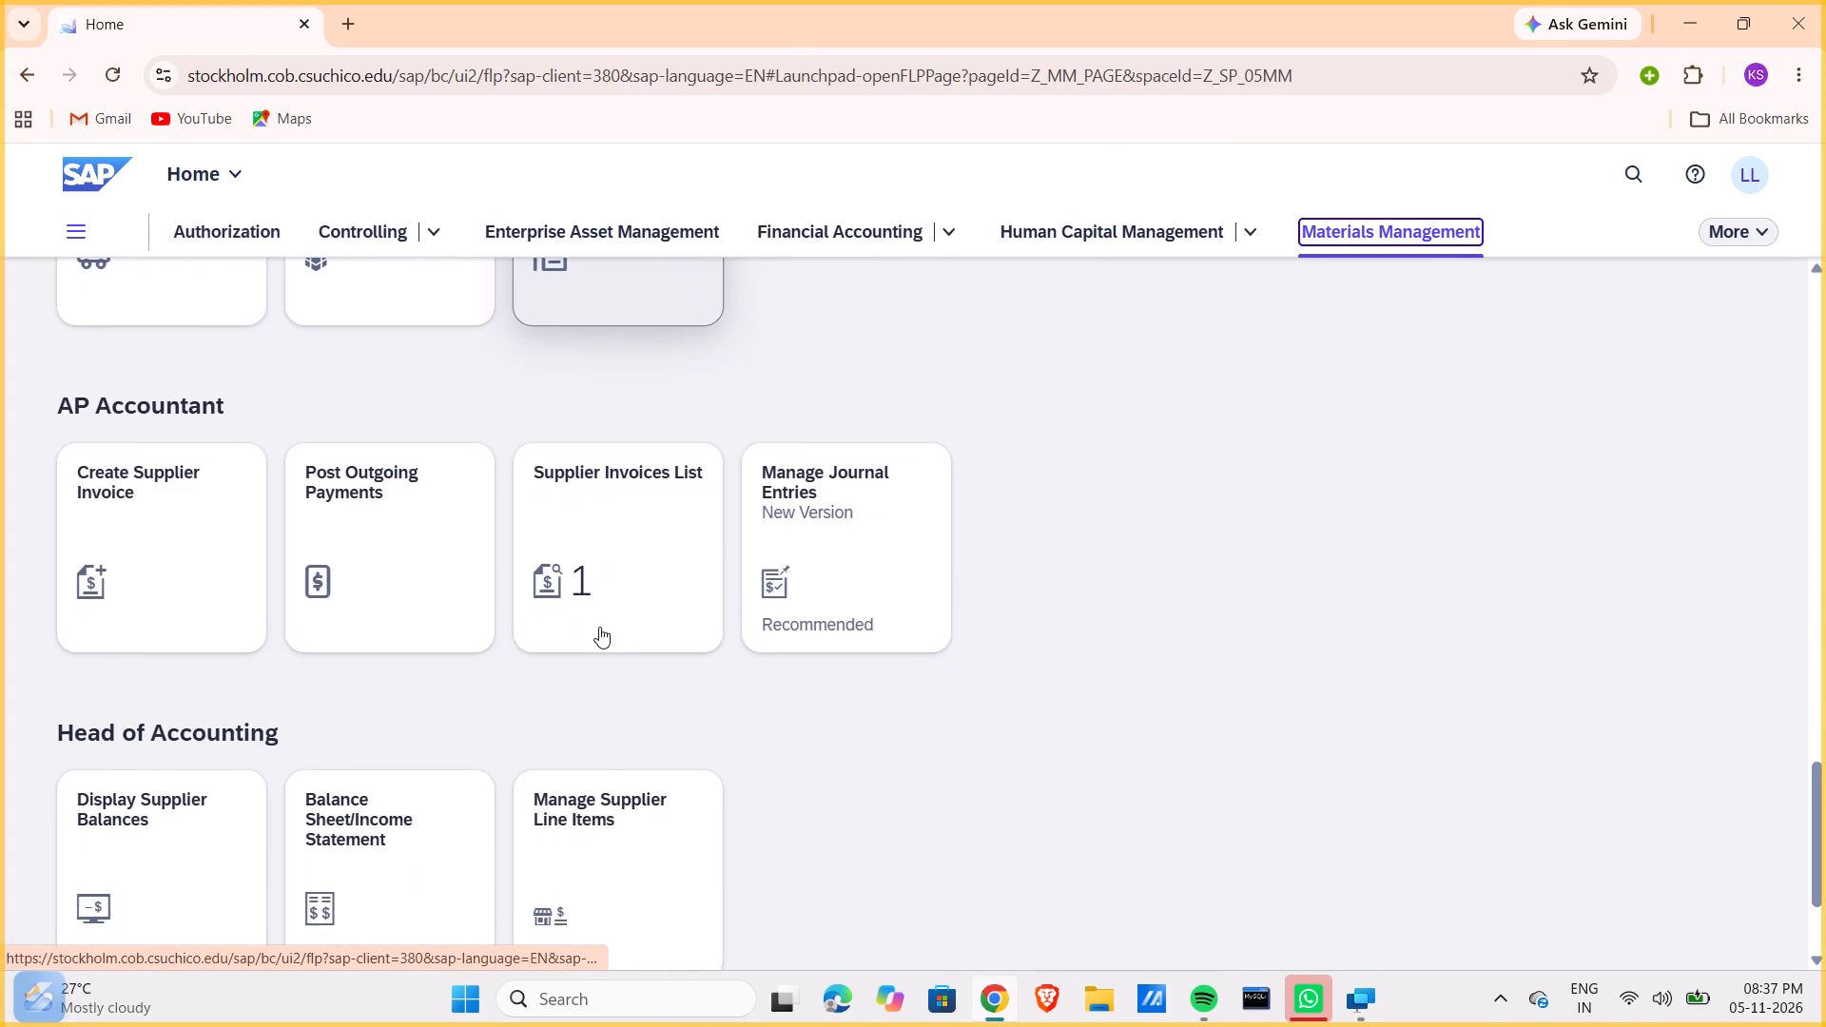
pyautogui.scroll(-3, 599, 627)
pyautogui.scroll(4, 599, 627)
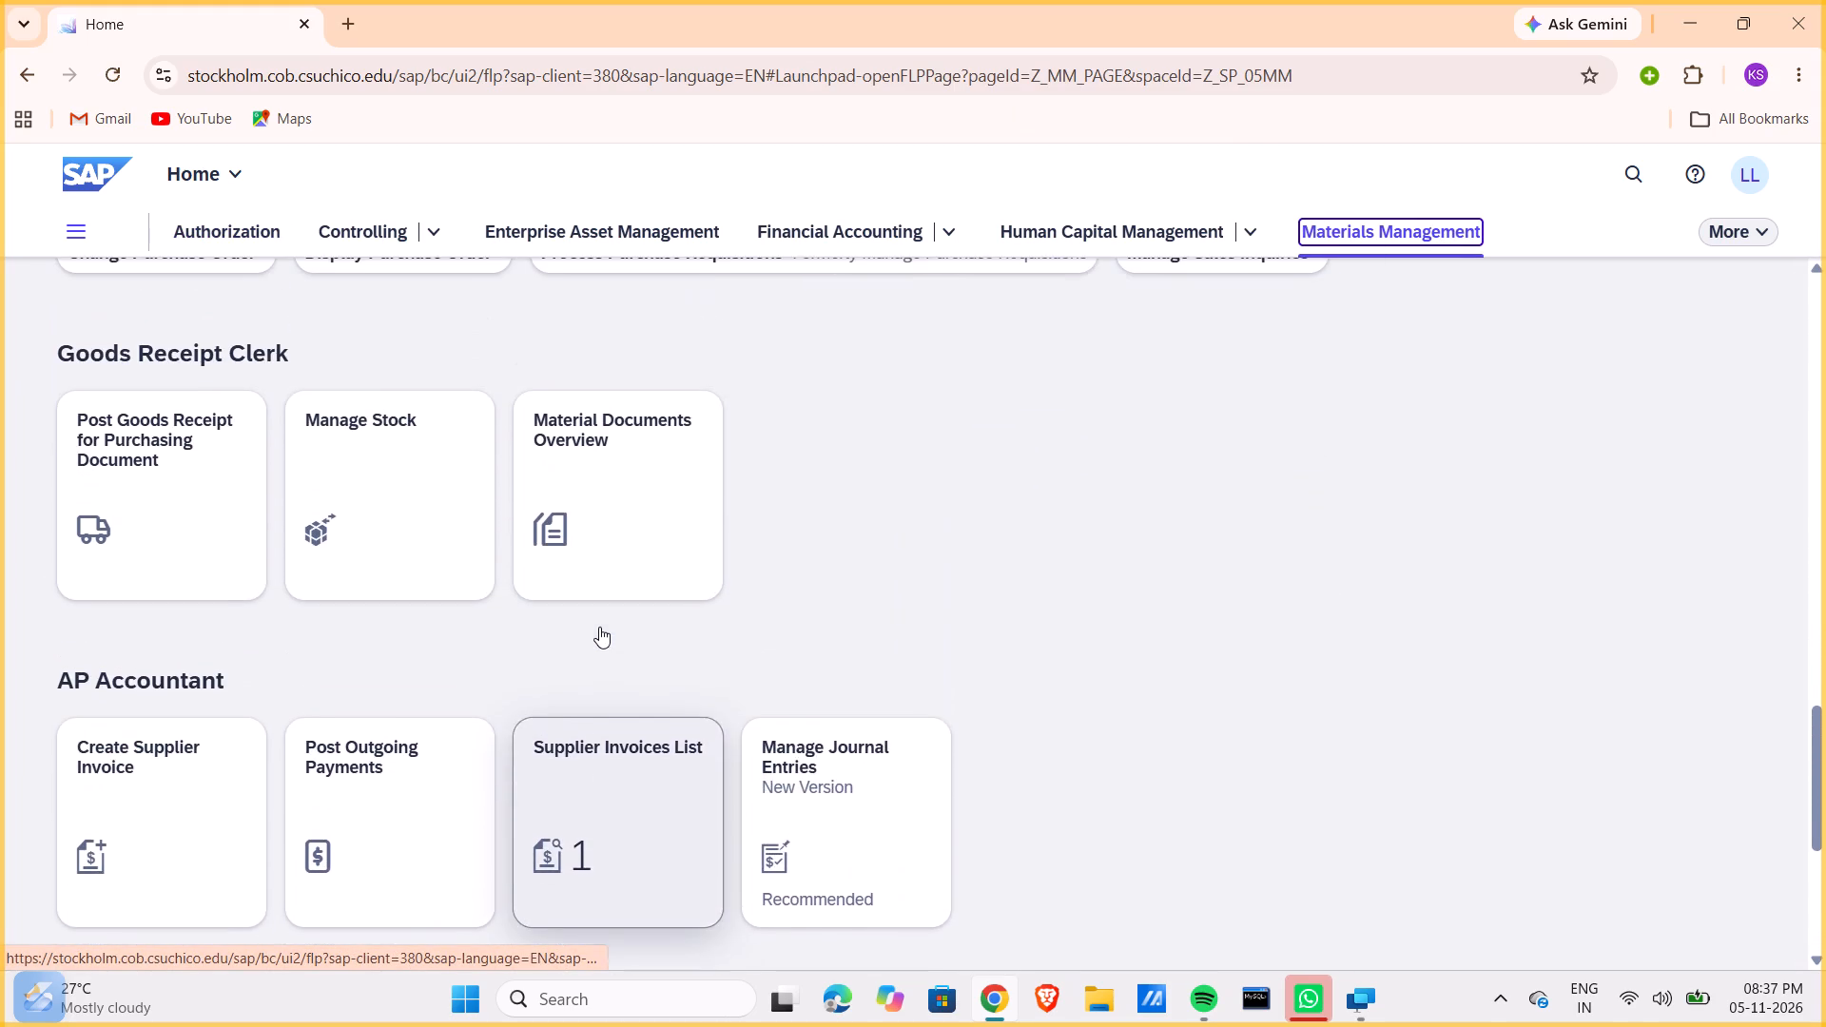
pyautogui.scroll(7, 599, 627)
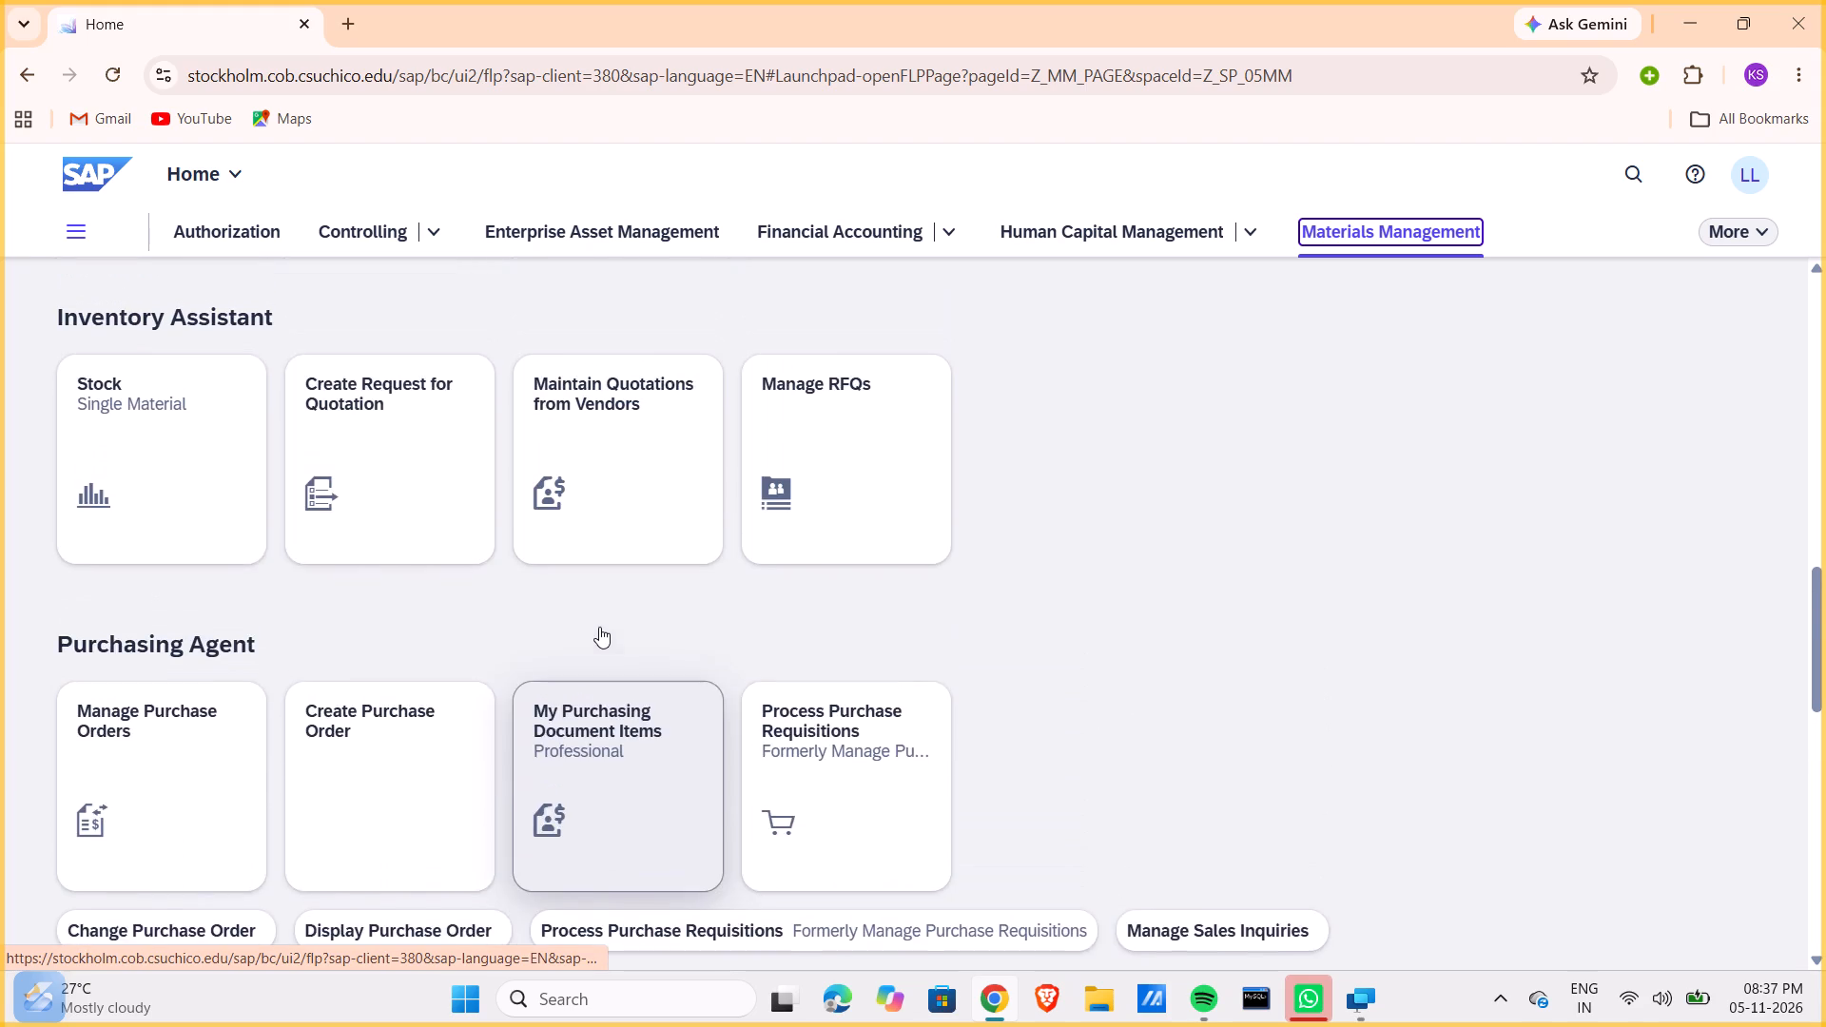
pyautogui.scroll(1, 599, 627)
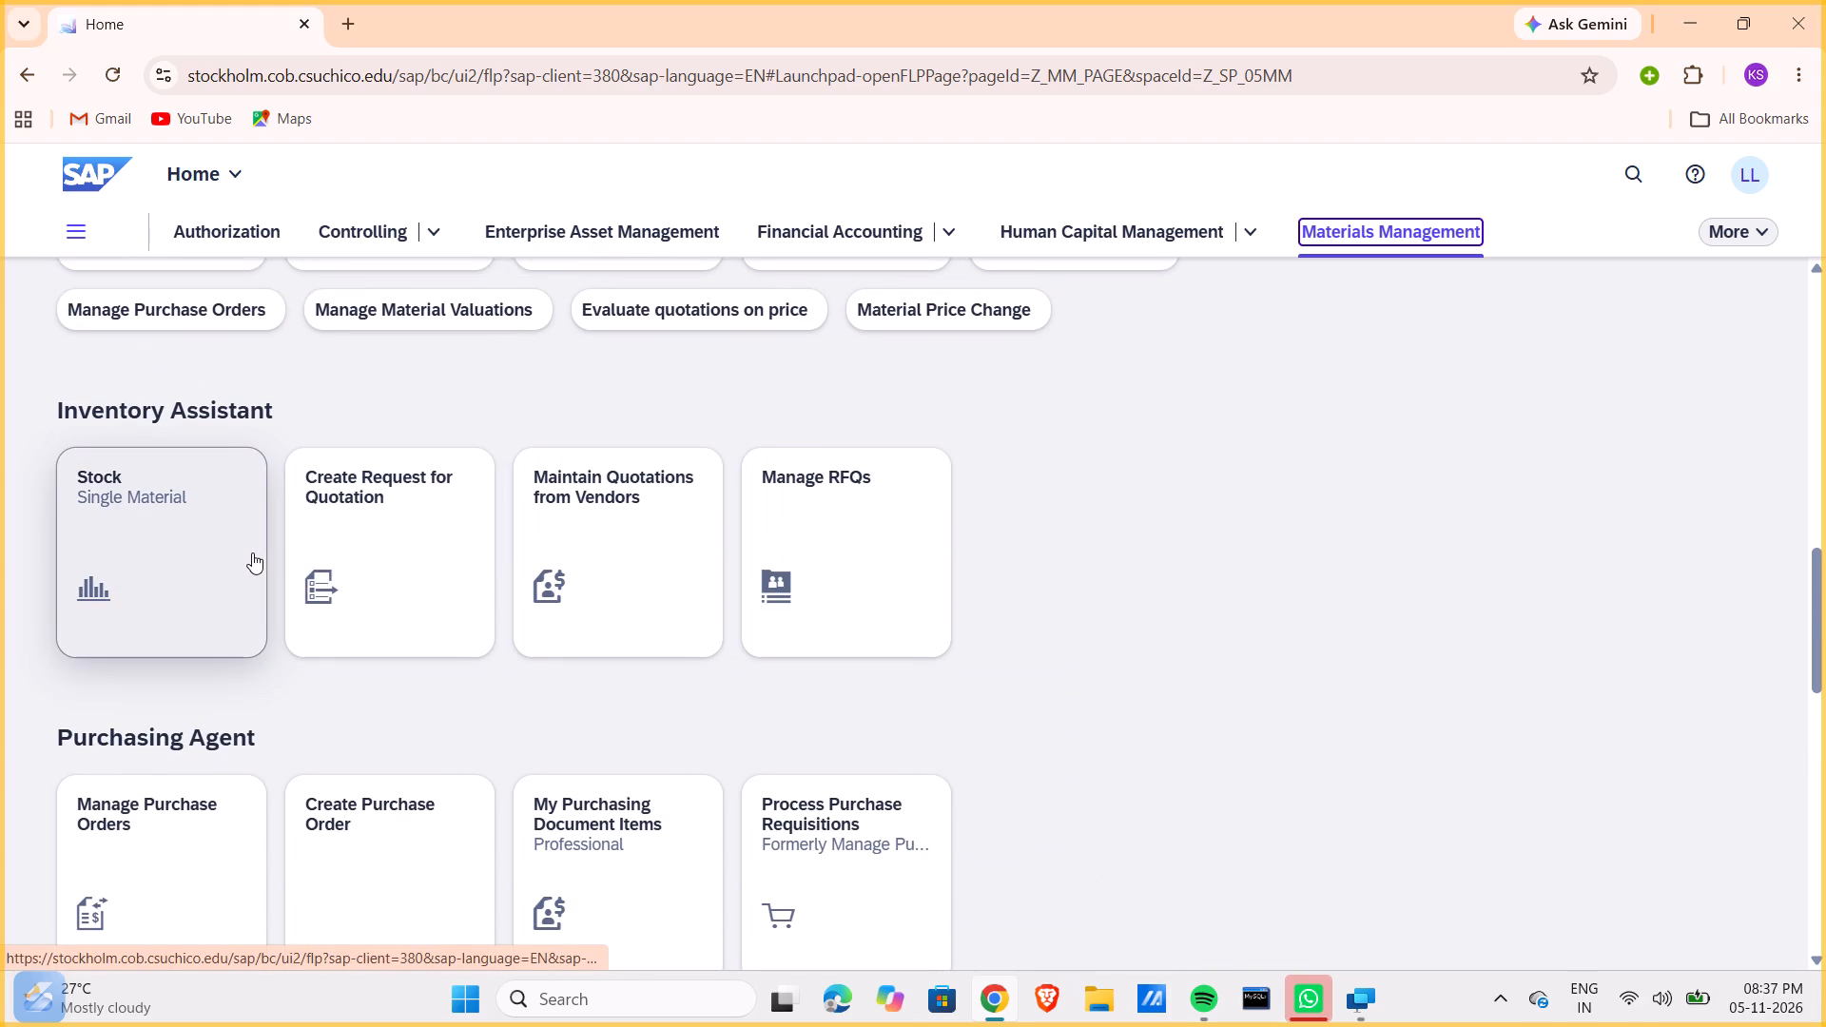
pyautogui.click(158, 500)
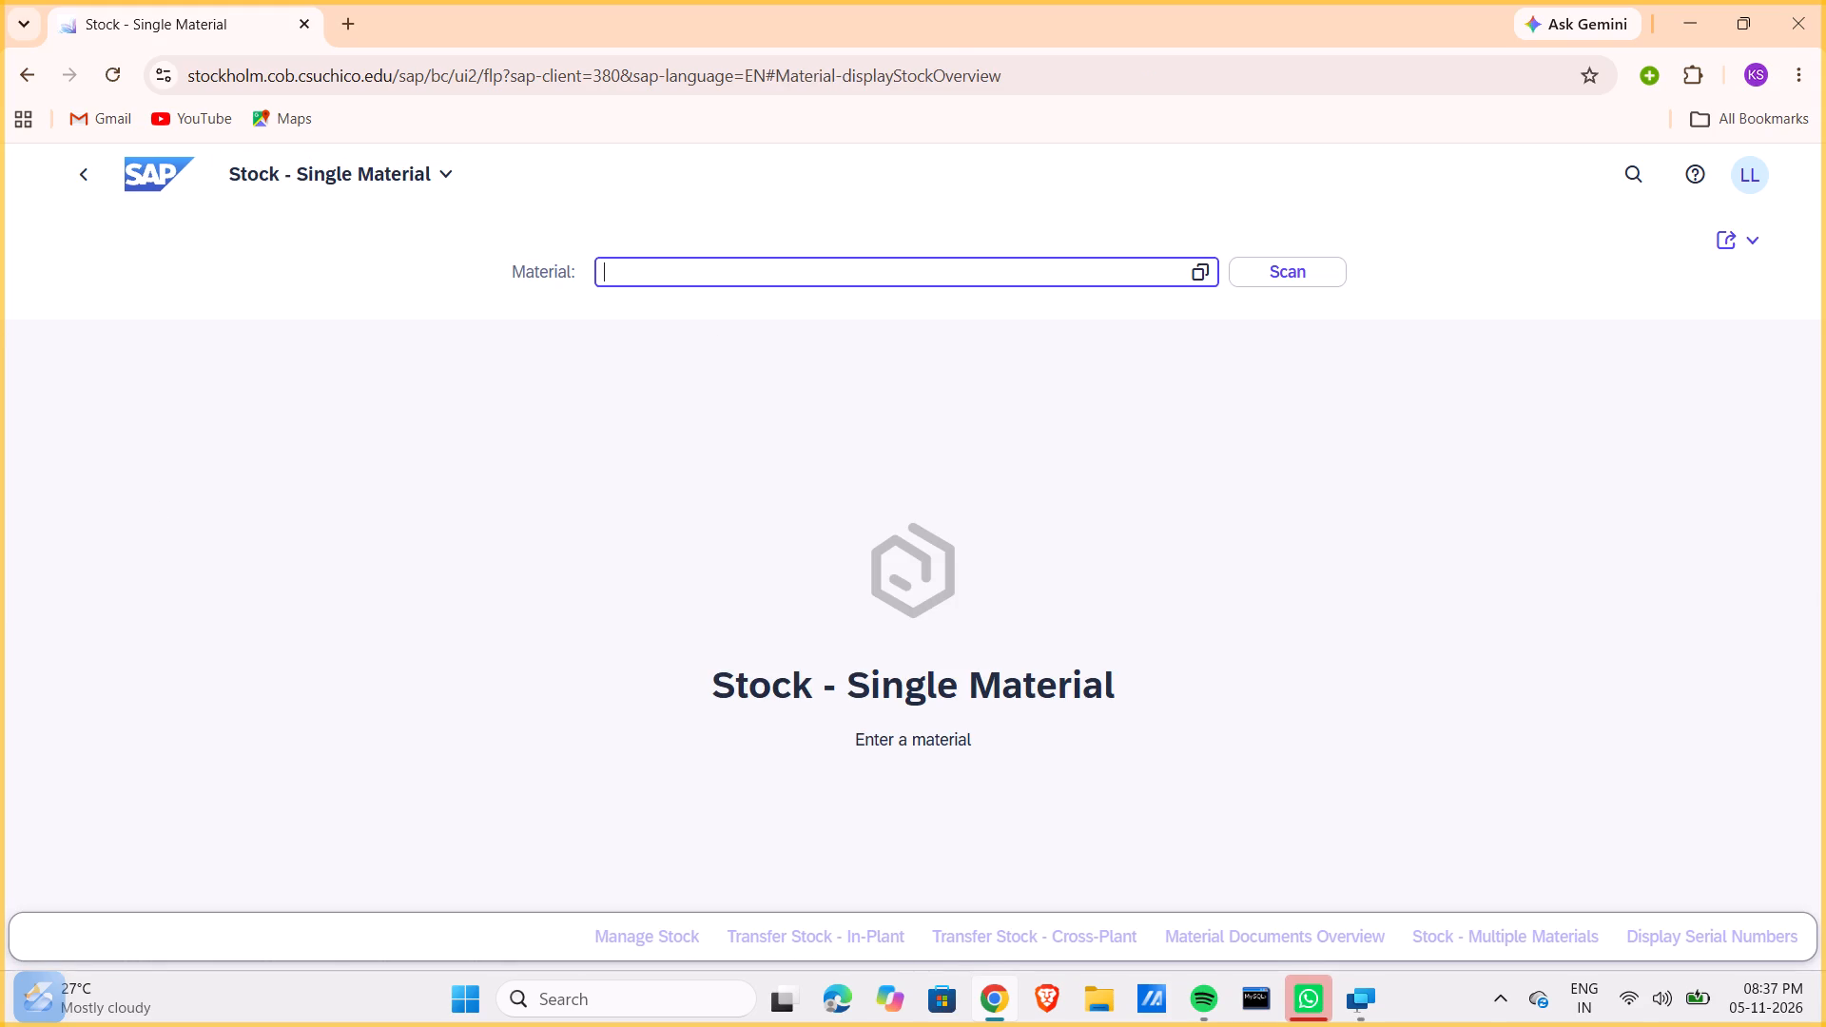
# Display the stock of material EPAD1126, examine it by plant and storage location, and return to the home page.
pyautogui.click(723, 274)
pyautogui.write('EPAD1126')
pyautogui.press('Return')
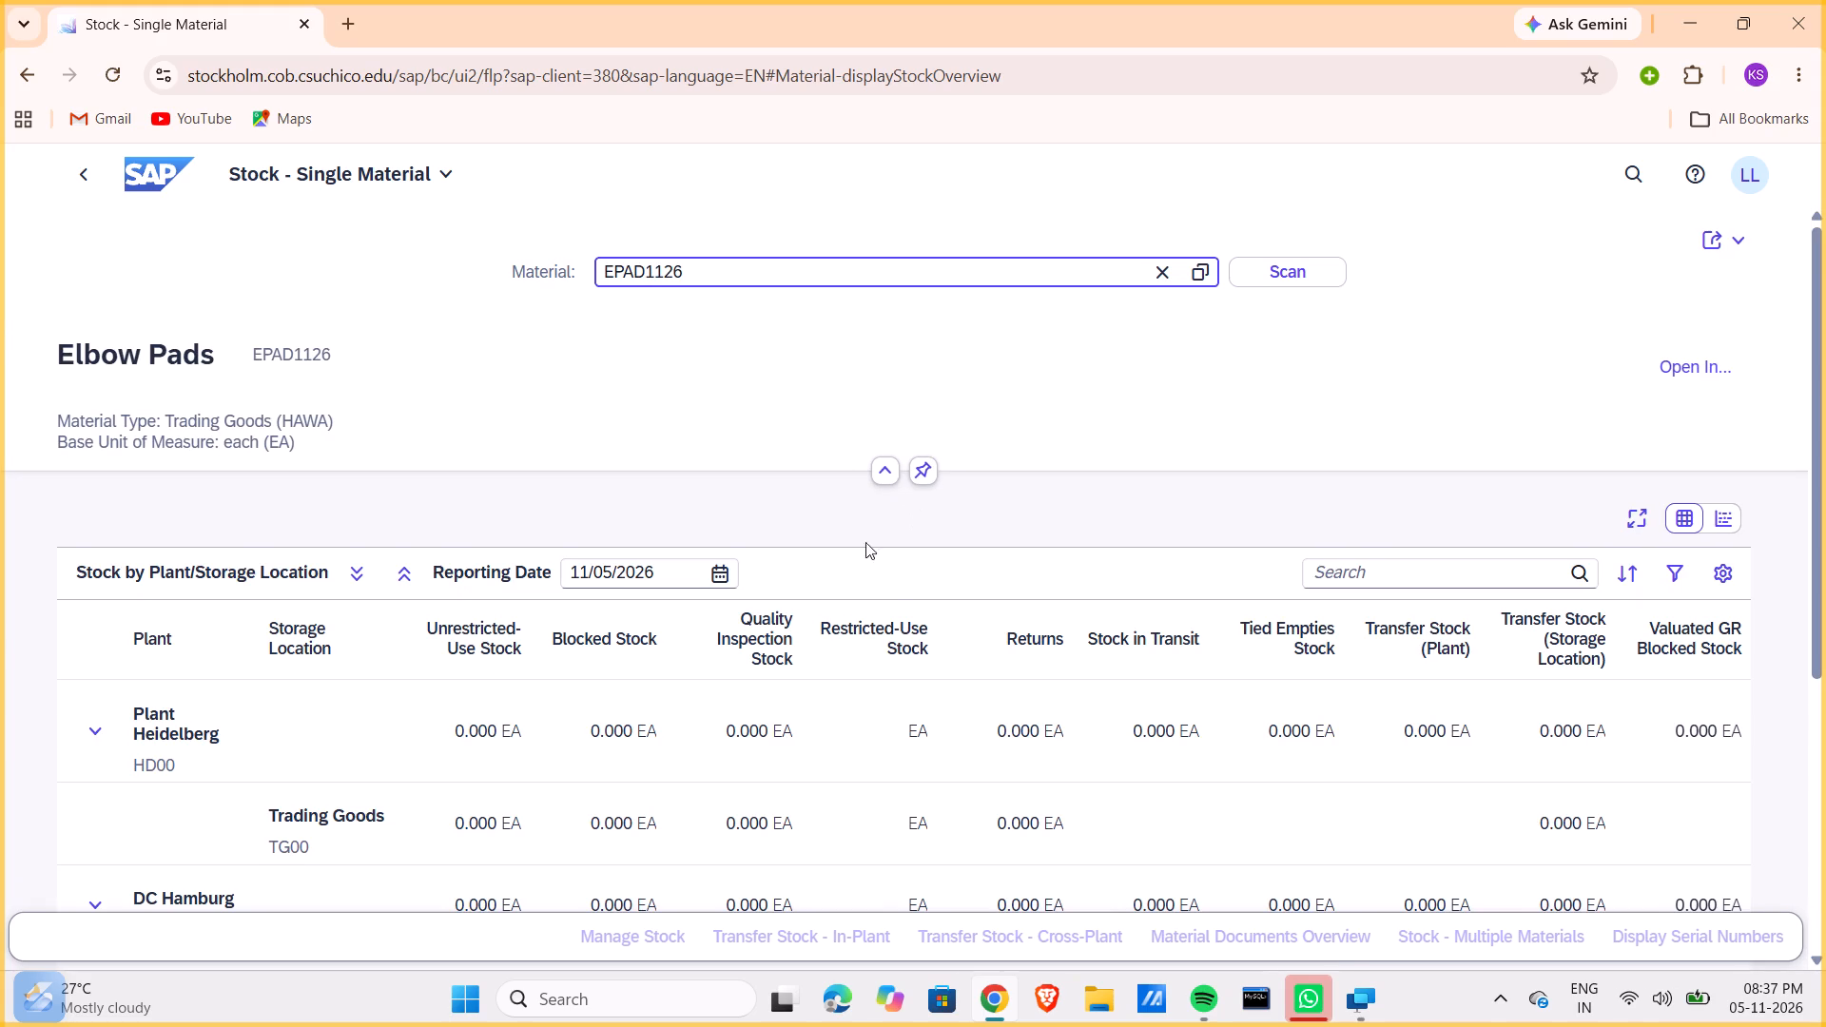
pyautogui.scroll(-4, 908, 669)
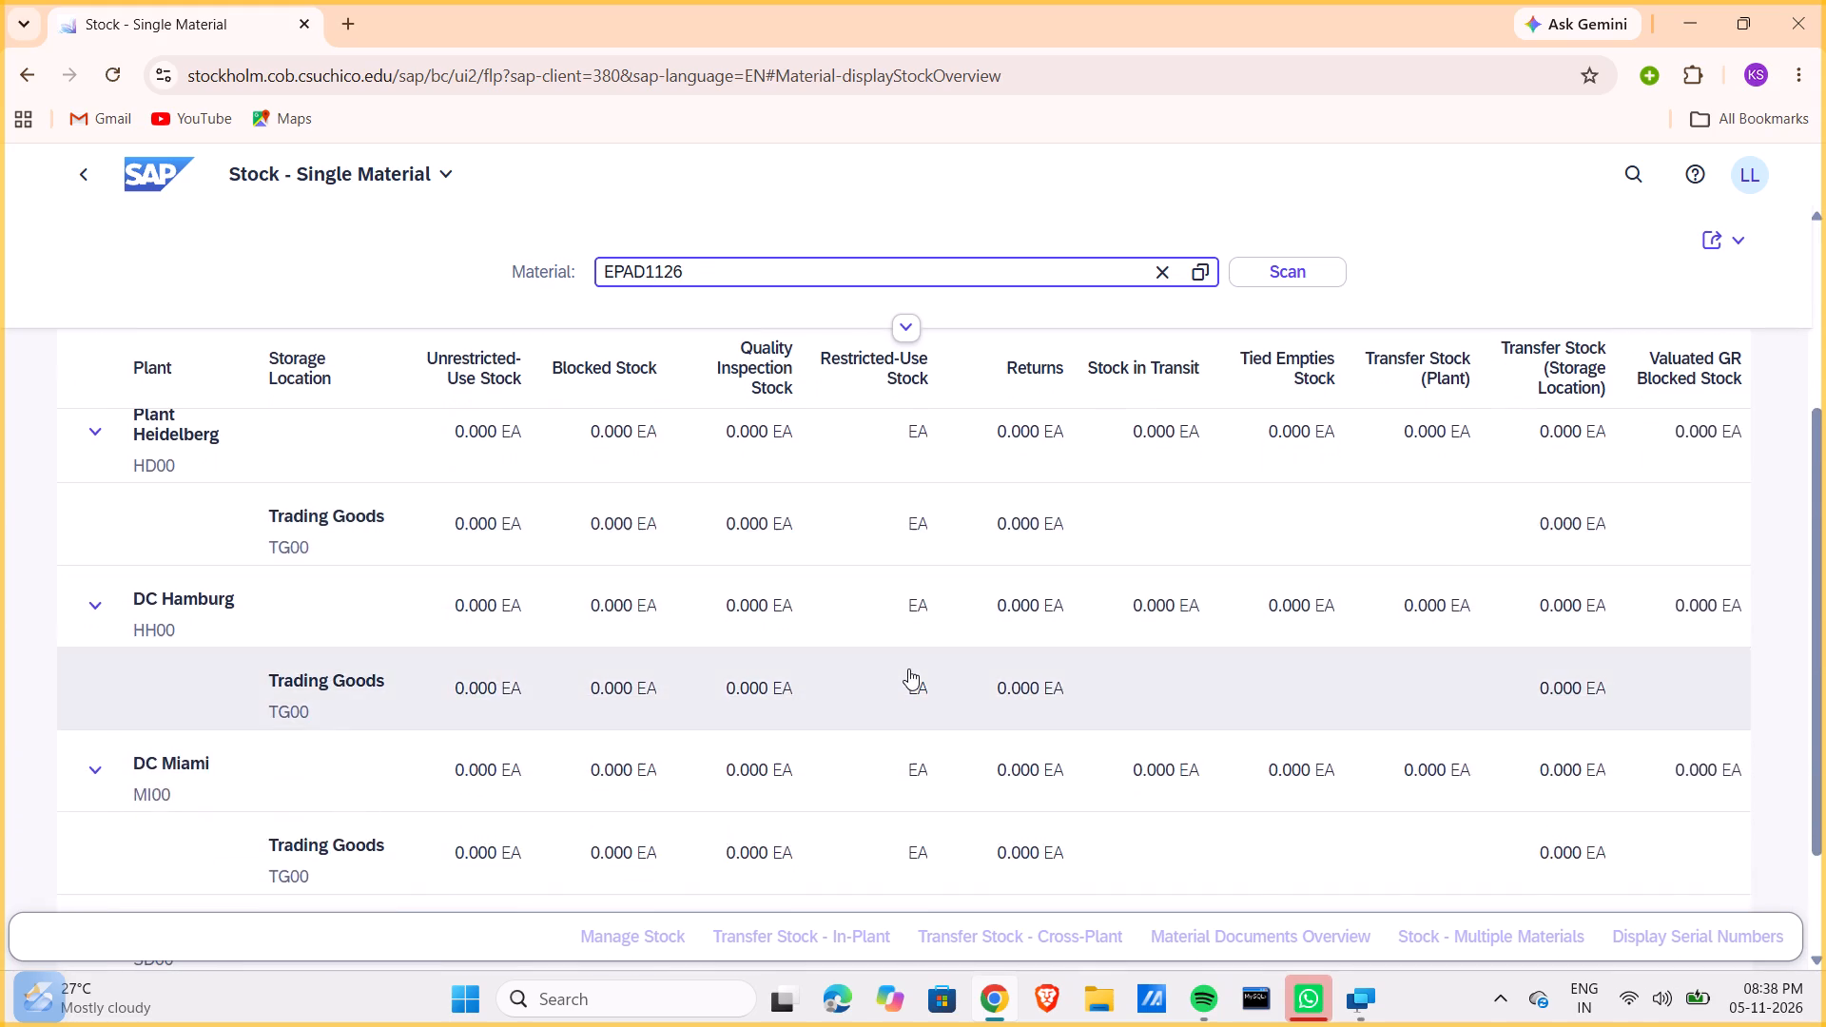
pyautogui.scroll(-4, 908, 669)
pyautogui.hscroll(-1, 908, 669)
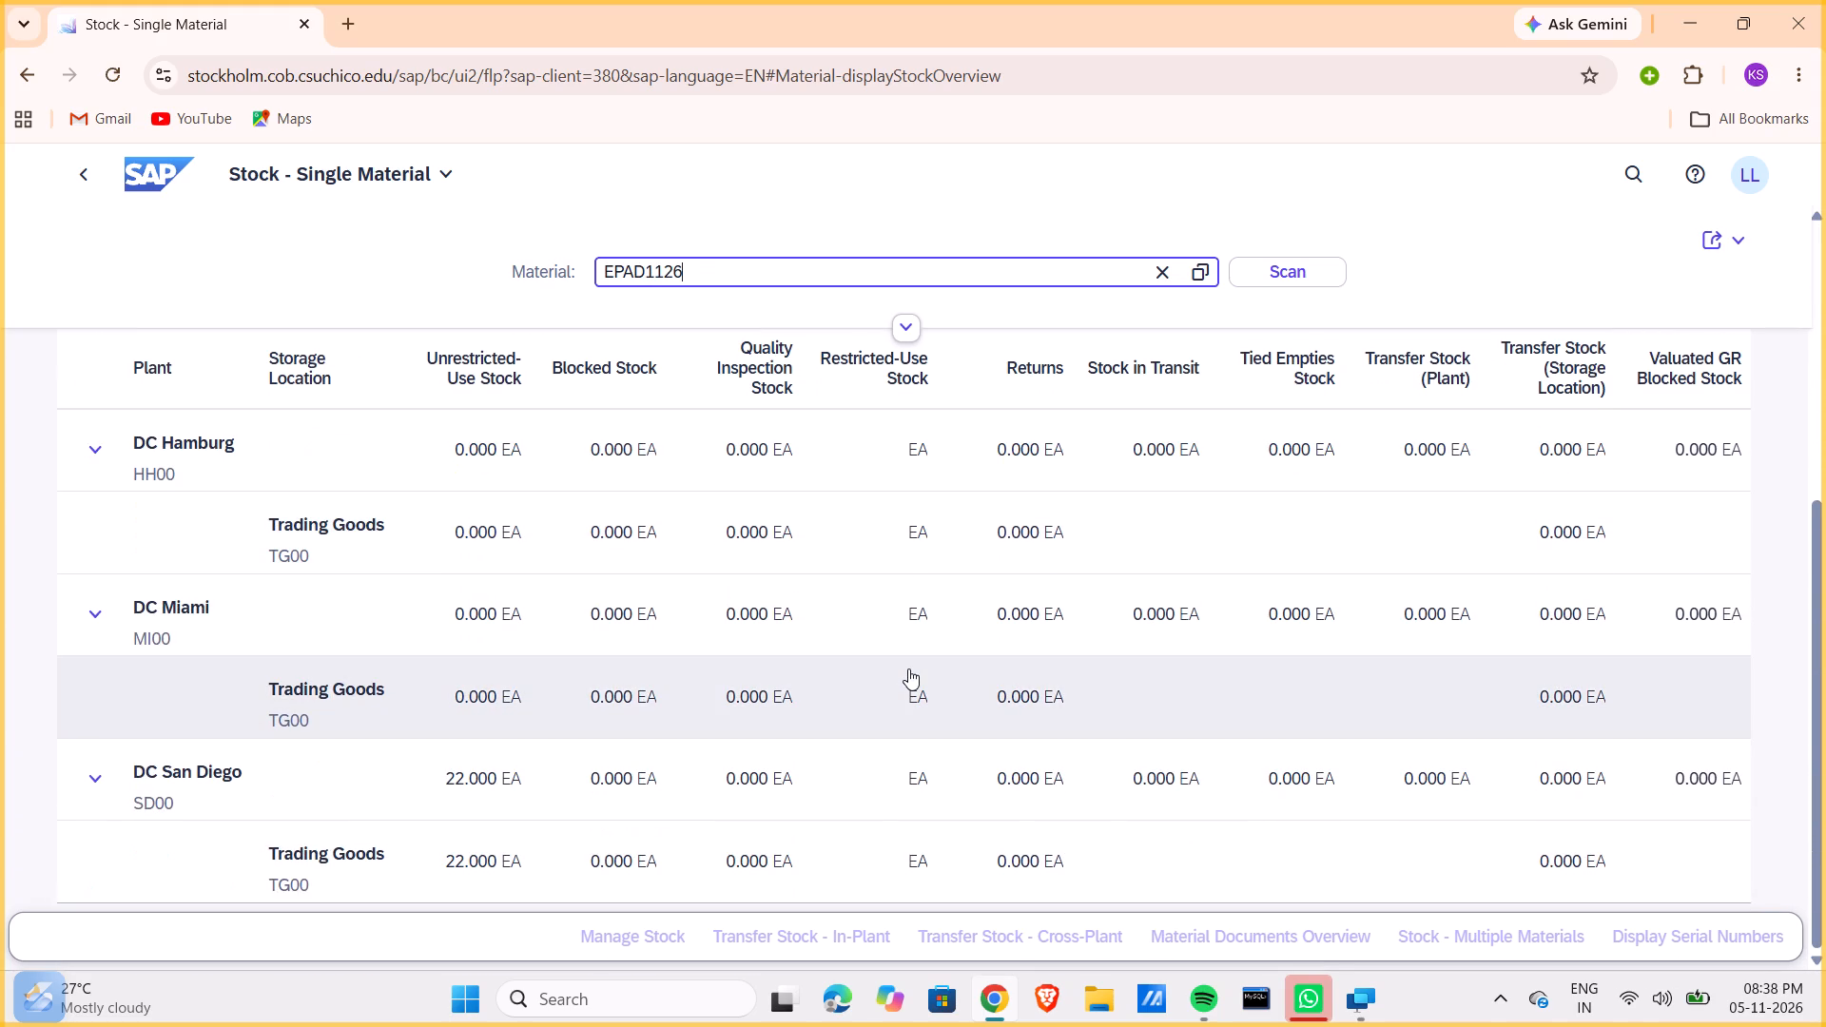
pyautogui.hscroll(-1, 908, 669)
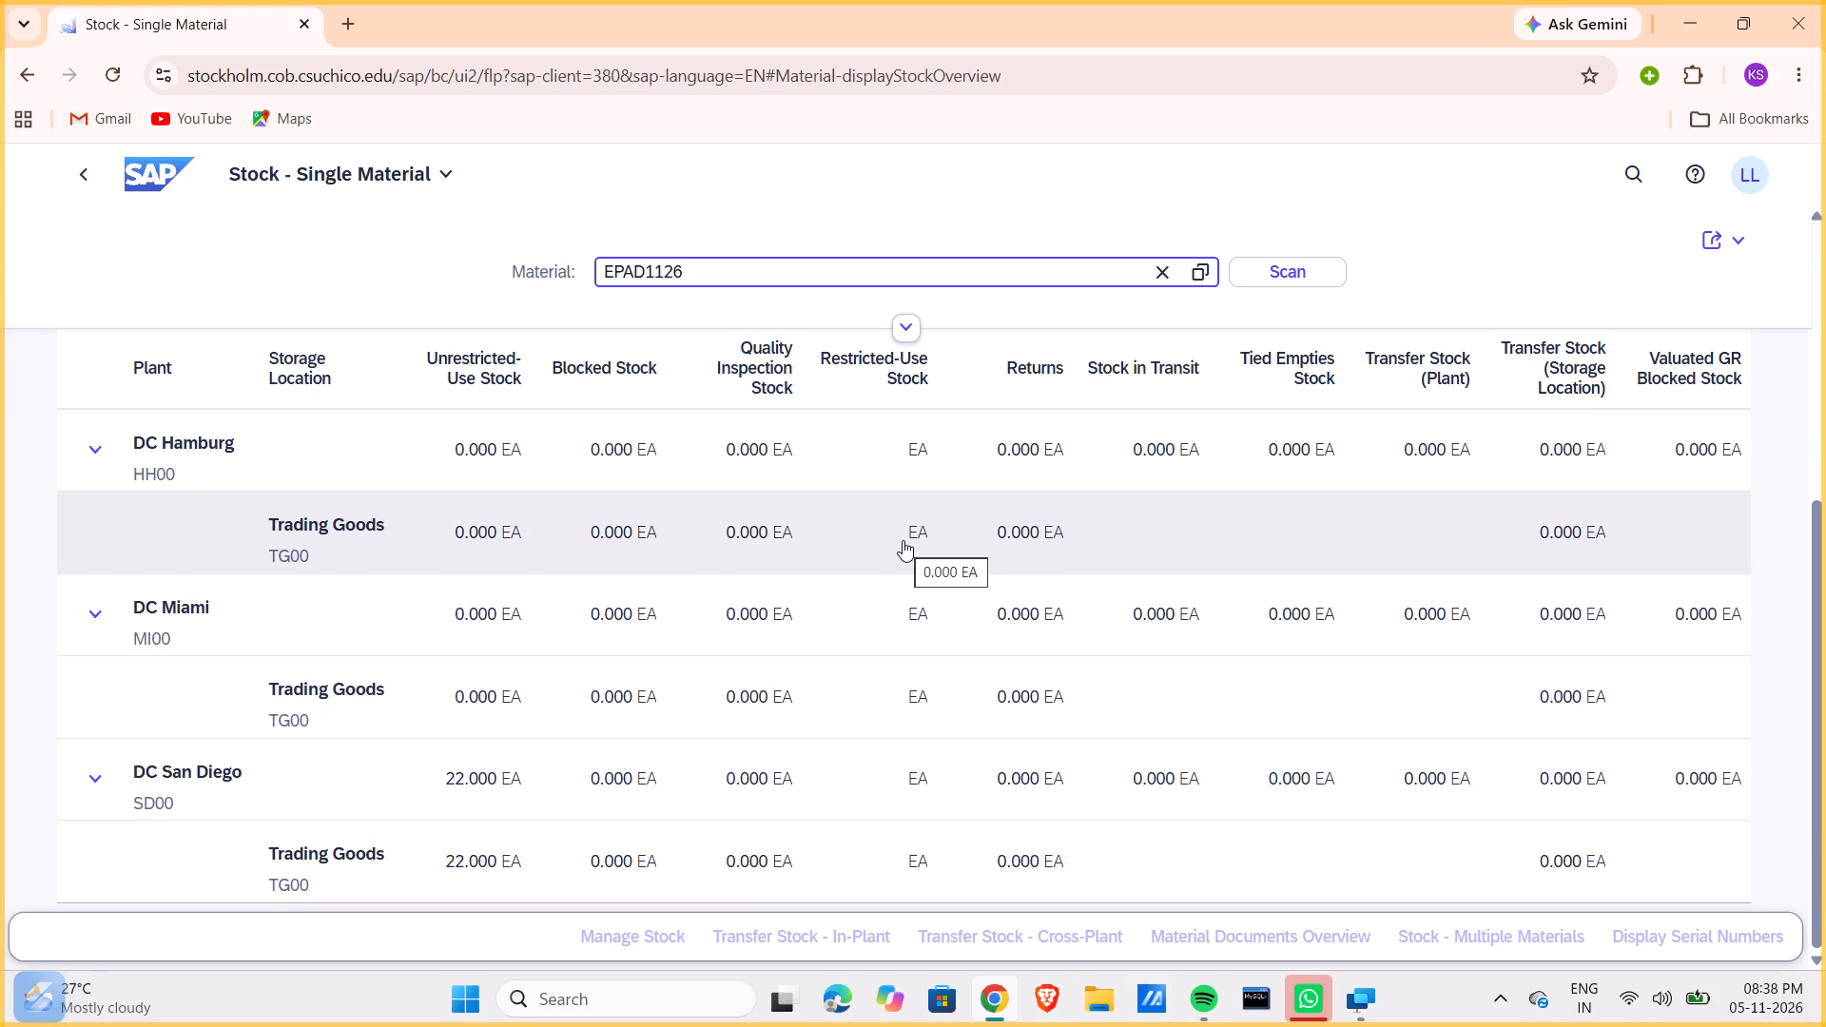
pyautogui.click(1161, 281)
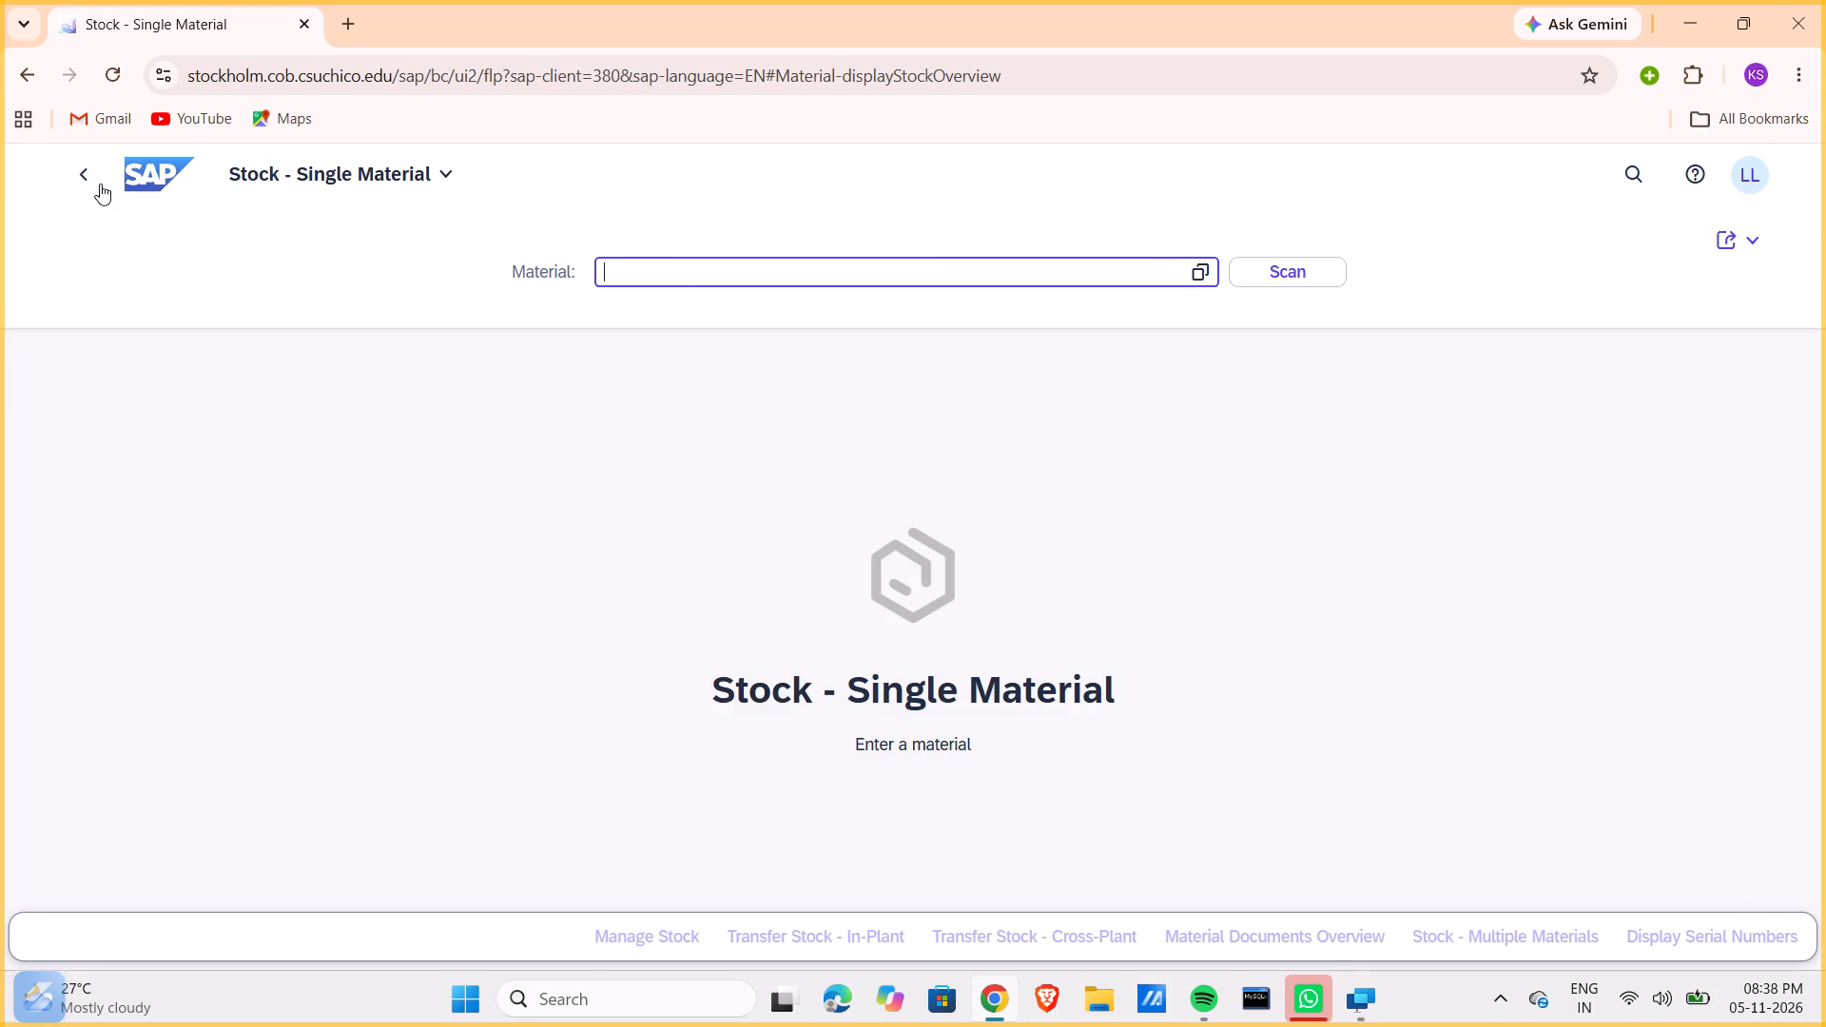
pyautogui.click(93, 180)
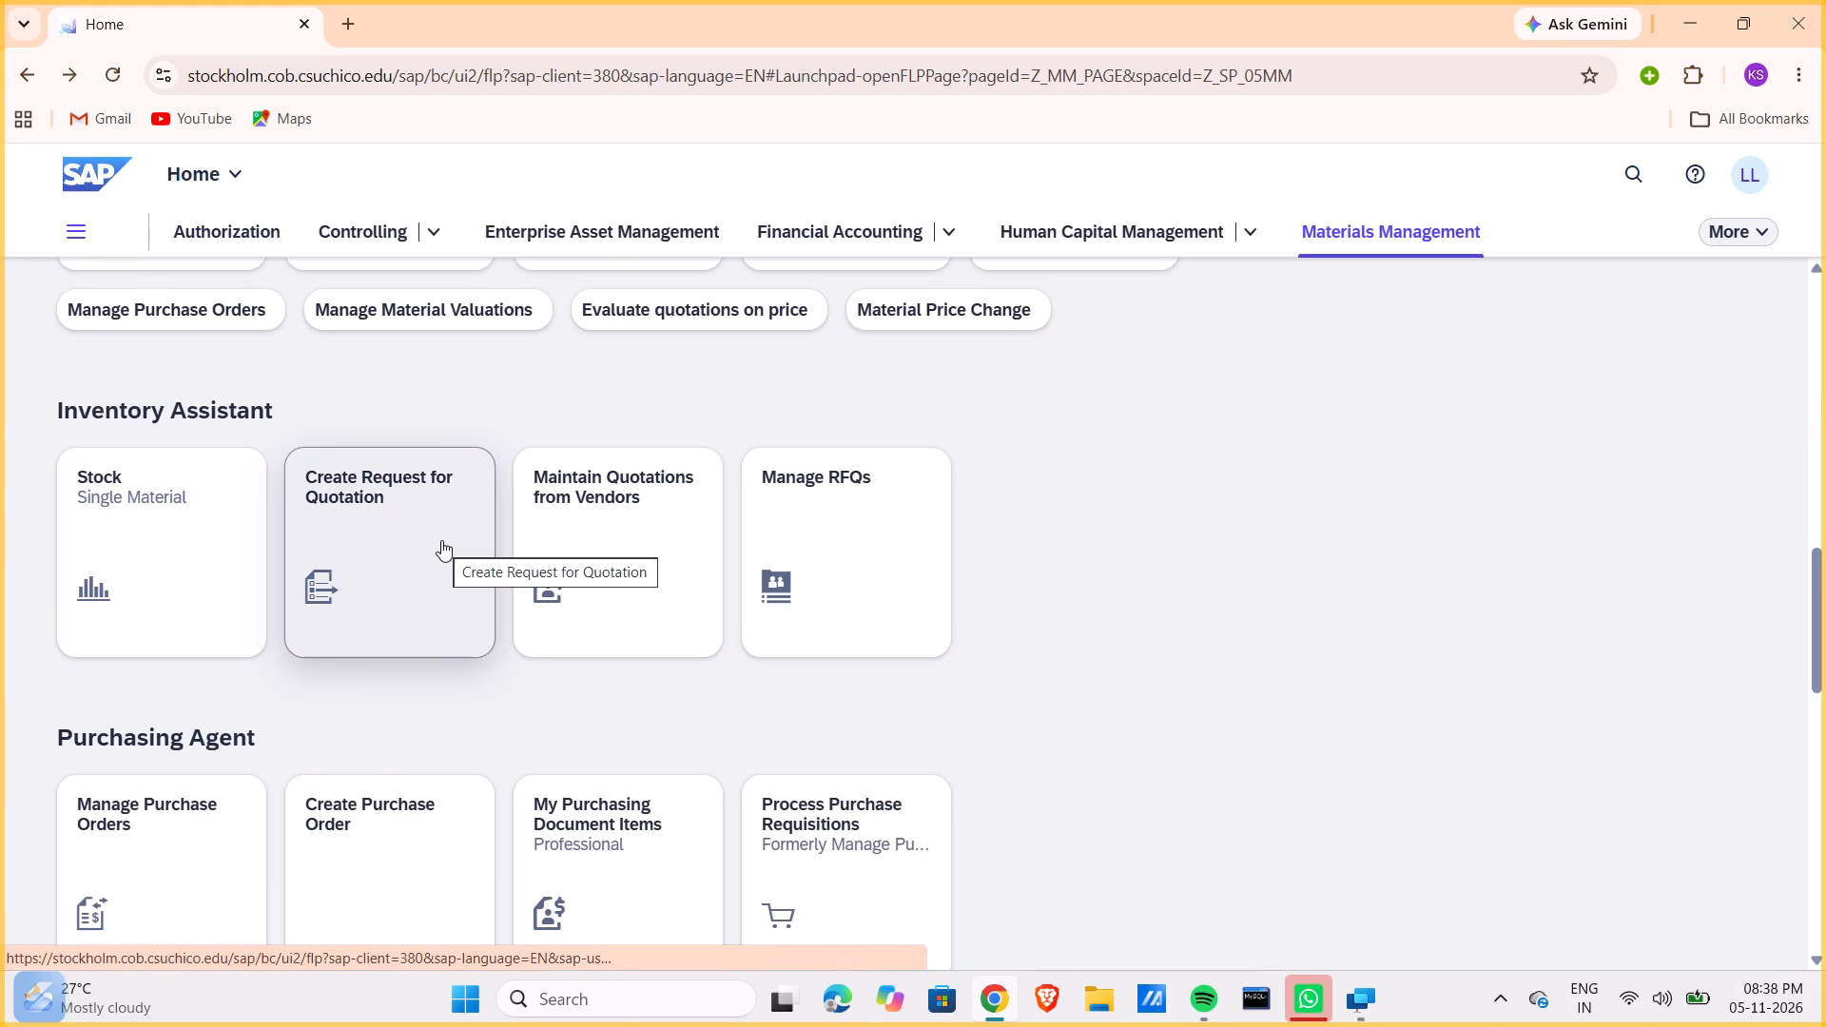
# Search the apps for MB52 and open Display Warehouse Stock.
pyautogui.click(1623, 174)
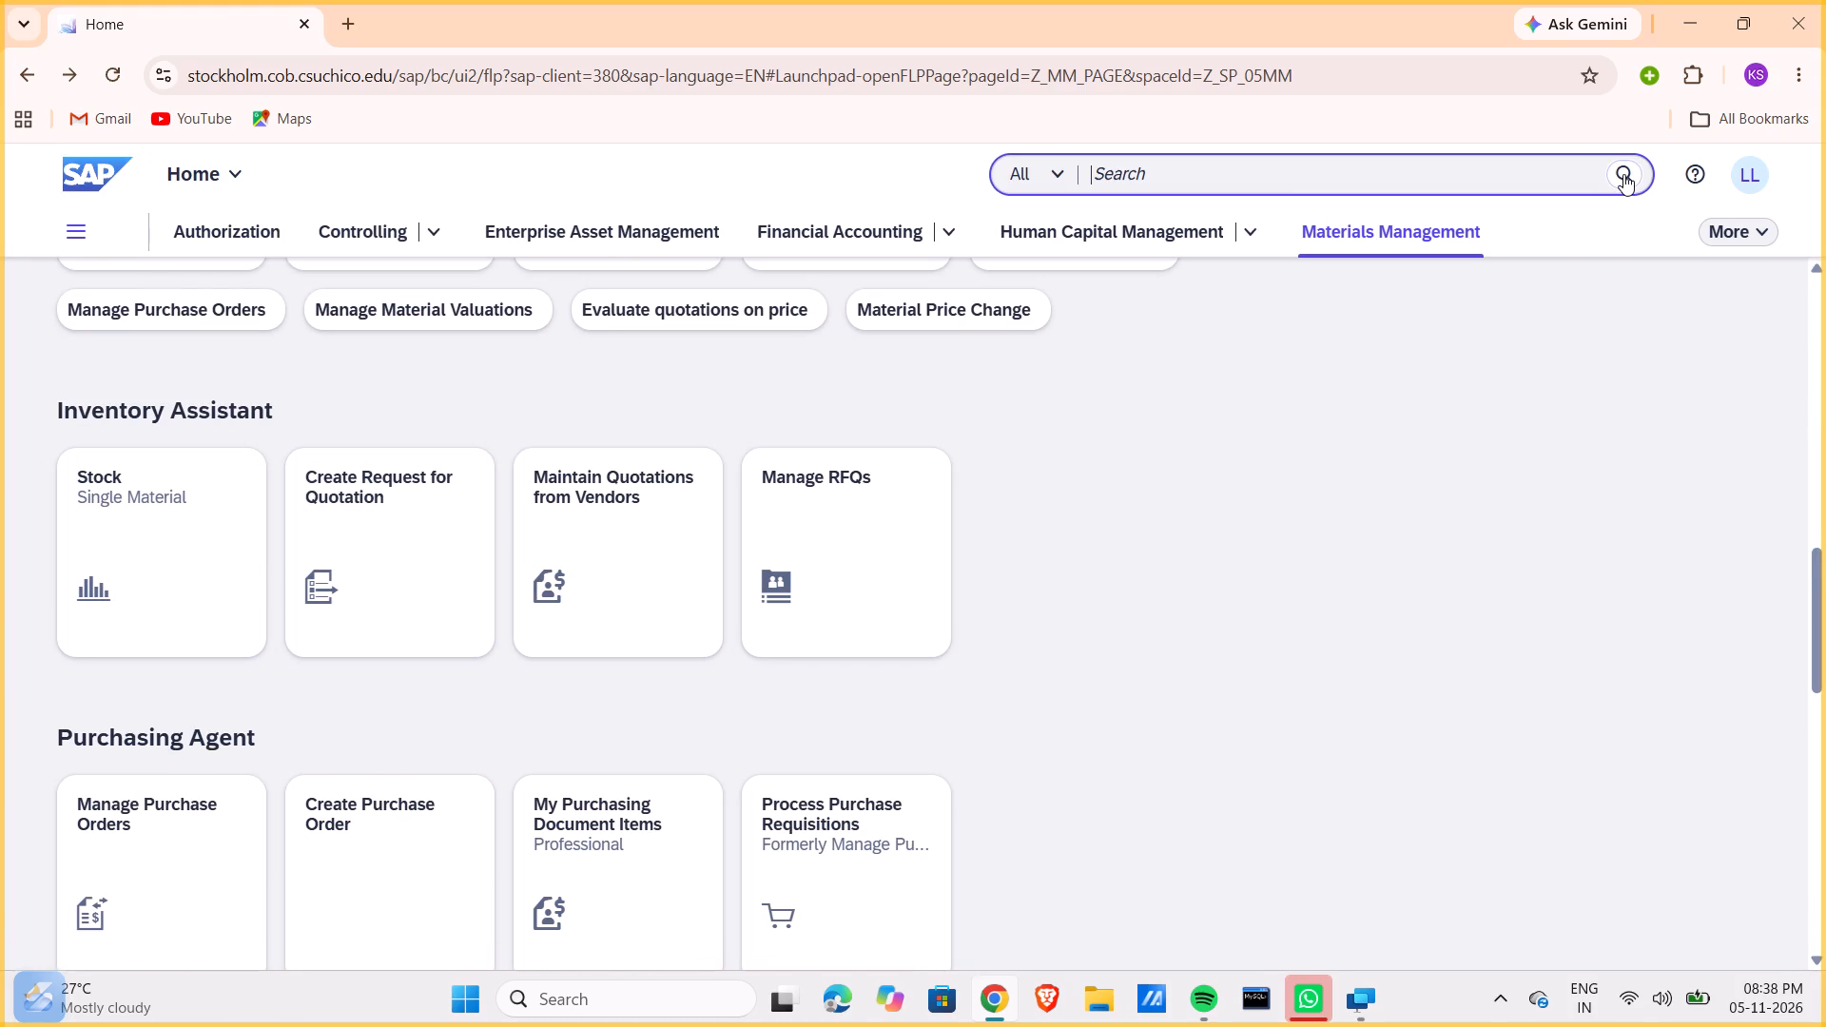
pyautogui.write('MB52')
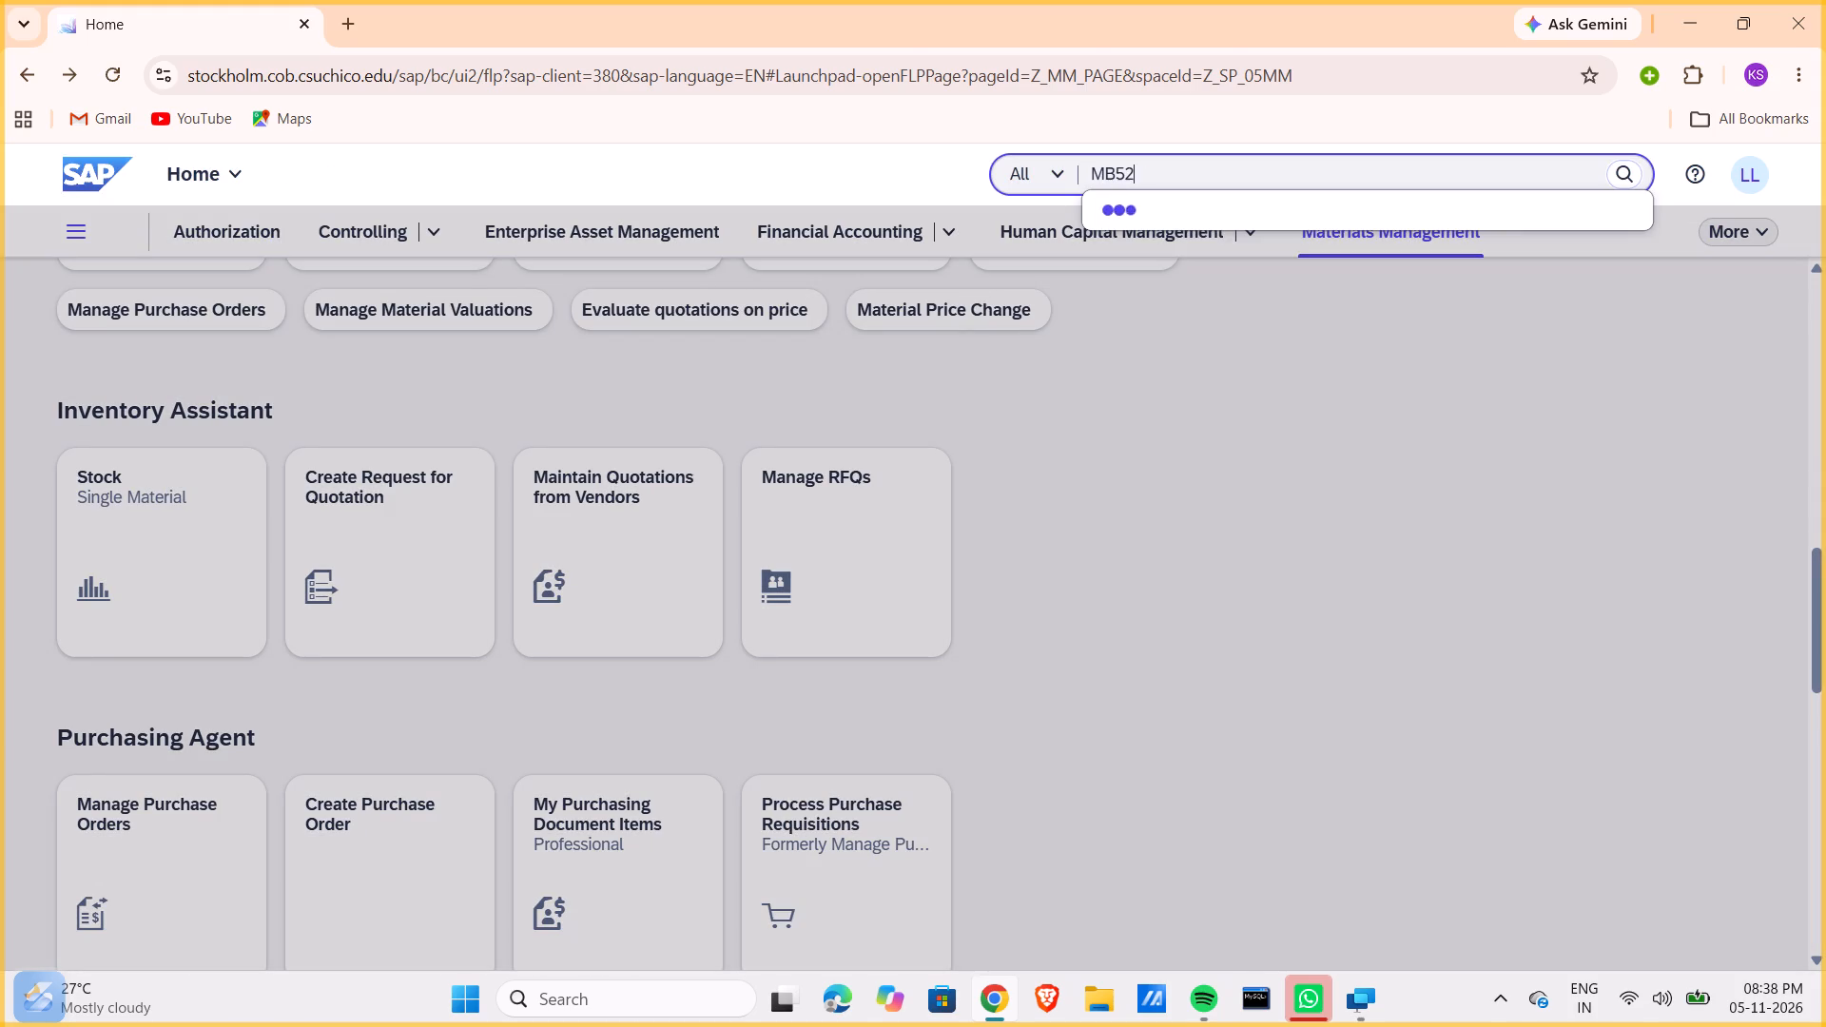
pyautogui.press('Return')
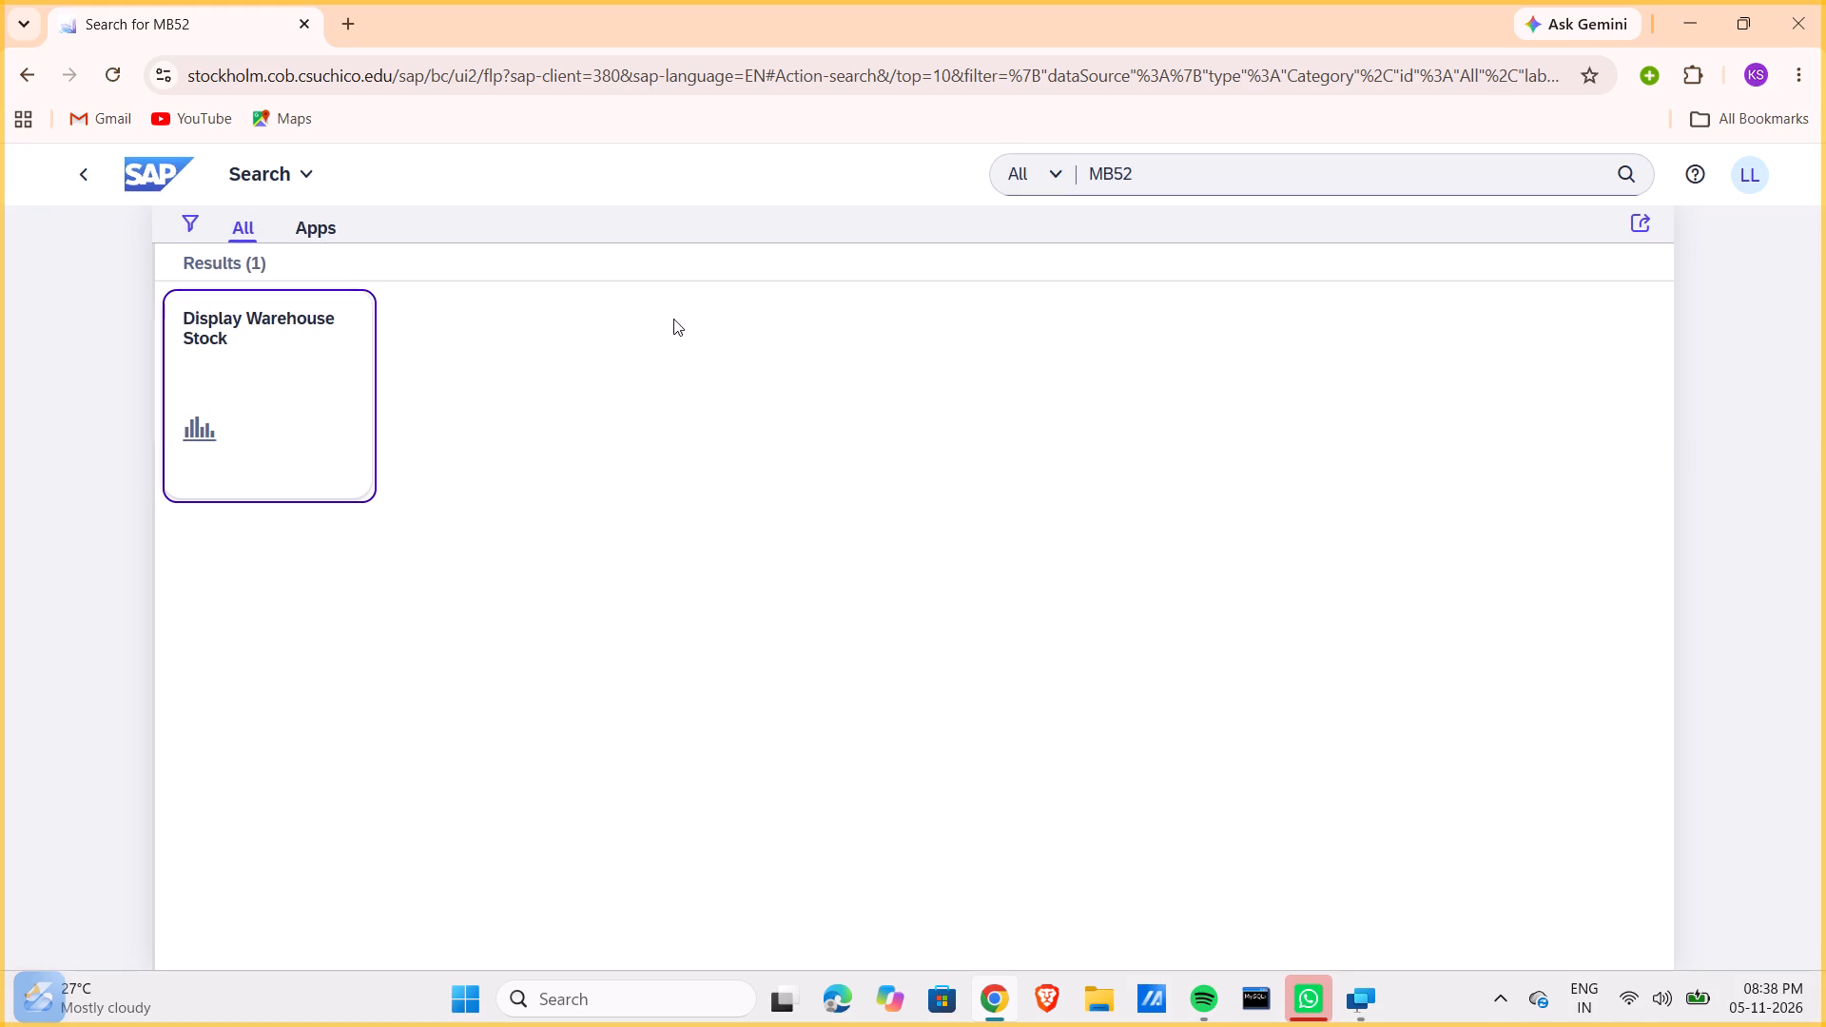
pyautogui.click(235, 333)
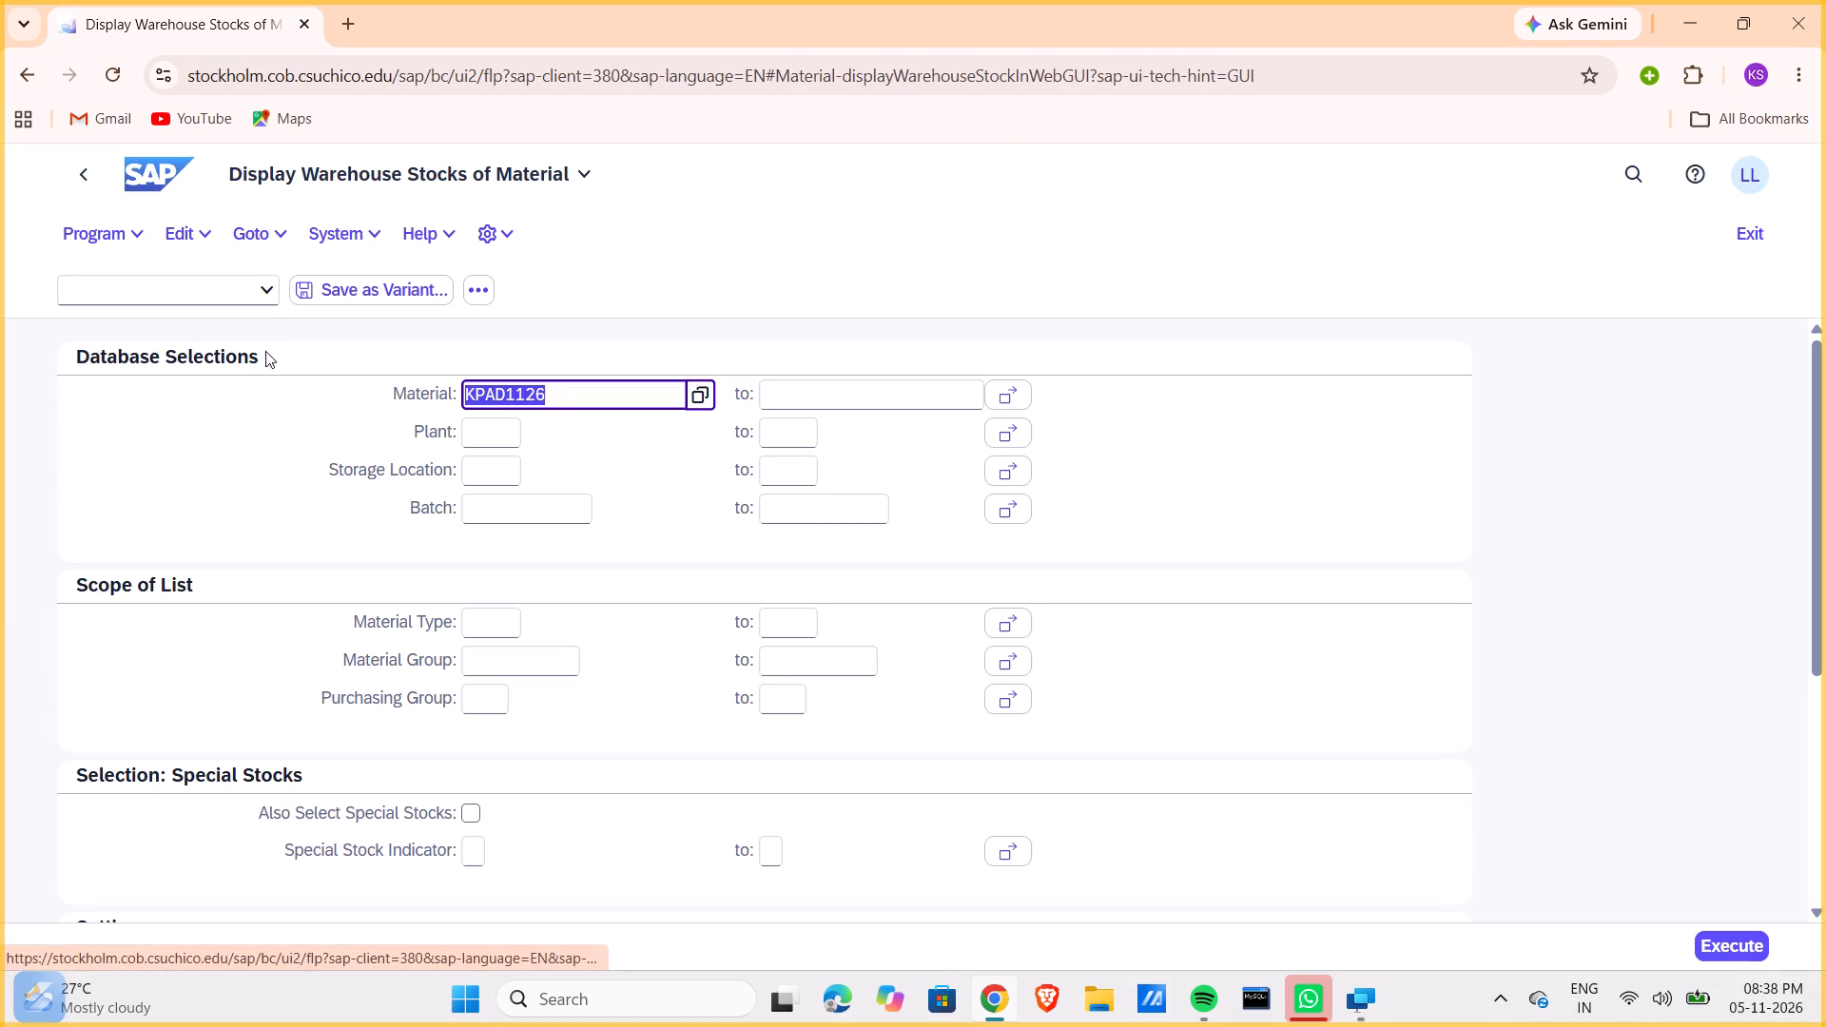
# Run the warehouse stock report for material KPAD1126, examine its stock by plant, and return to the selection screen.
pyautogui.click(1705, 946)
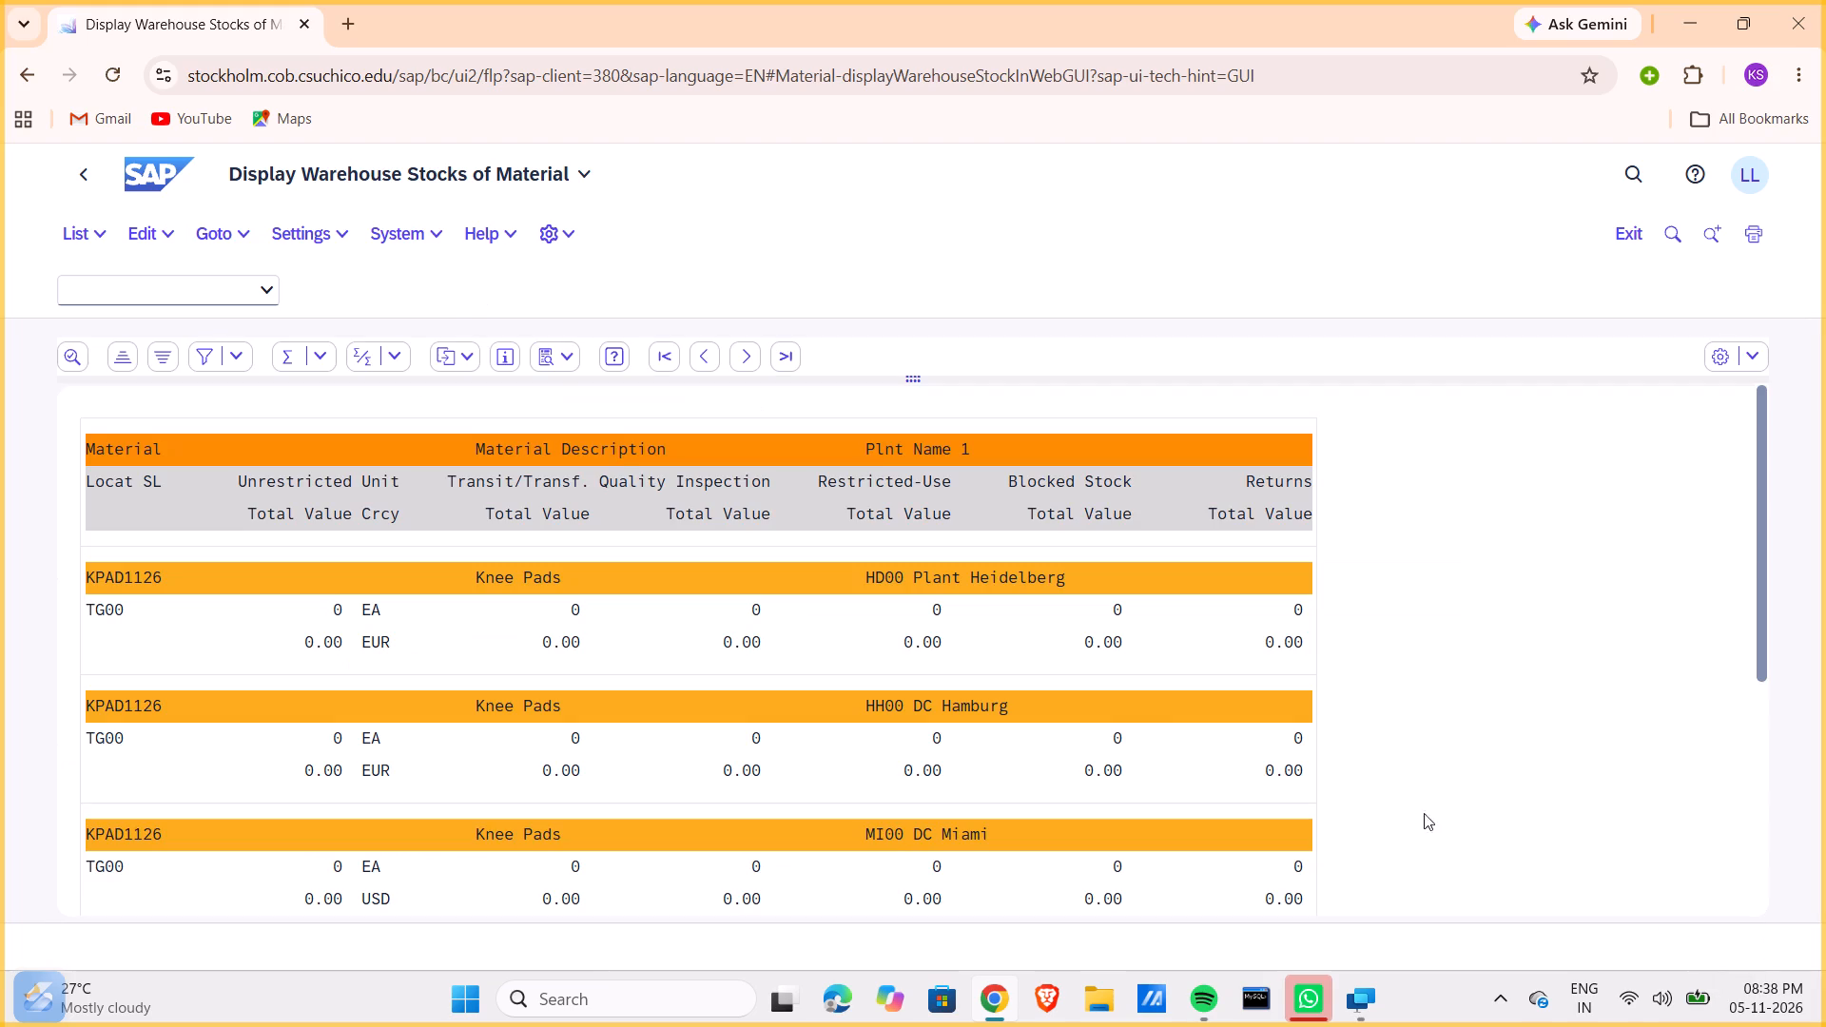
pyautogui.scroll(-3, 1143, 715)
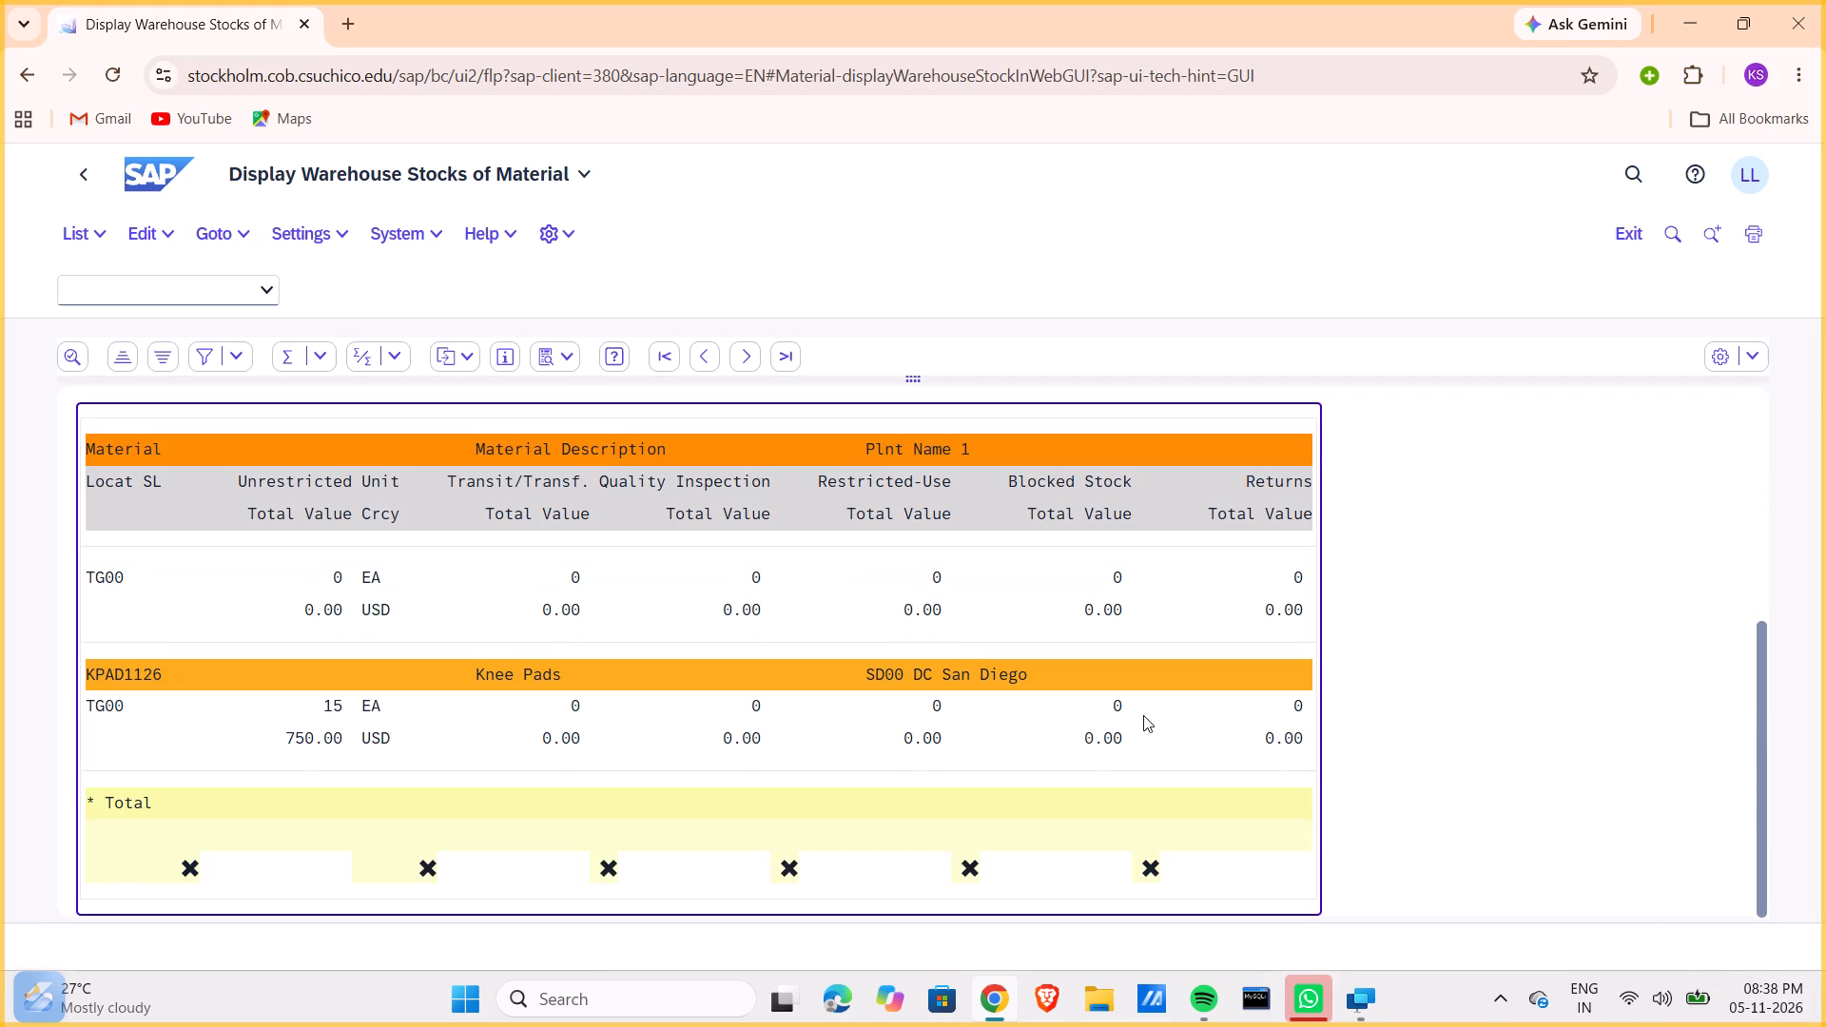
pyautogui.scroll(6, 1143, 715)
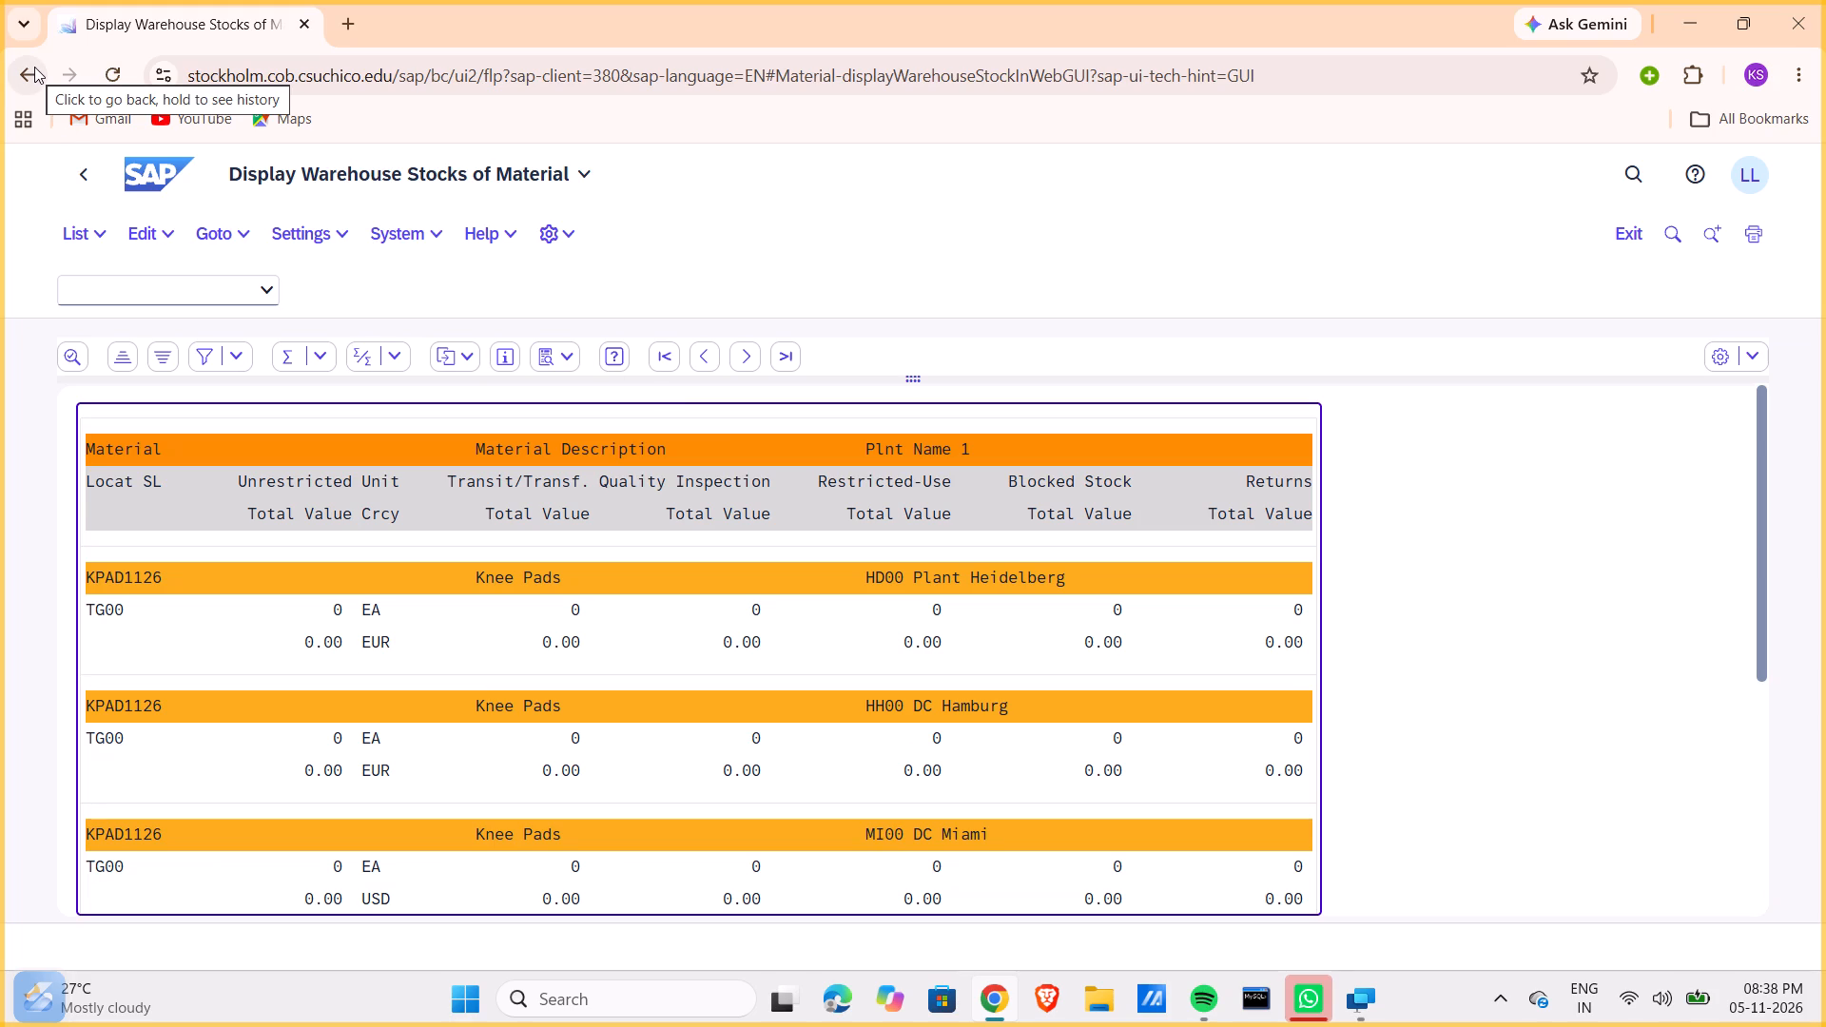
pyautogui.click(83, 179)
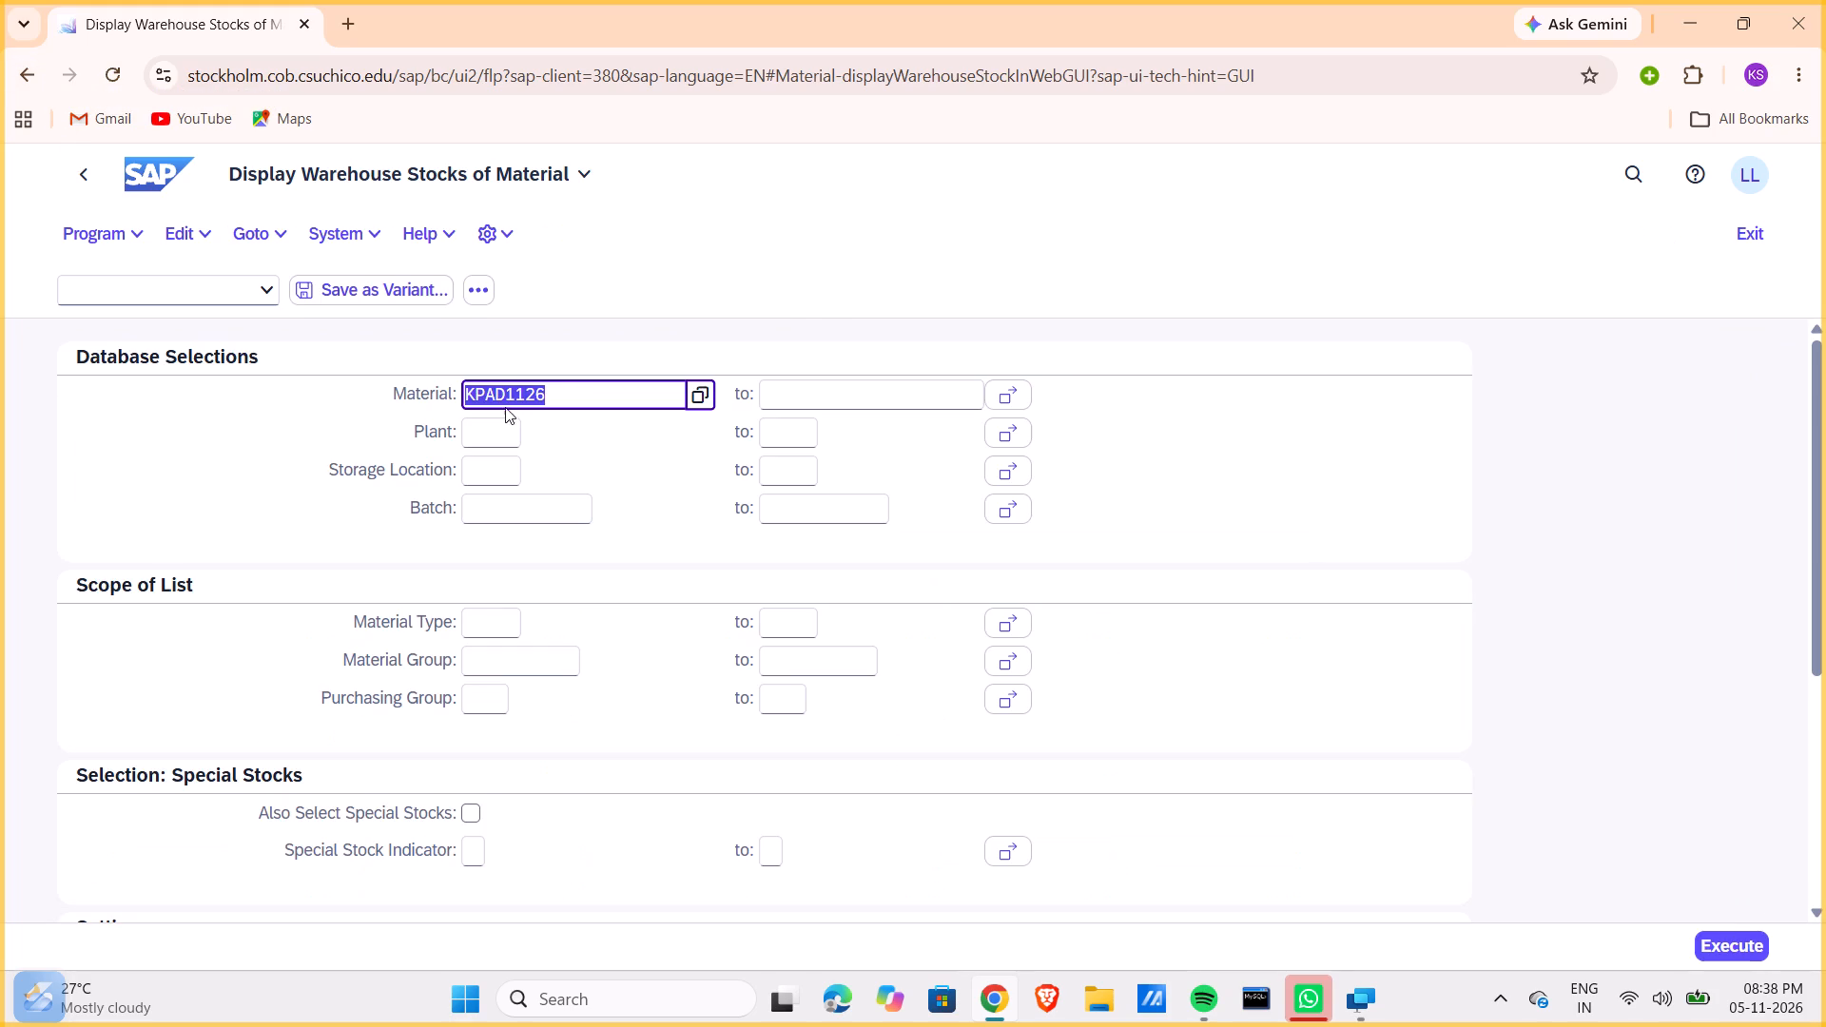
# Change the material selection to EPAD1126 and run the warehouse stock report for it.
pyautogui.click(488, 397)
pyautogui.press('Left')
pyautogui.press('BackSpace')
pyautogui.press('e')
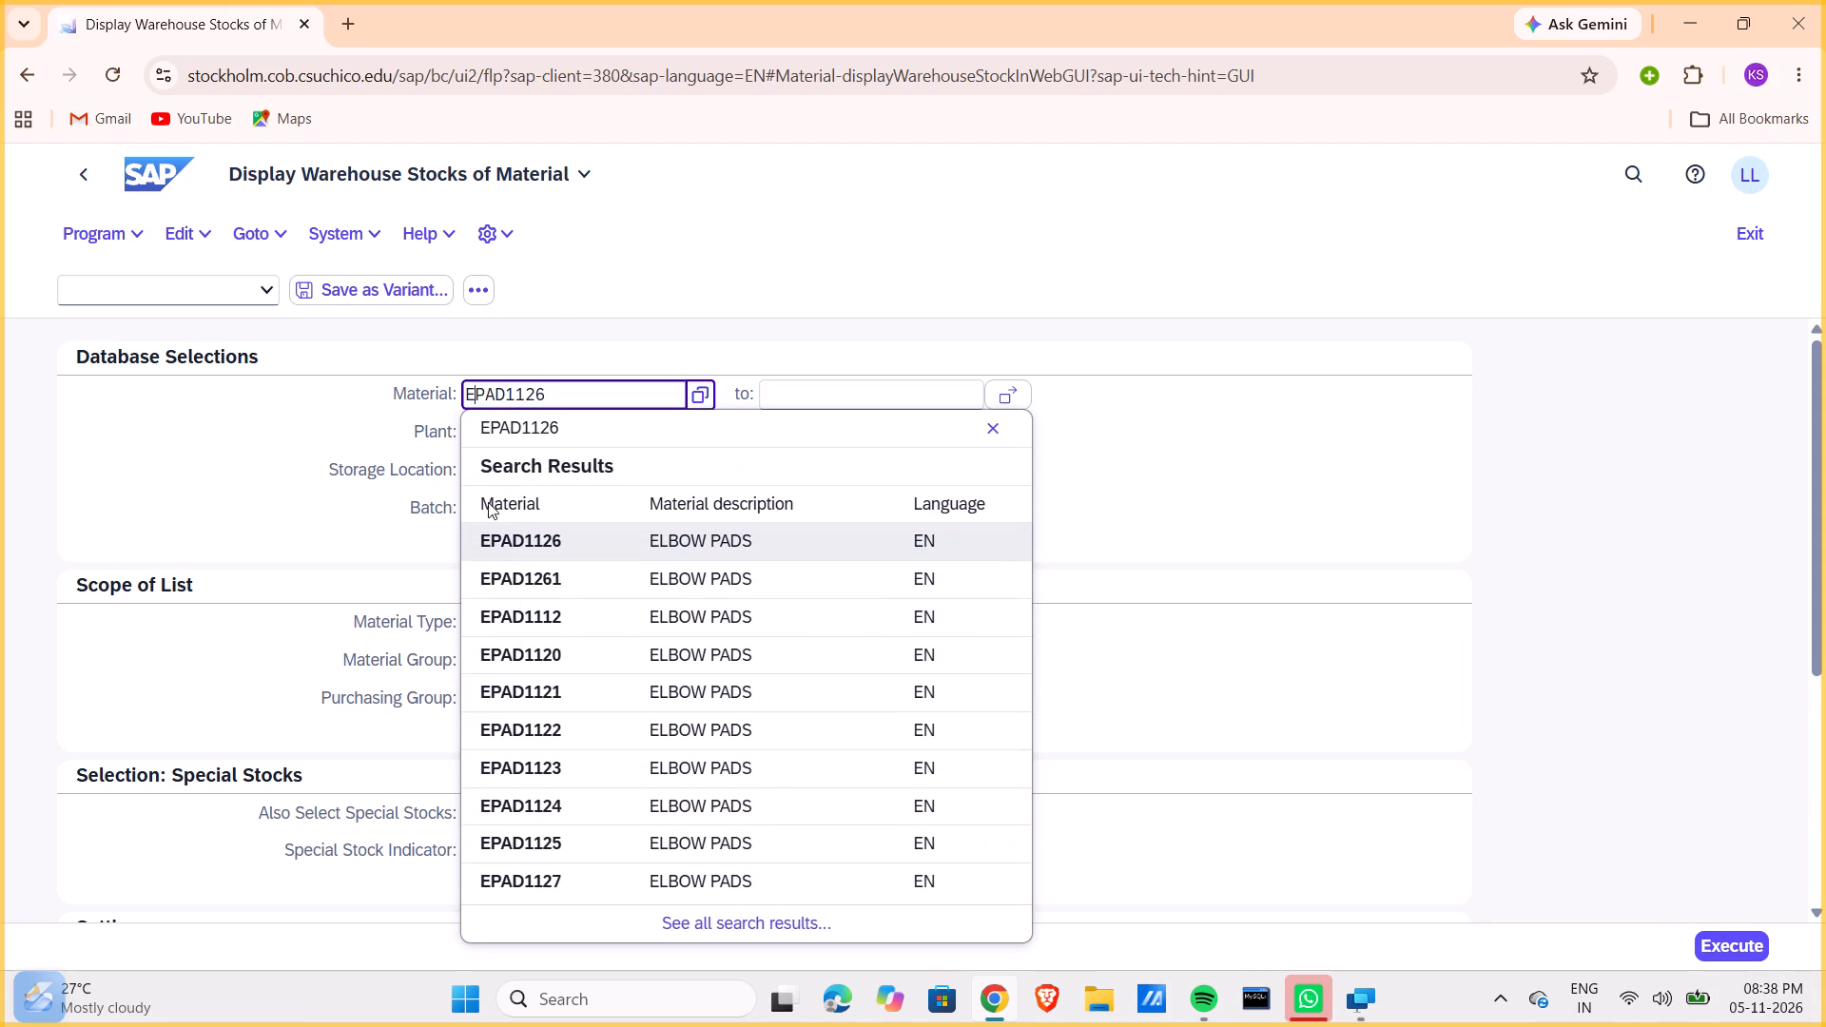
pyautogui.click(516, 542)
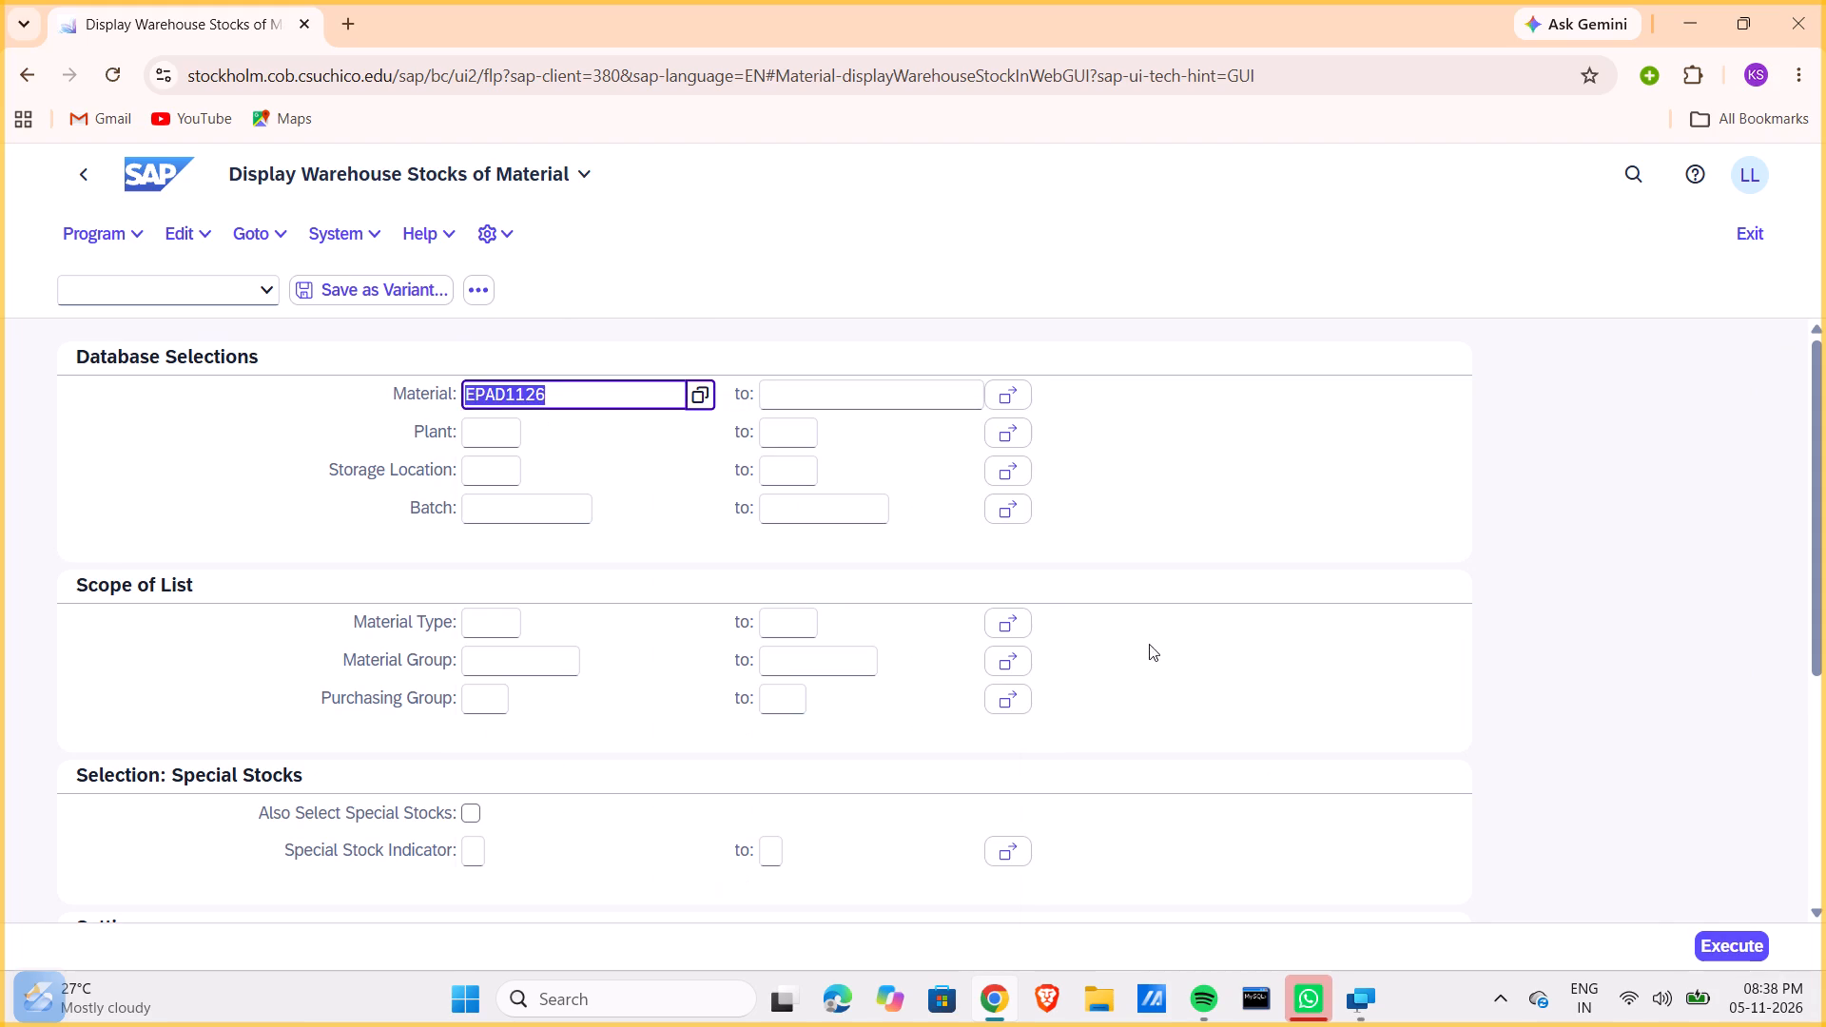
pyautogui.click(1713, 954)
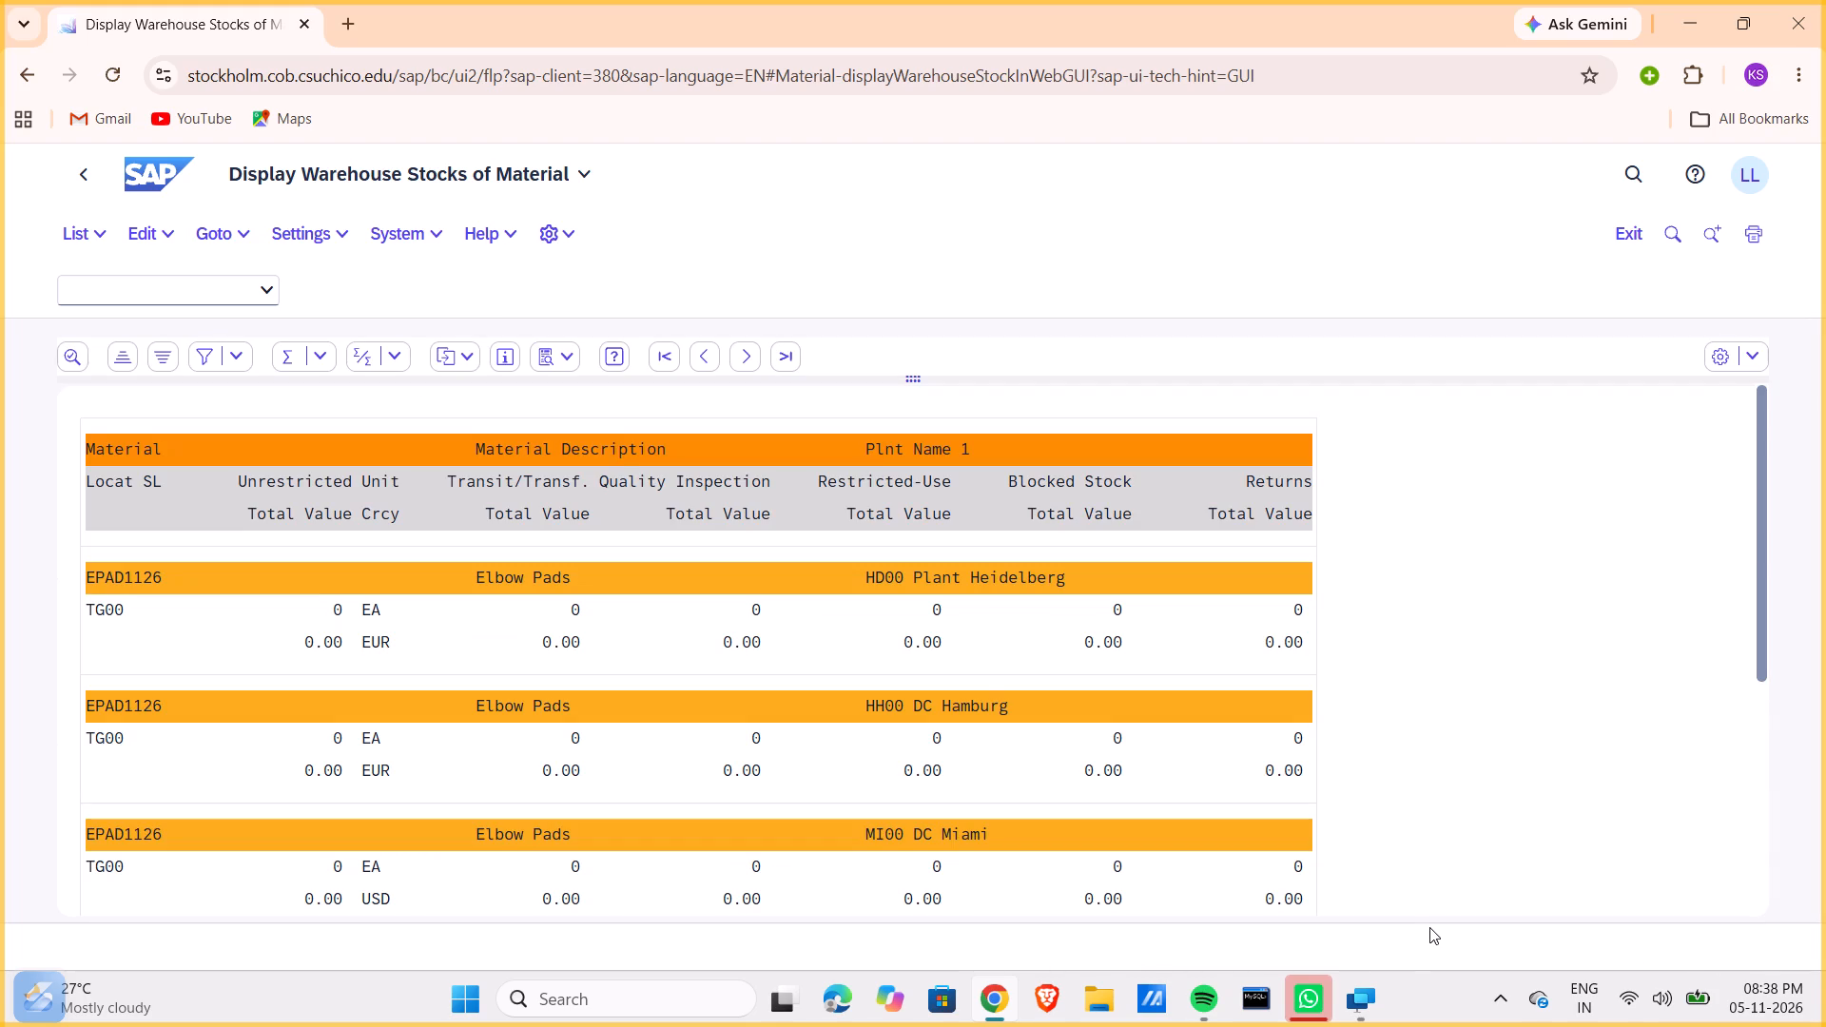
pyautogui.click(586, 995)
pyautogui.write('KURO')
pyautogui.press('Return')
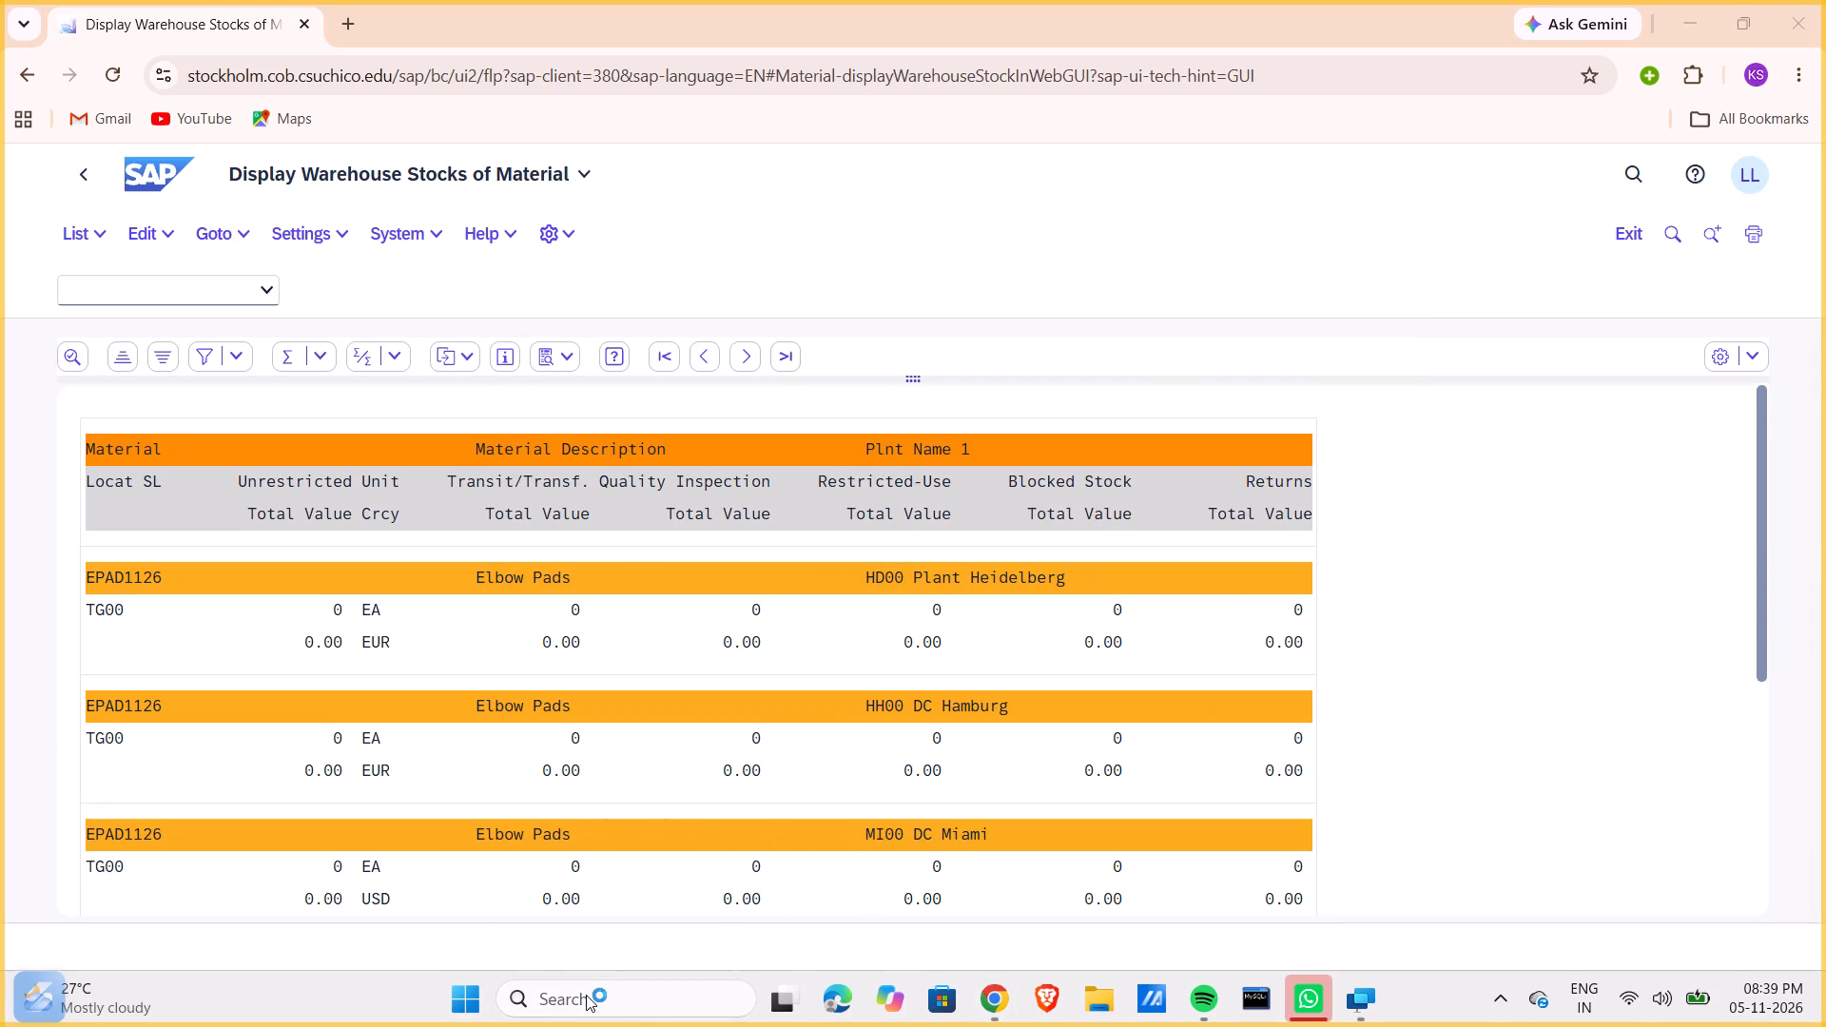
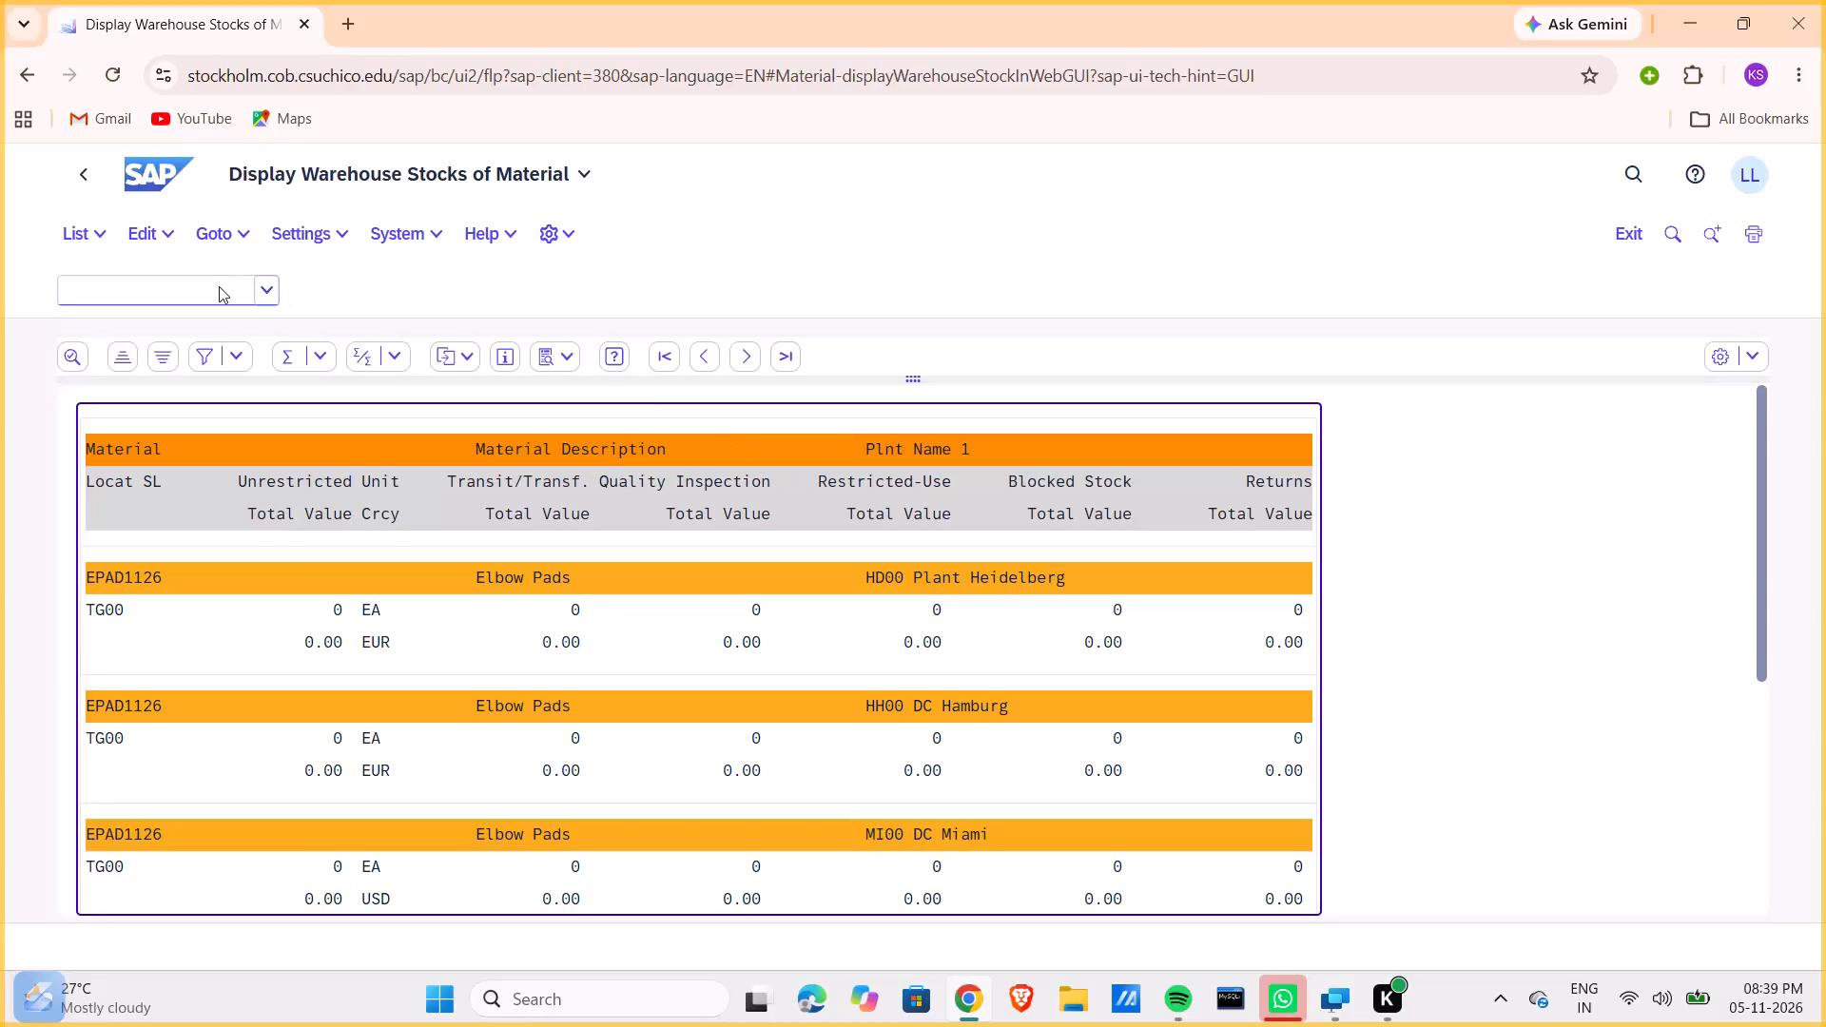
# Leave the warehouse stock report for EPAD1126 and return to the home page.
pyautogui.click(74, 170)
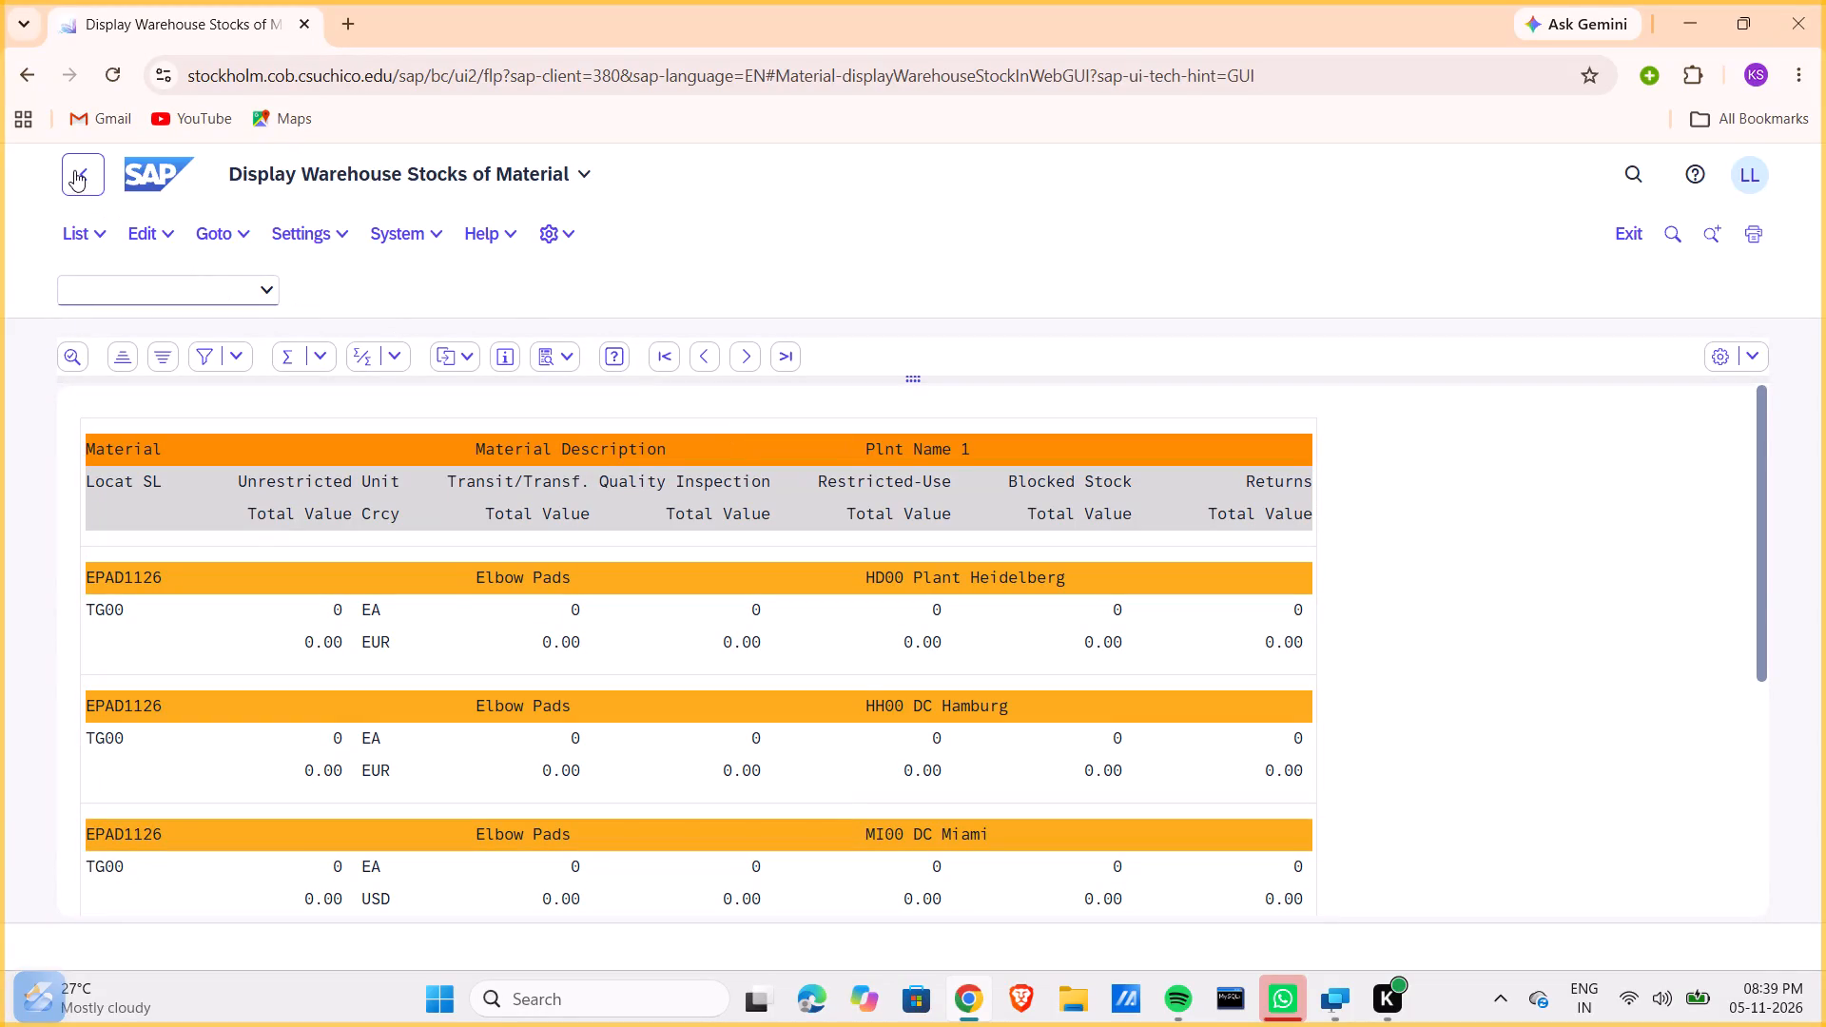
pyautogui.click(74, 170)
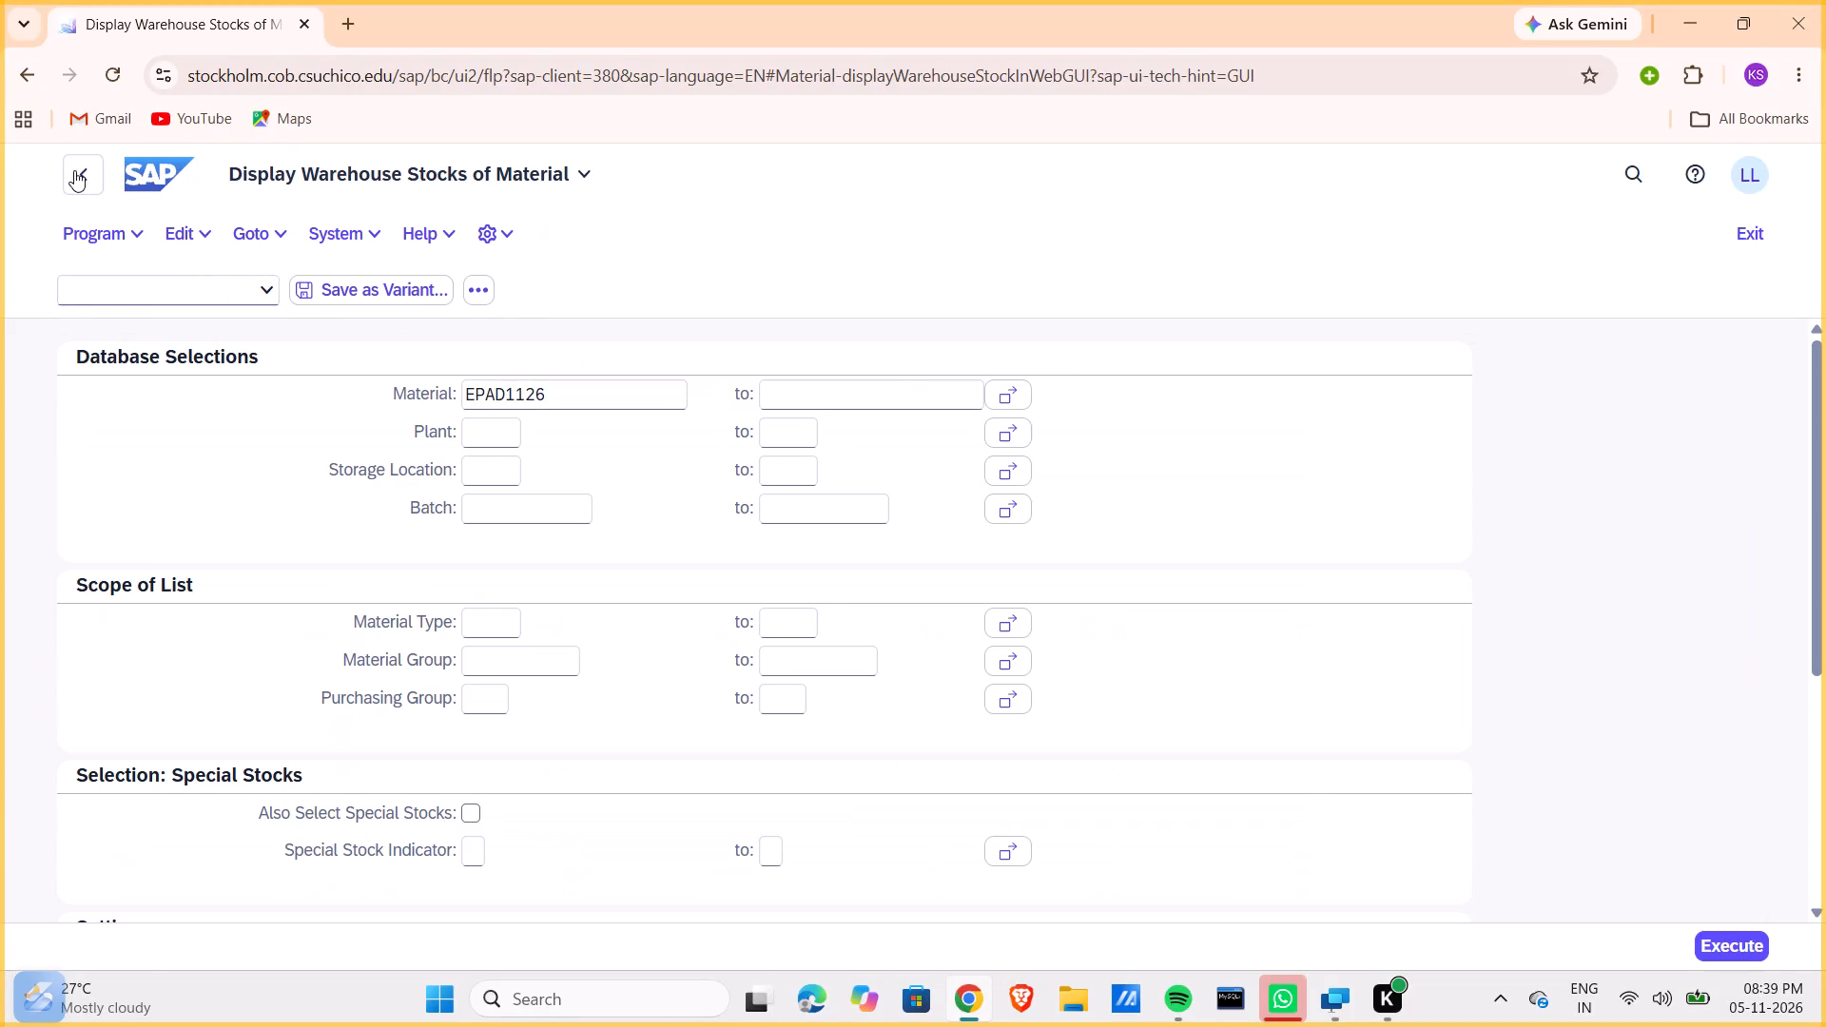
pyautogui.click(74, 170)
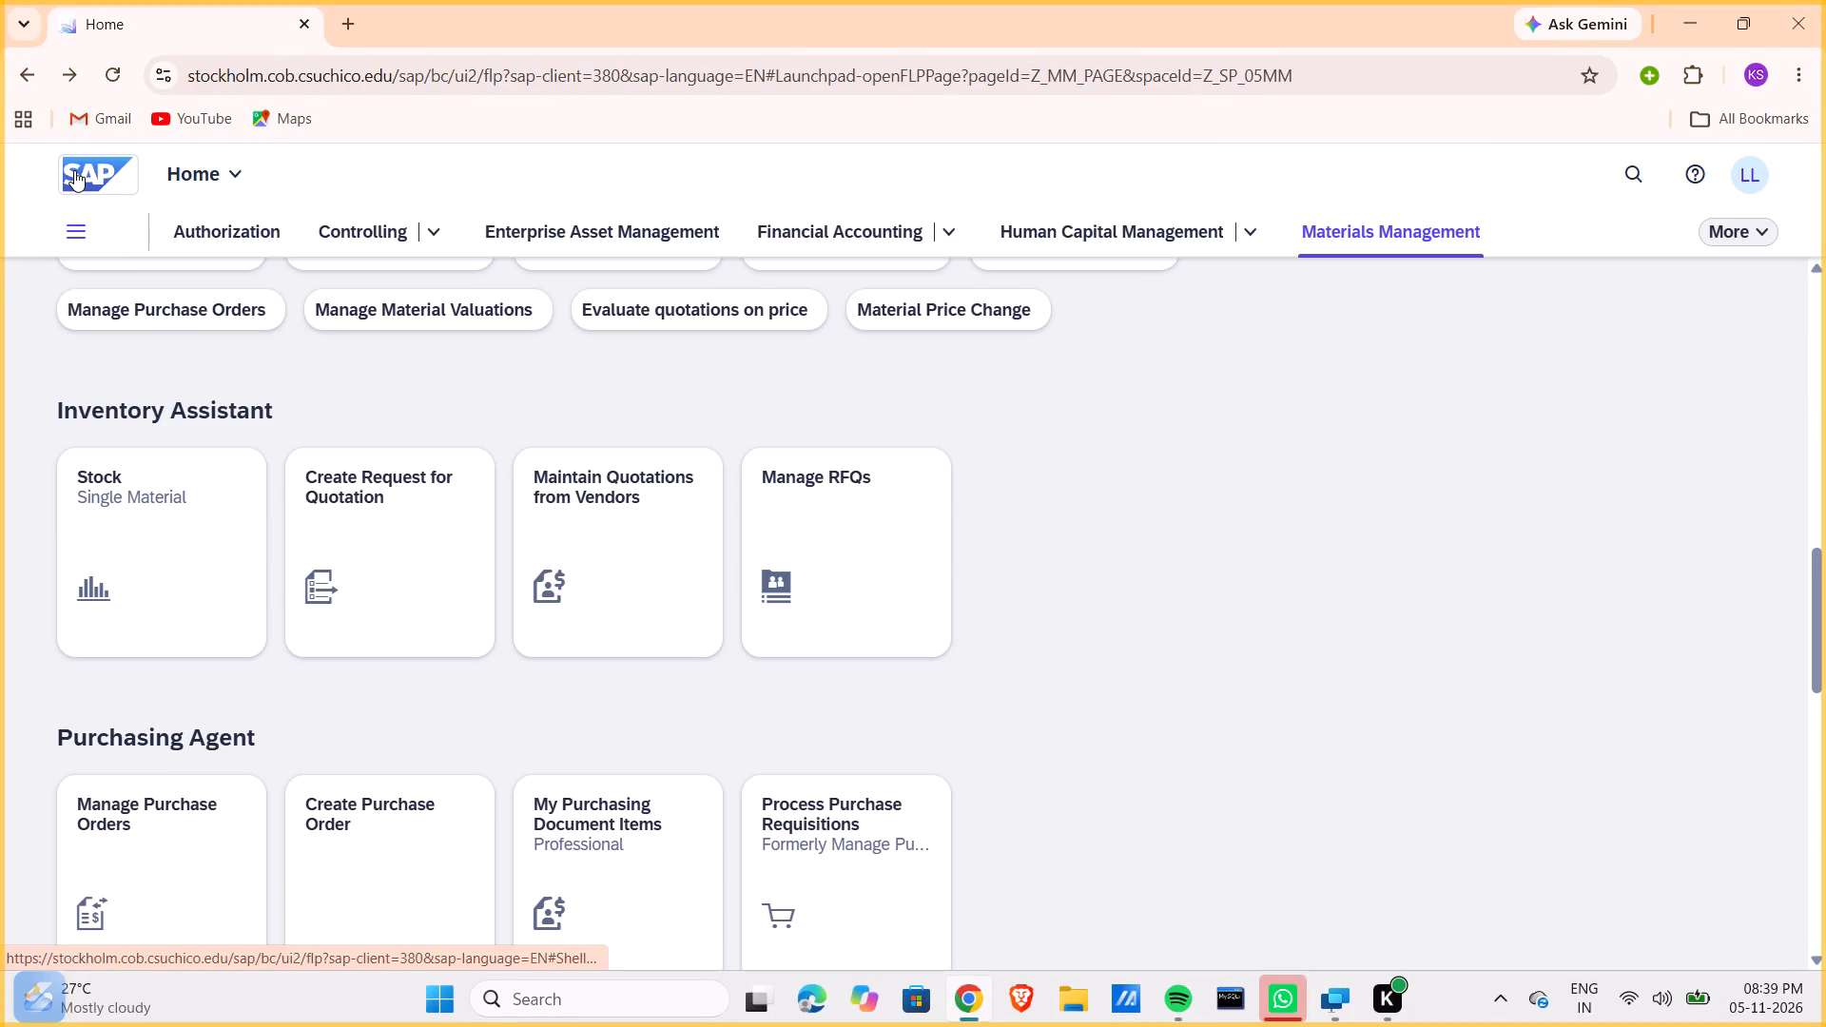
pyautogui.scroll(-4, 311, 554)
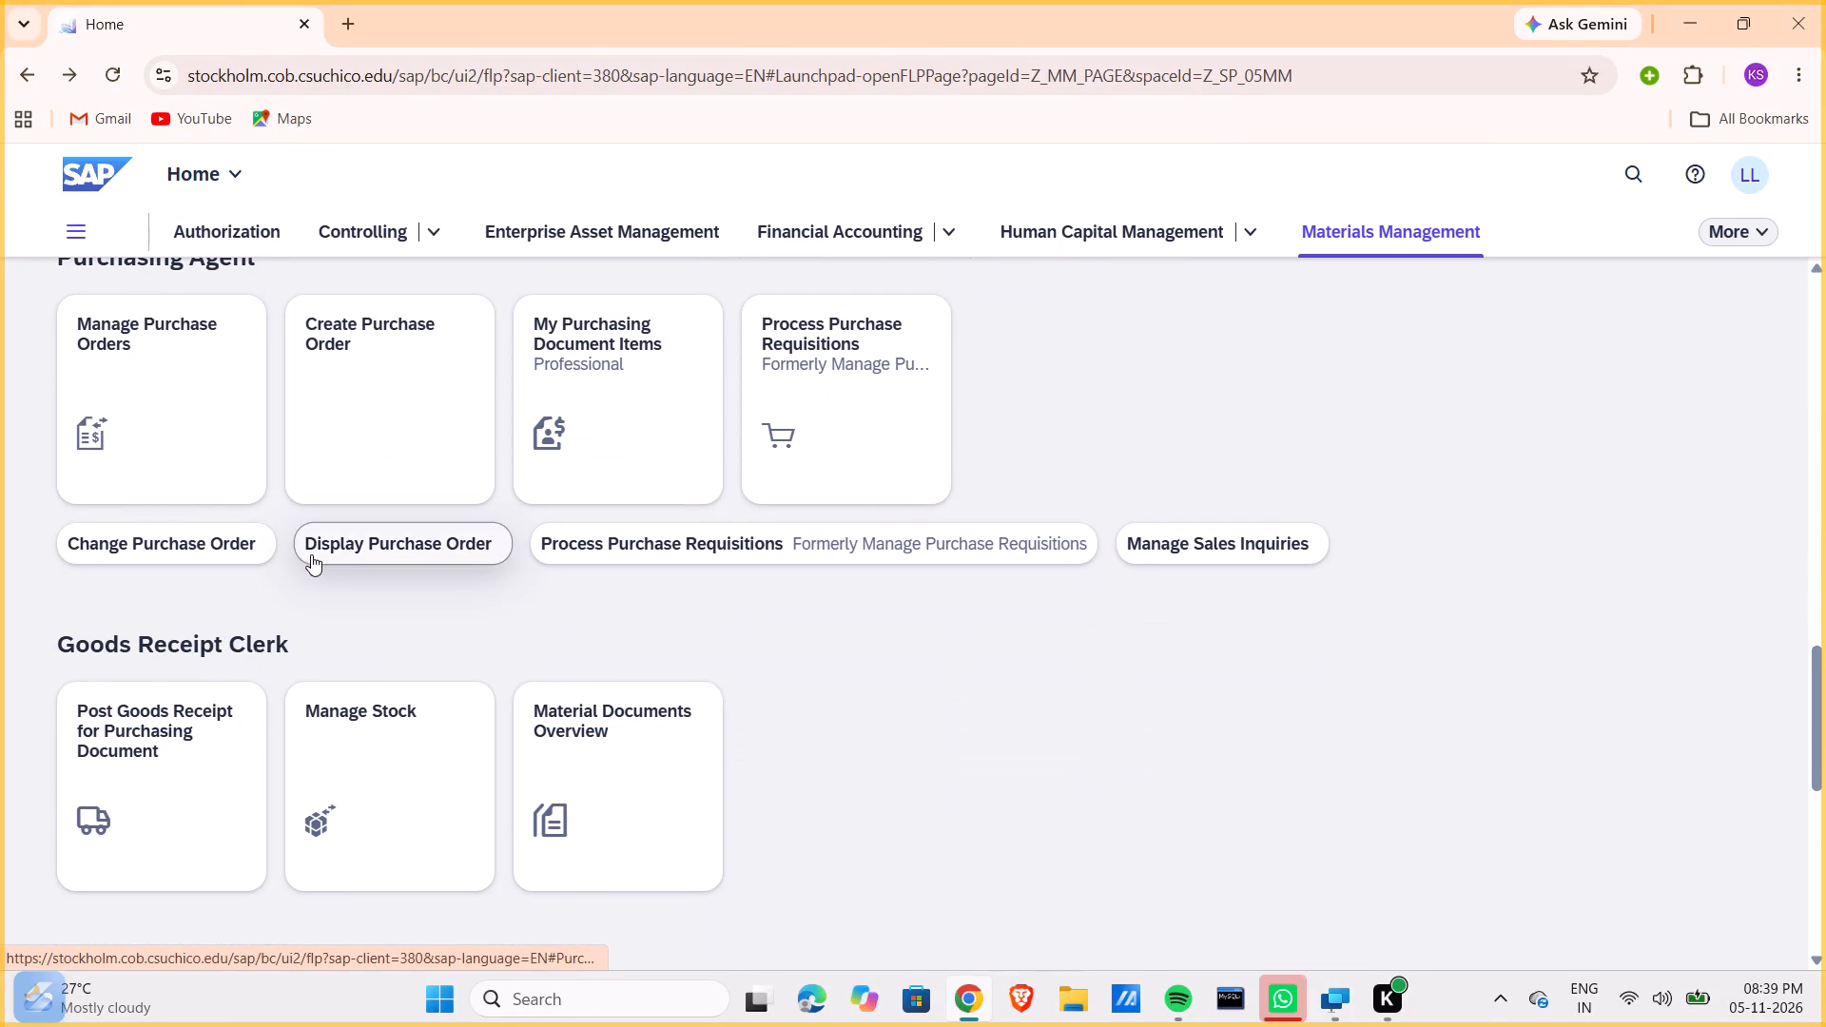
pyautogui.click(114, 791)
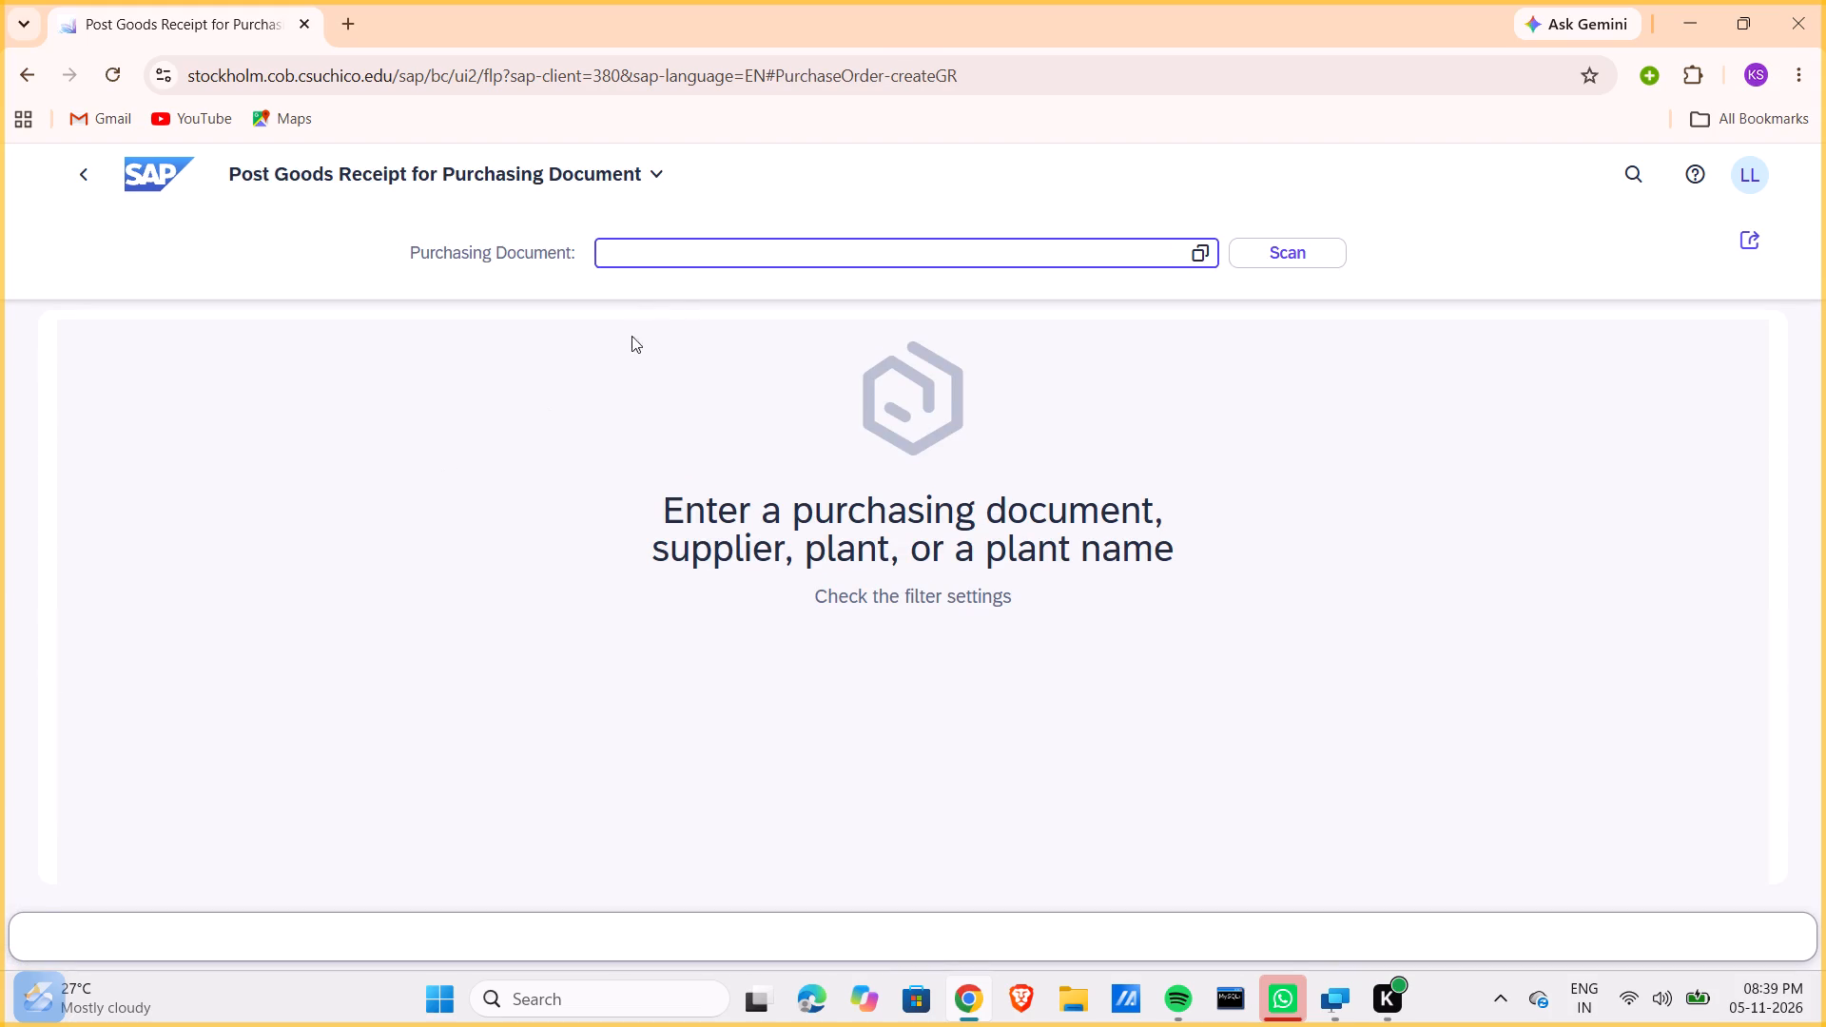
pyautogui.click(670, 244)
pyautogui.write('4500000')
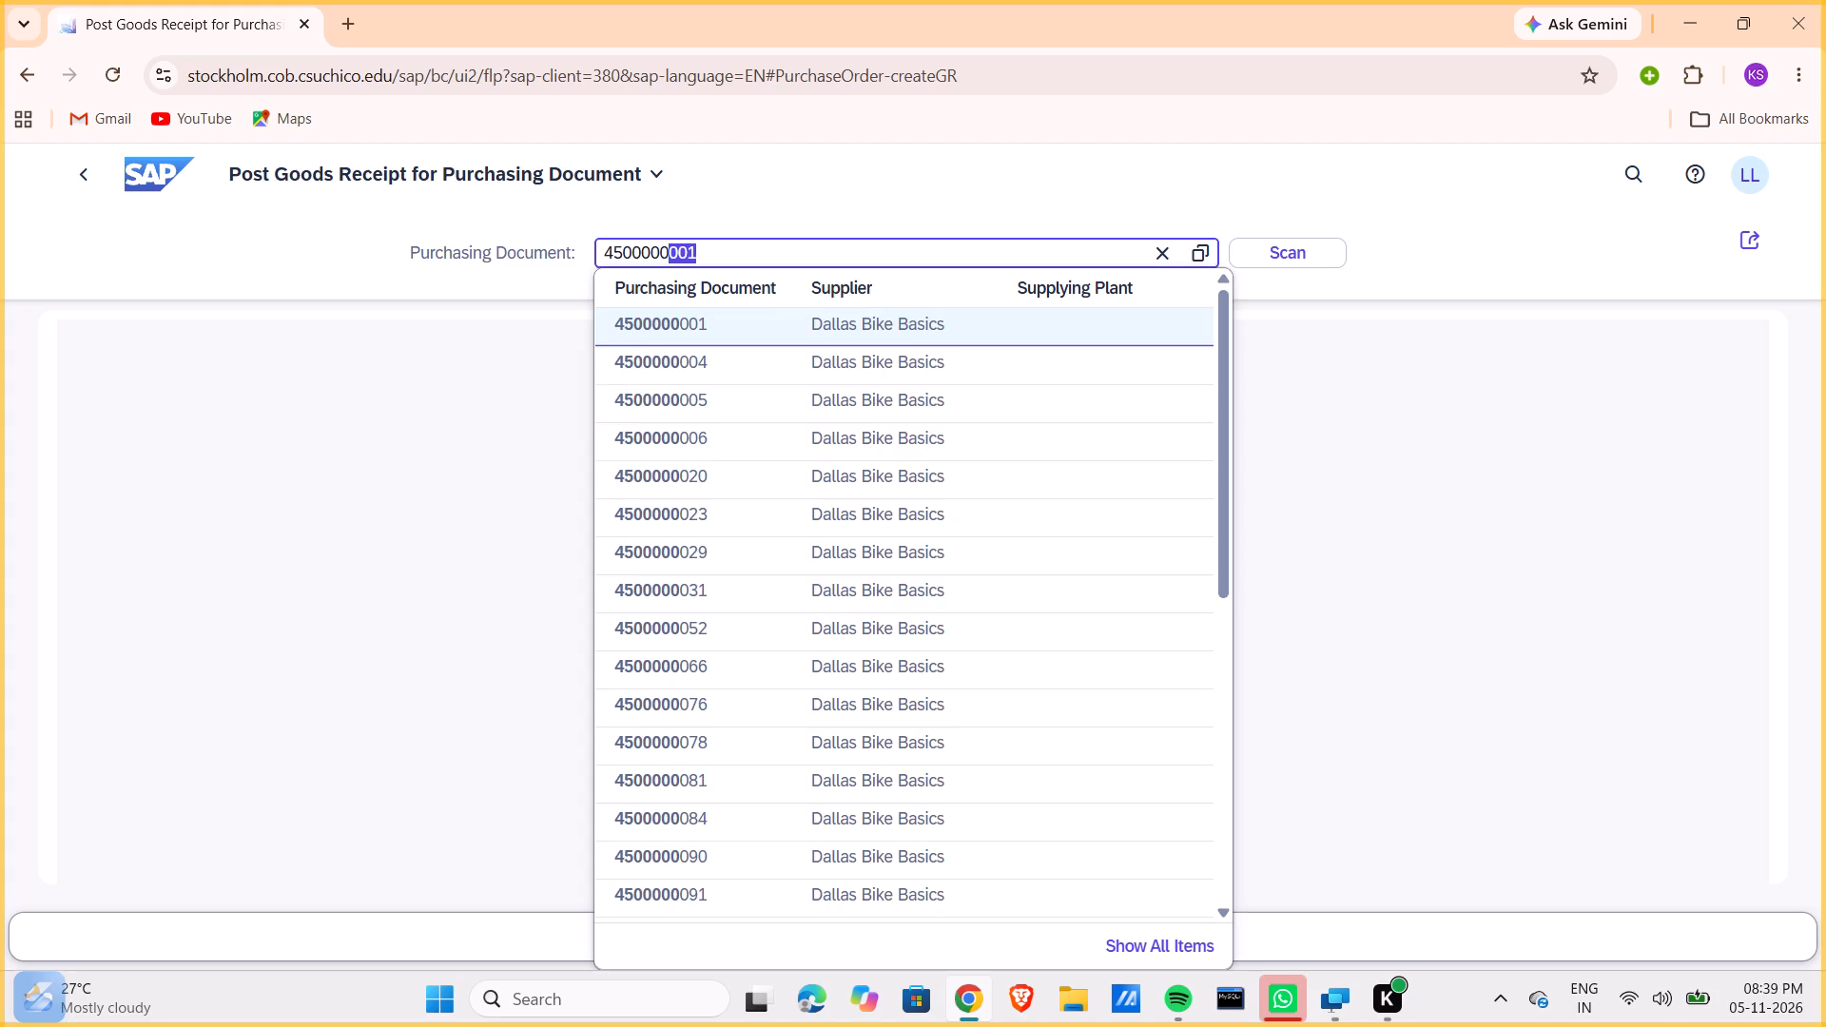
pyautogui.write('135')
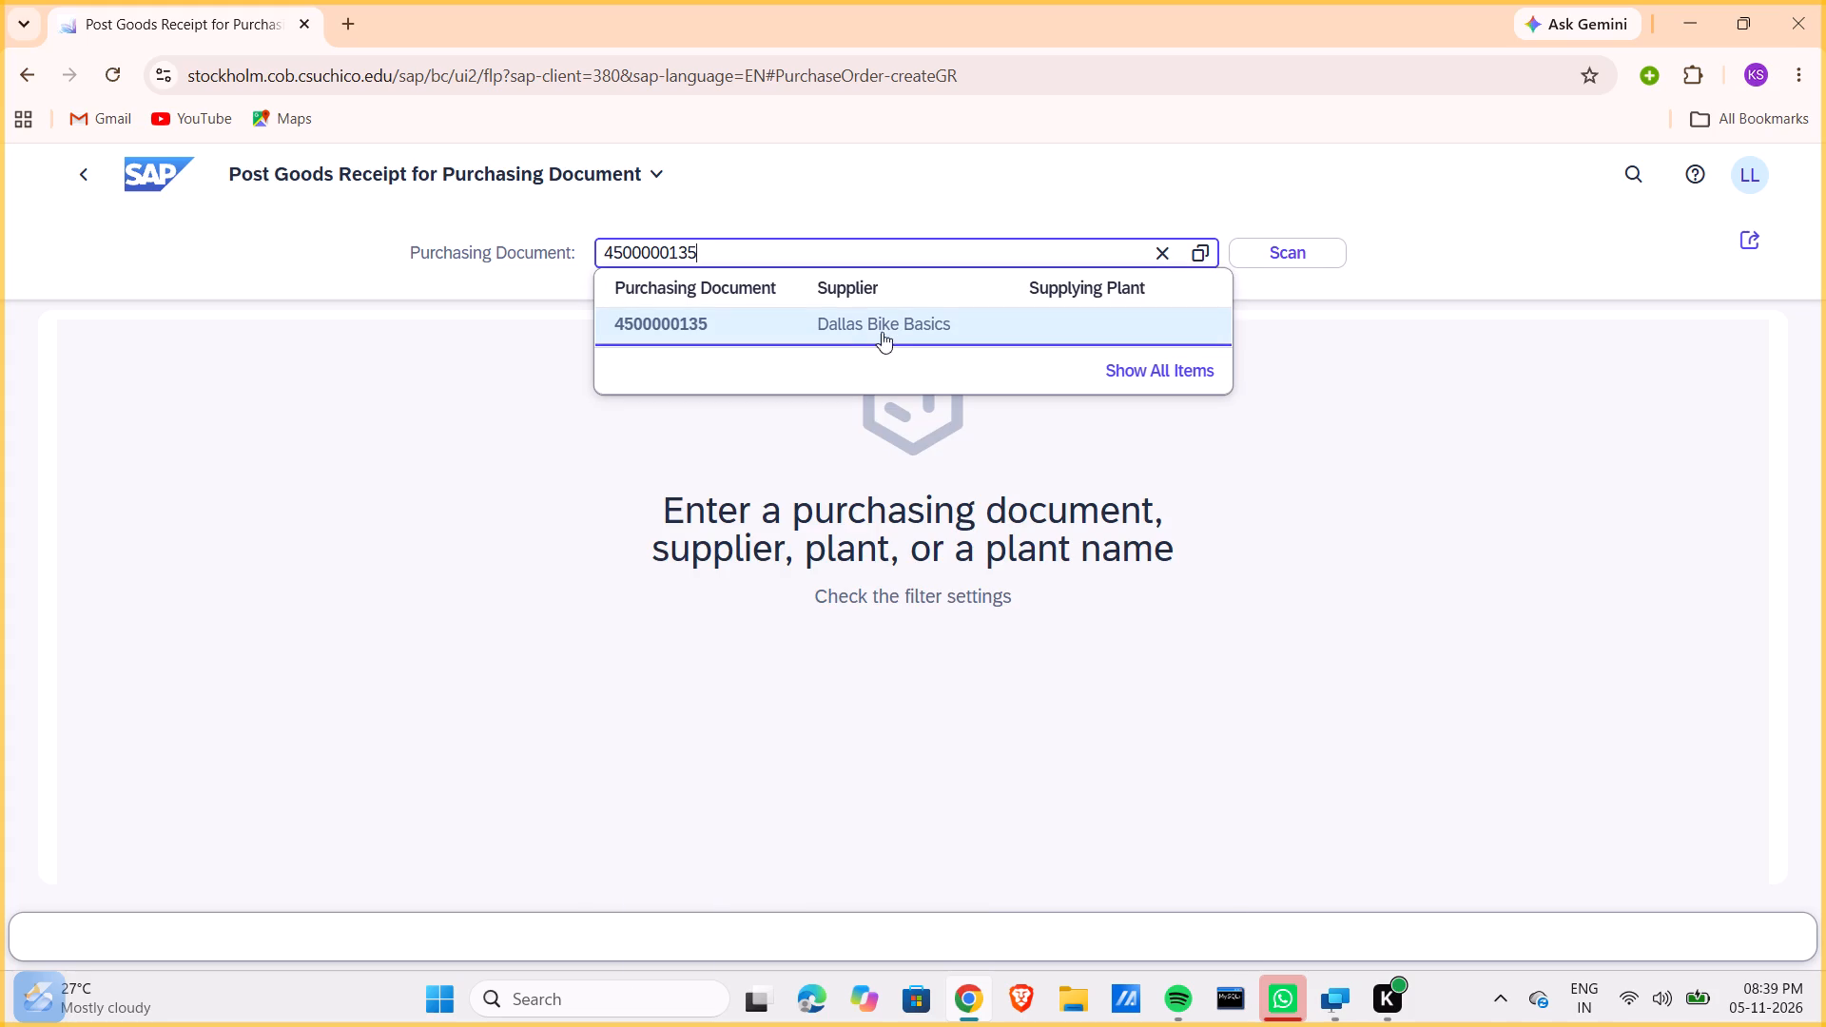
pyautogui.click(879, 323)
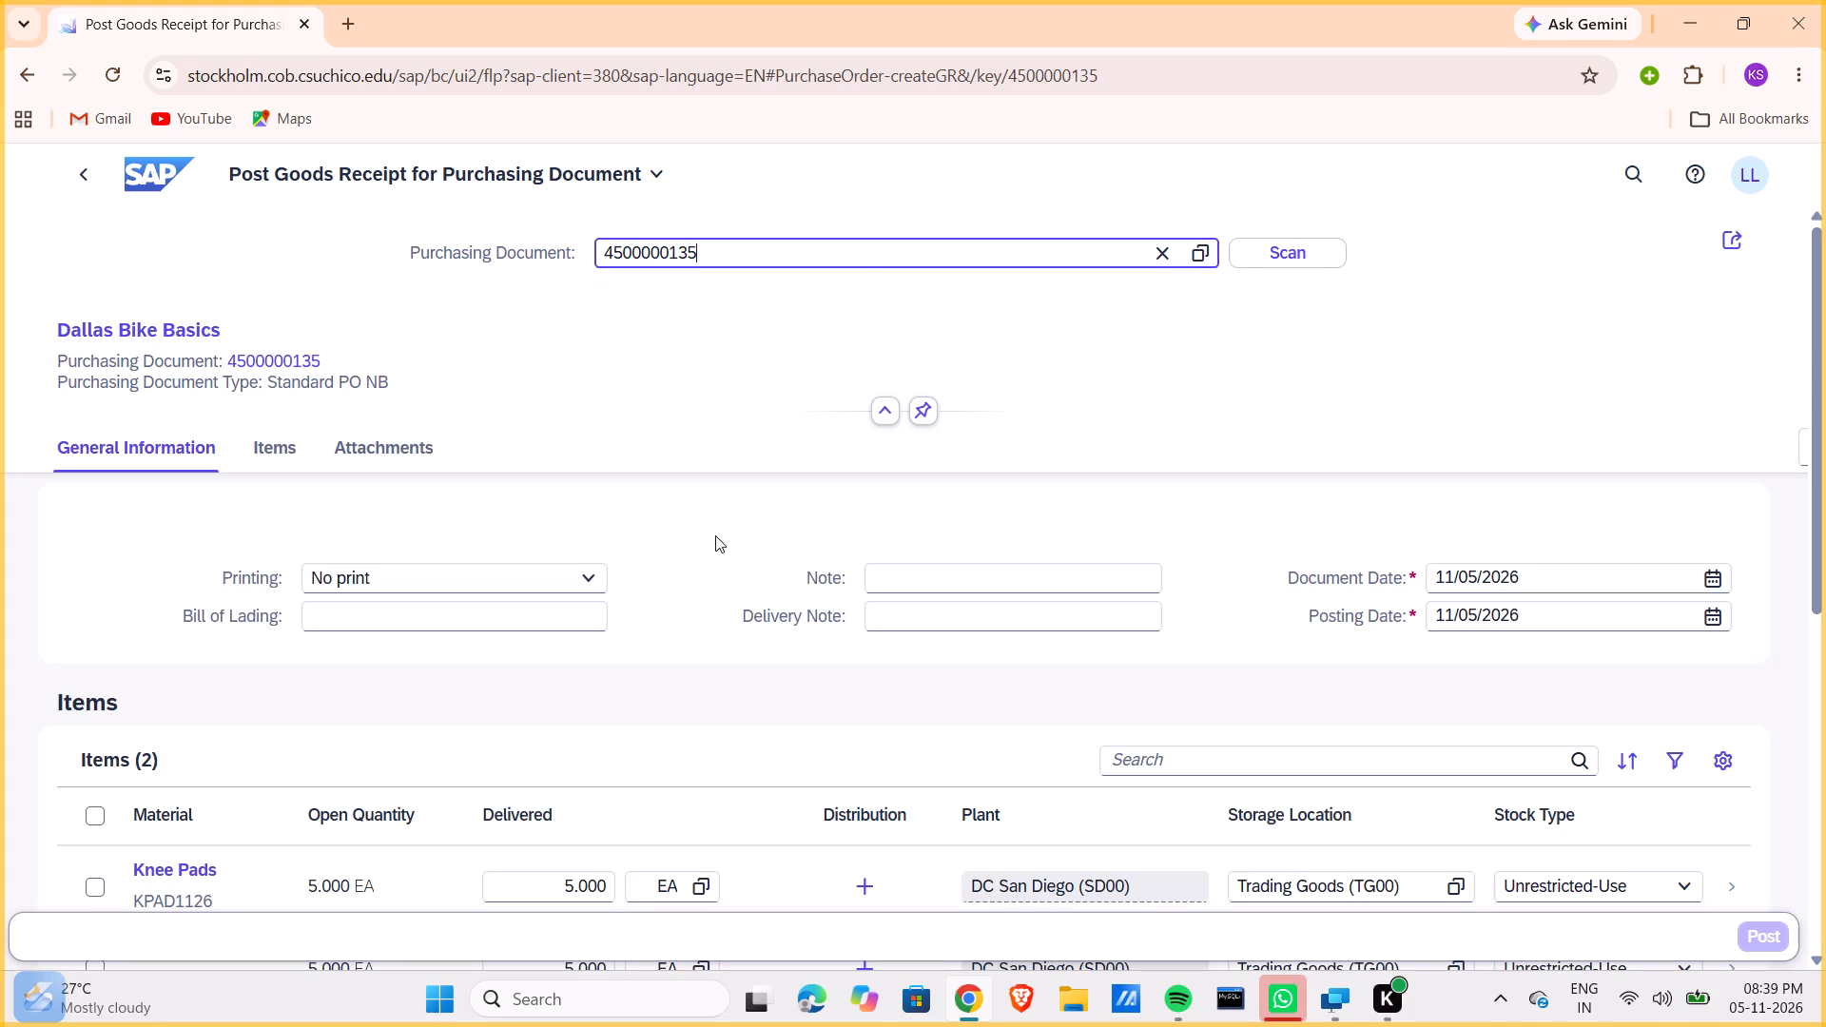
# Select the Knee Pads and Elbow Pads items, post their goods receipt, and return to the home page.
pyautogui.scroll(-2, 200, 755)
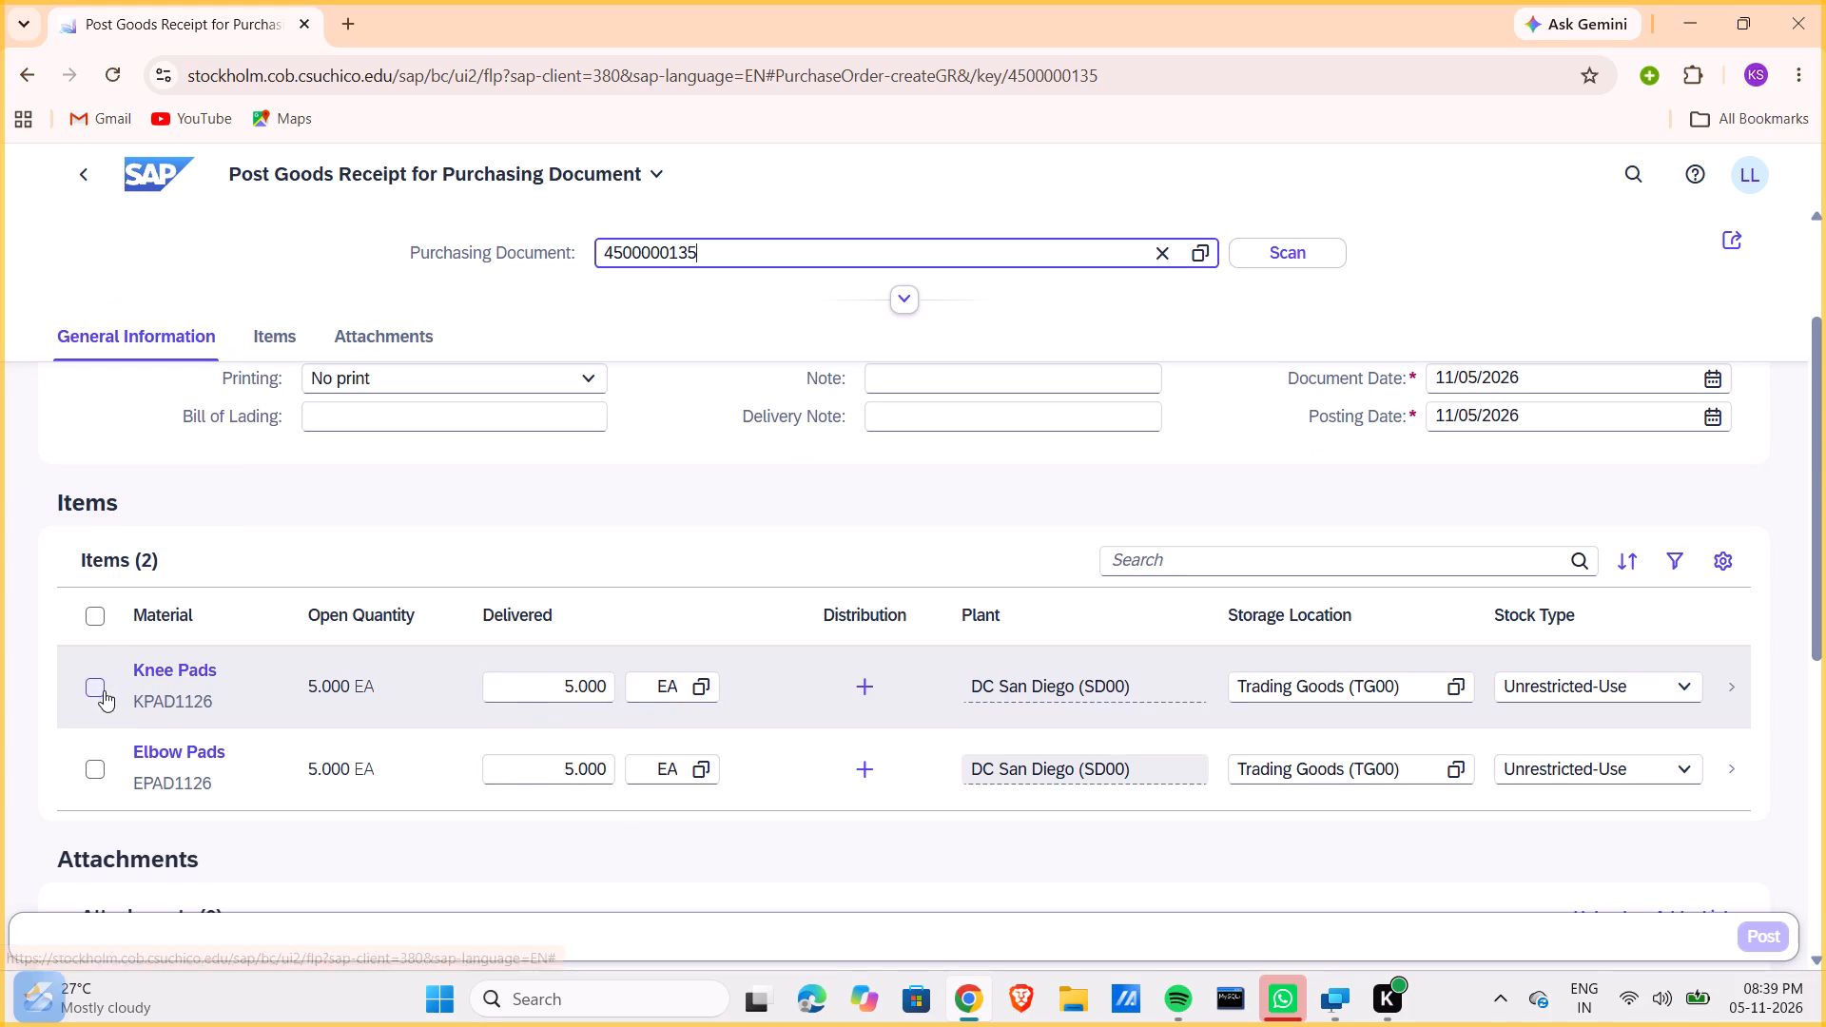
pyautogui.click(97, 690)
pyautogui.click(92, 763)
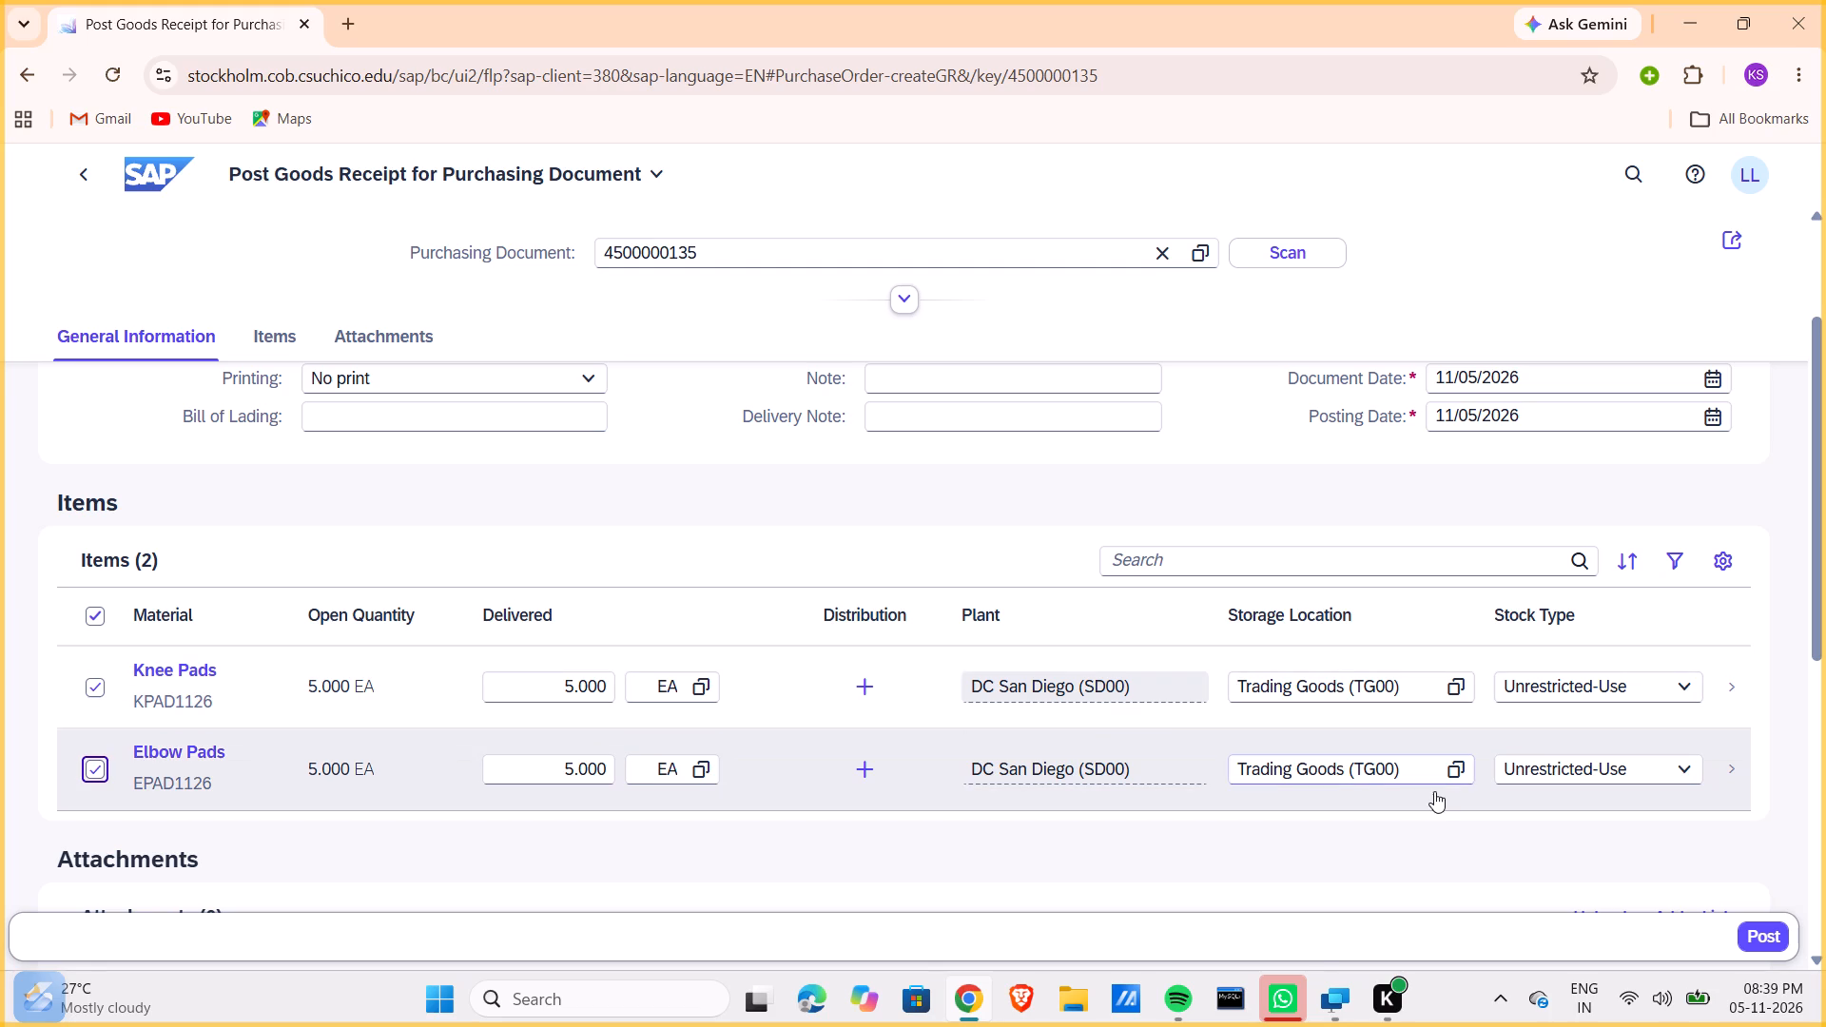
pyautogui.click(1767, 928)
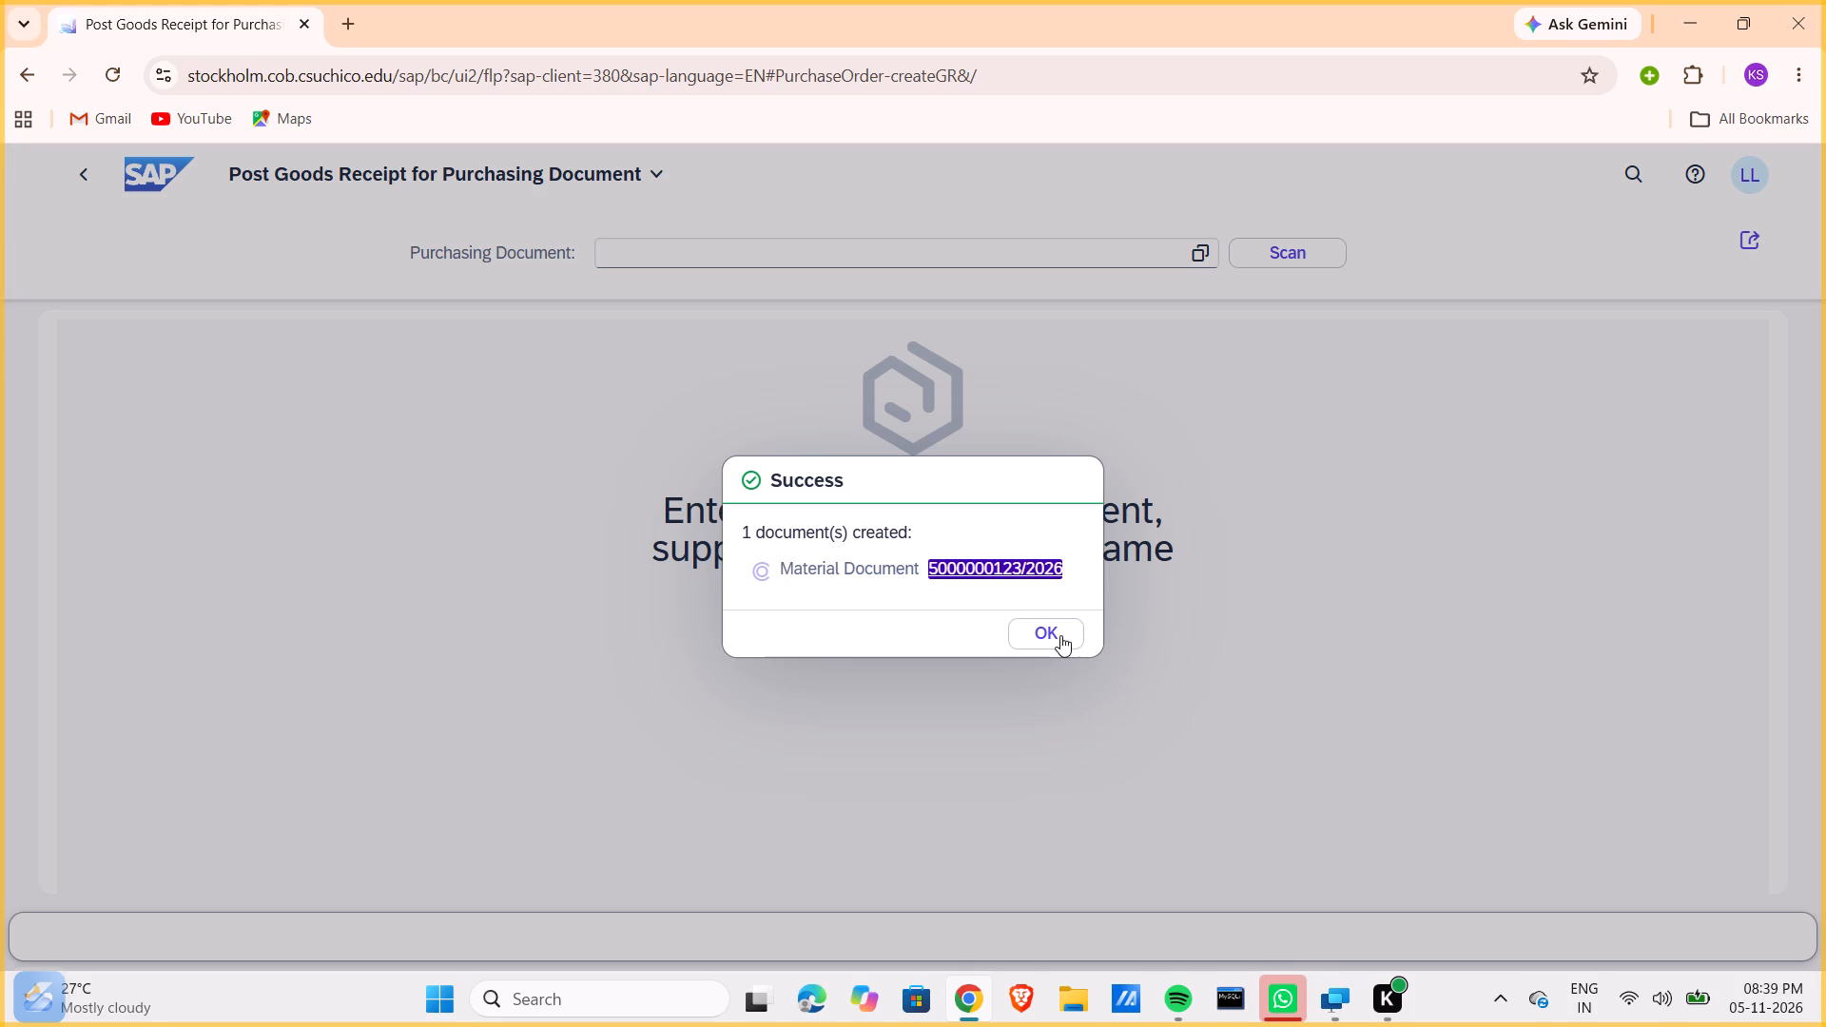
pyautogui.click(1060, 635)
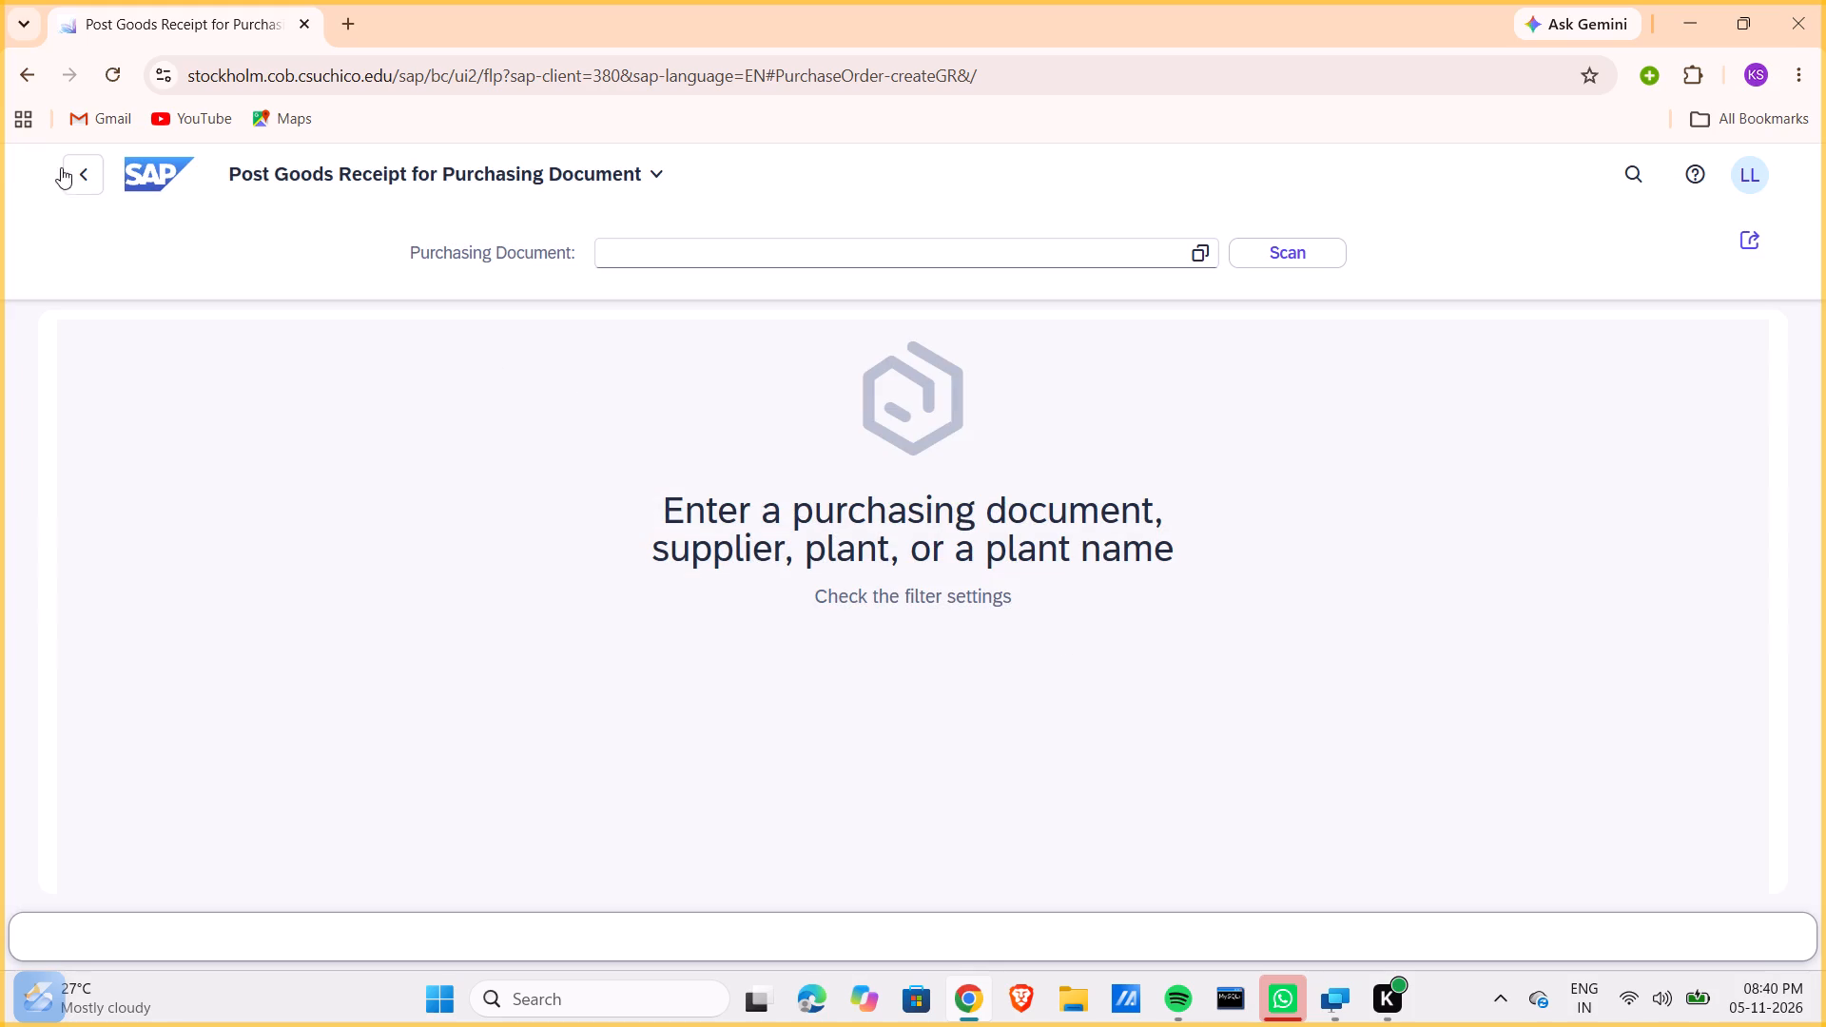
pyautogui.click(74, 170)
pyautogui.click(74, 170)
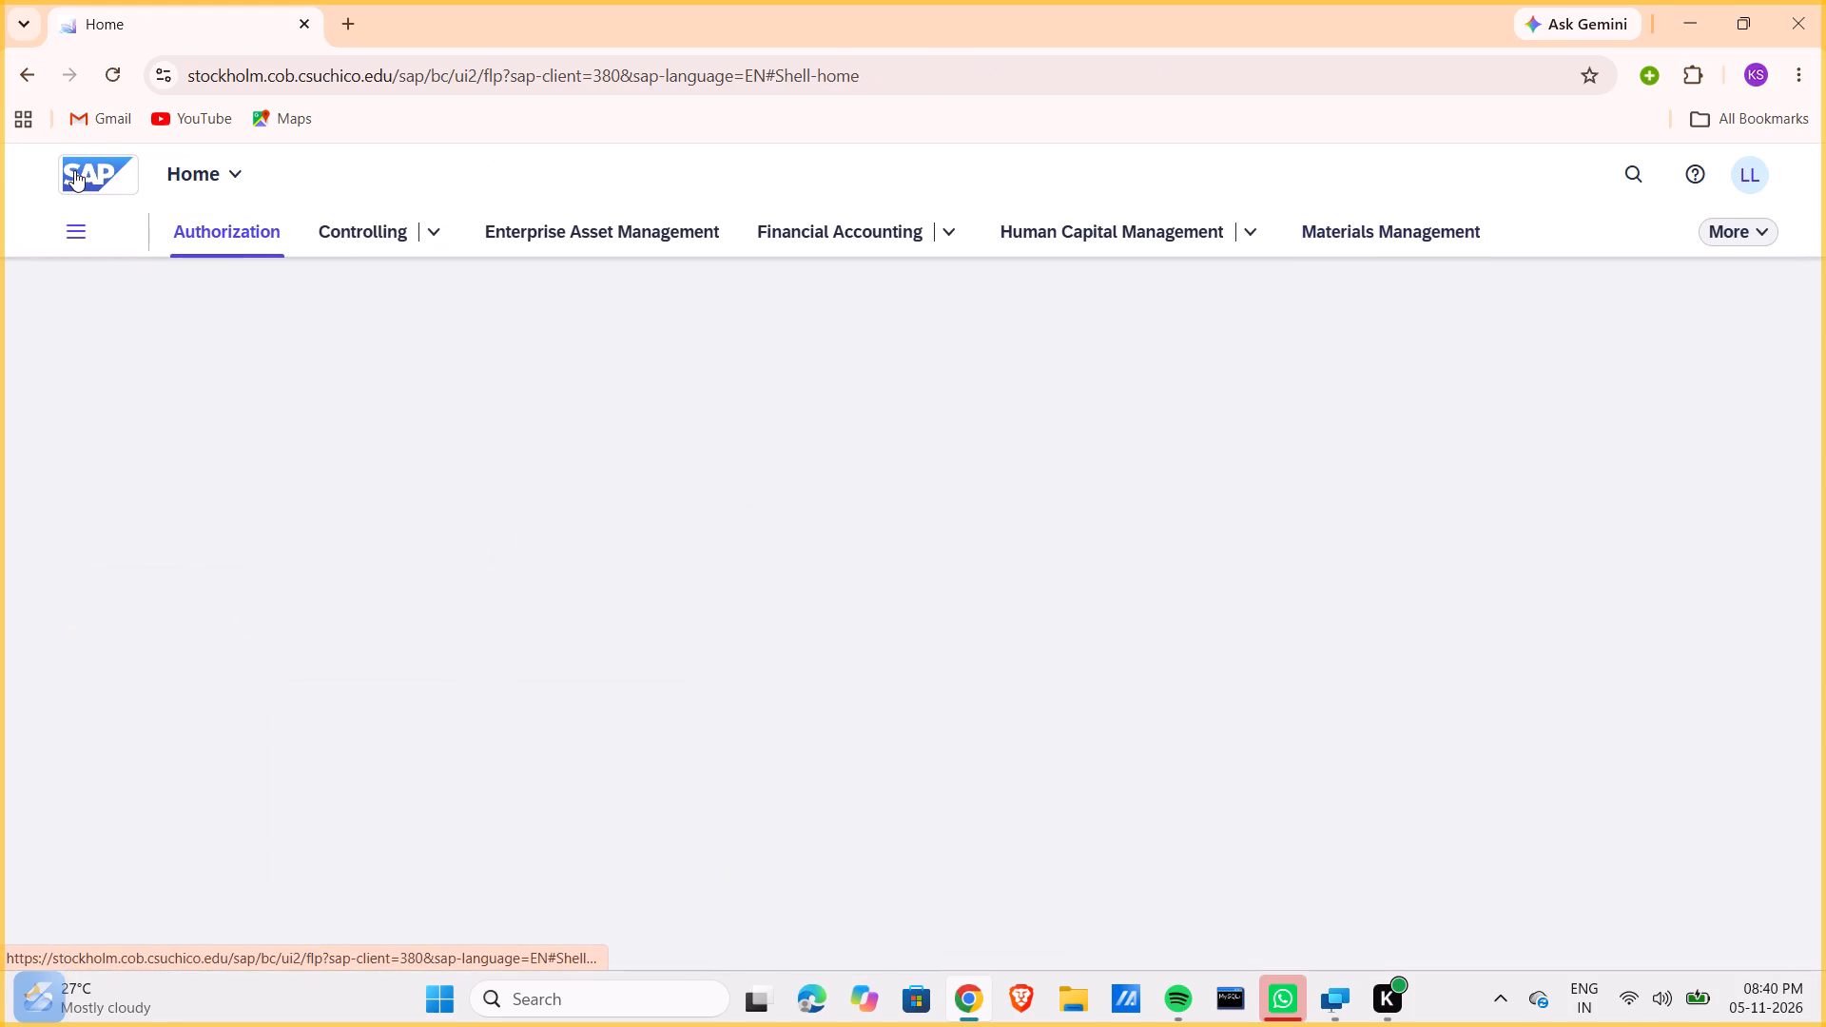
# Open Stock - Single Material from Materials Management and examine the stock of KPAD1126 by plant and storage location.
pyautogui.click(1419, 237)
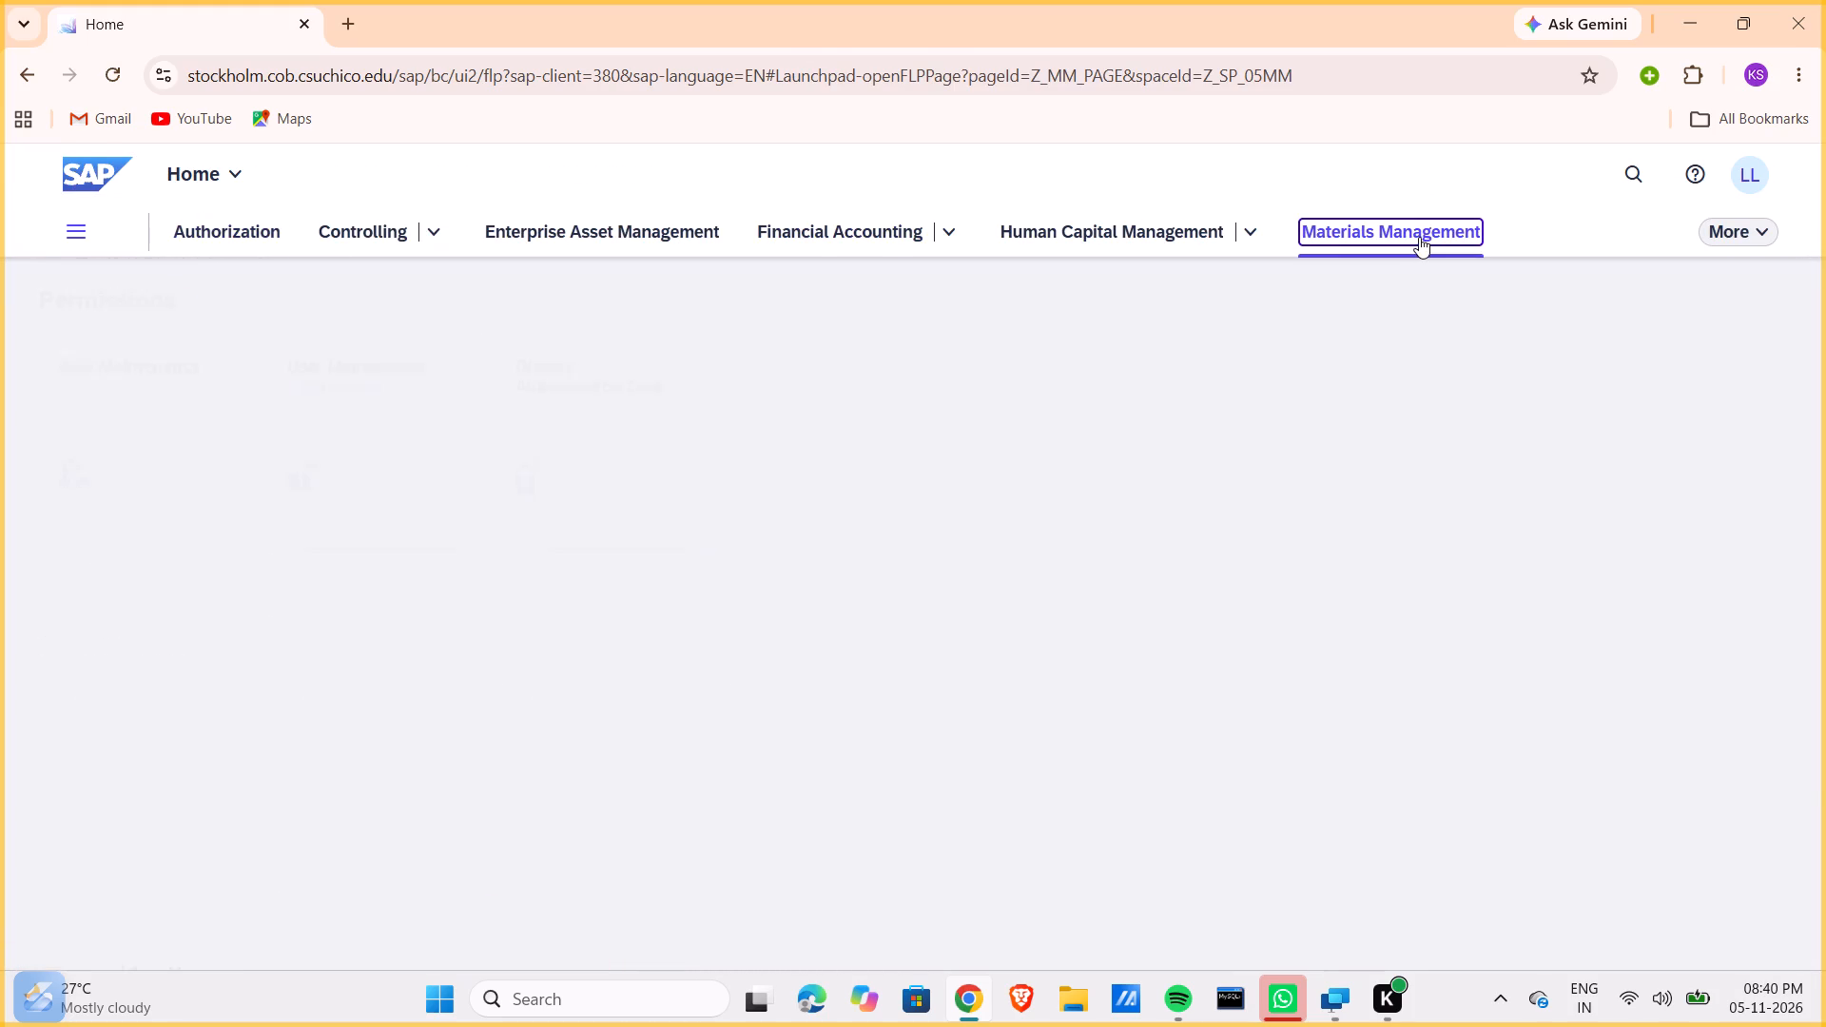
pyautogui.scroll(4, 401, 585)
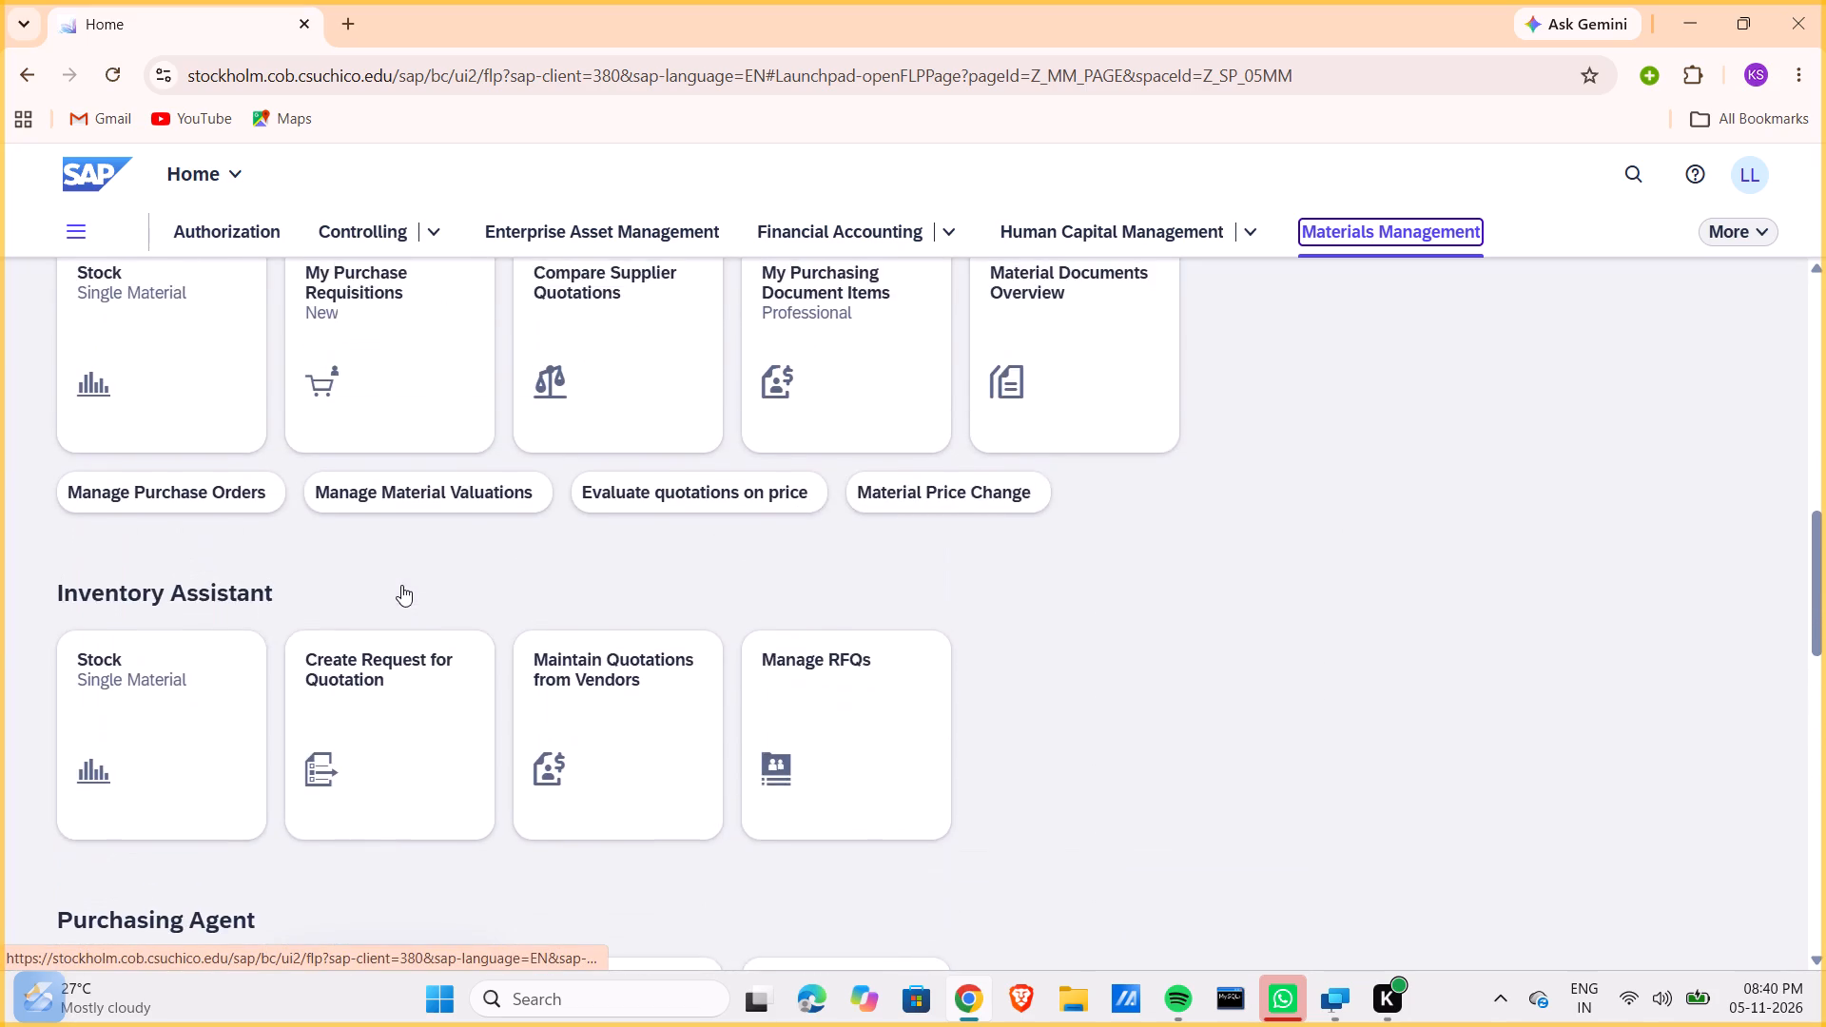
pyautogui.scroll(1, 401, 585)
pyautogui.scroll(-2, 401, 585)
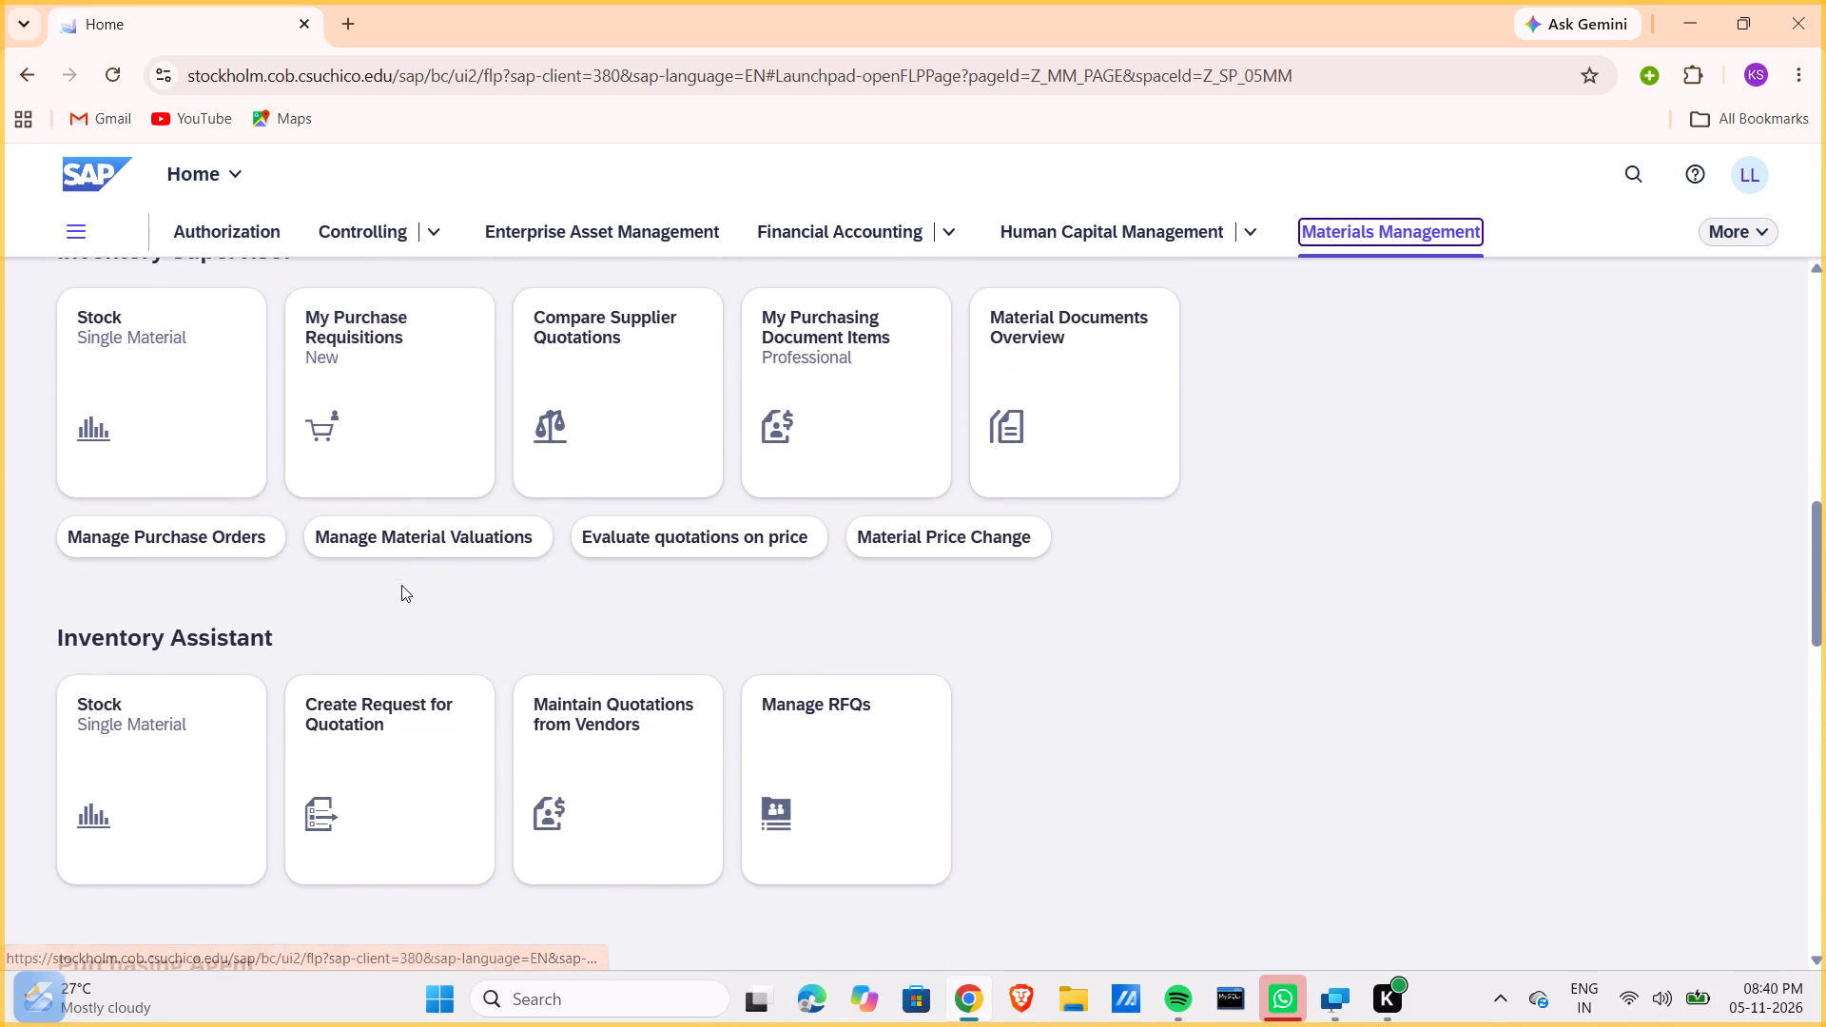
pyautogui.scroll(-1, 401, 585)
pyautogui.click(78, 589)
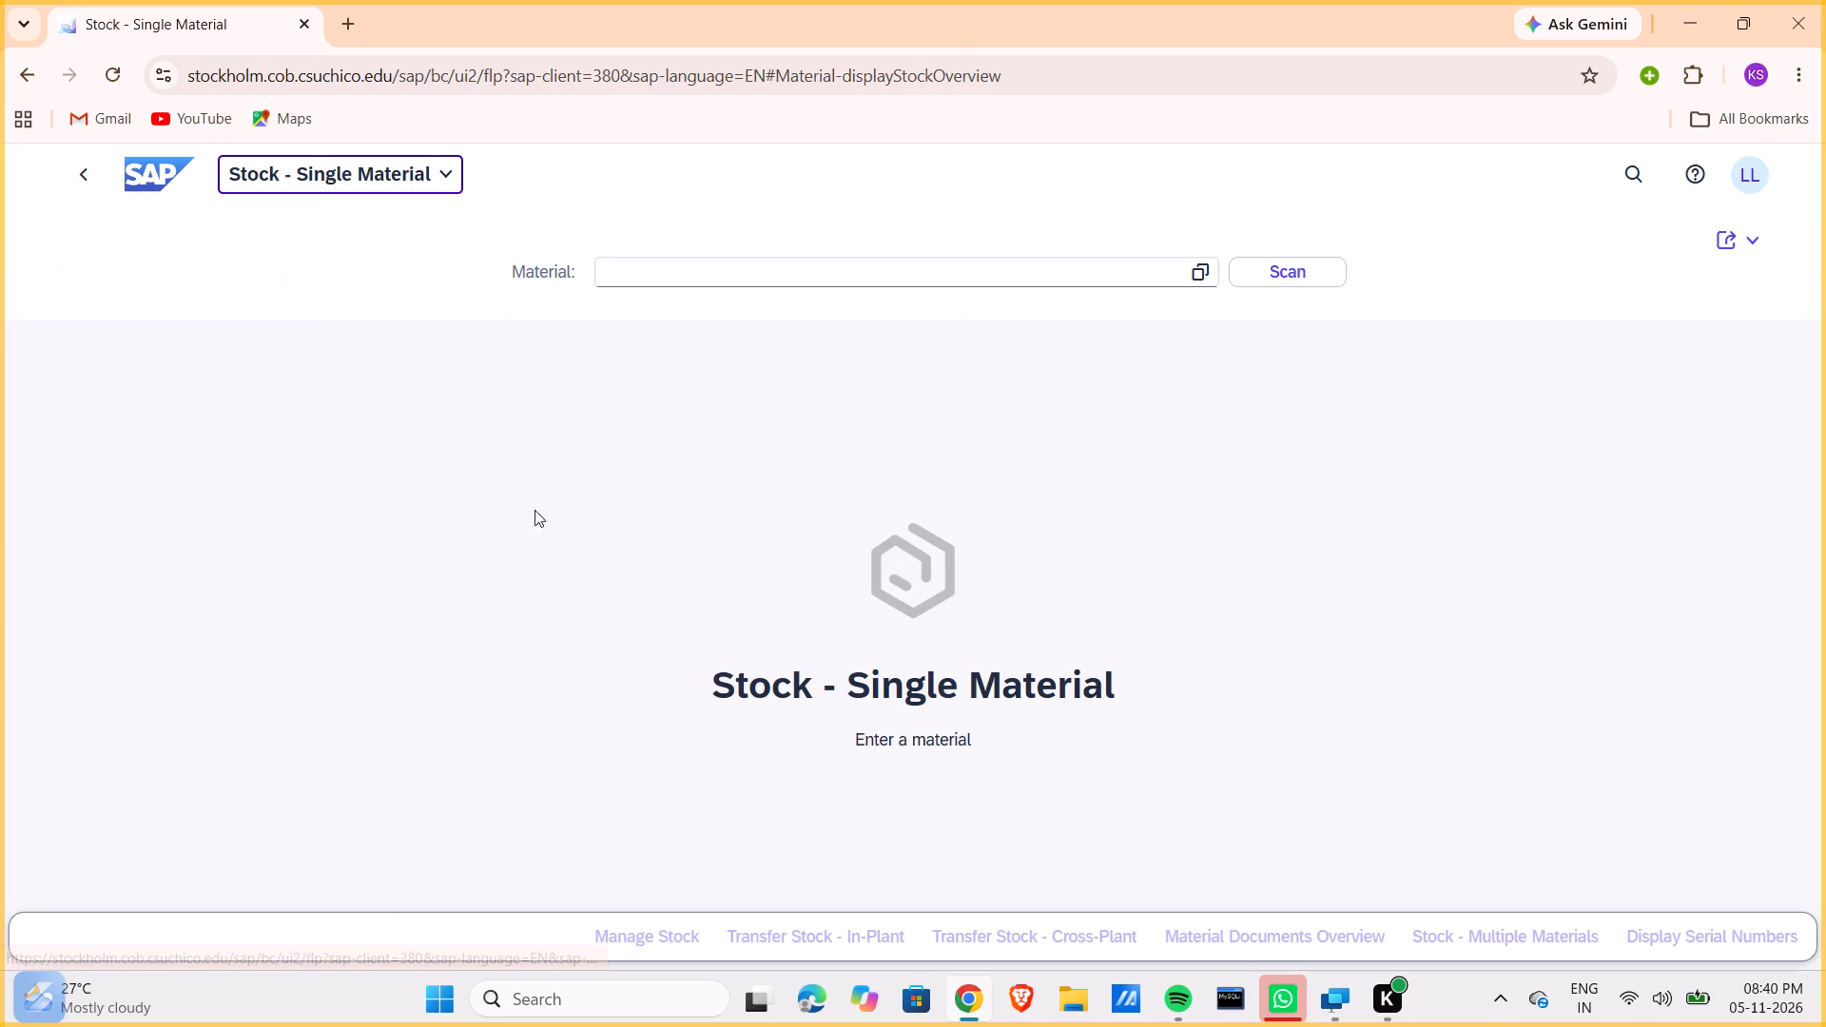
pyautogui.click(691, 261)
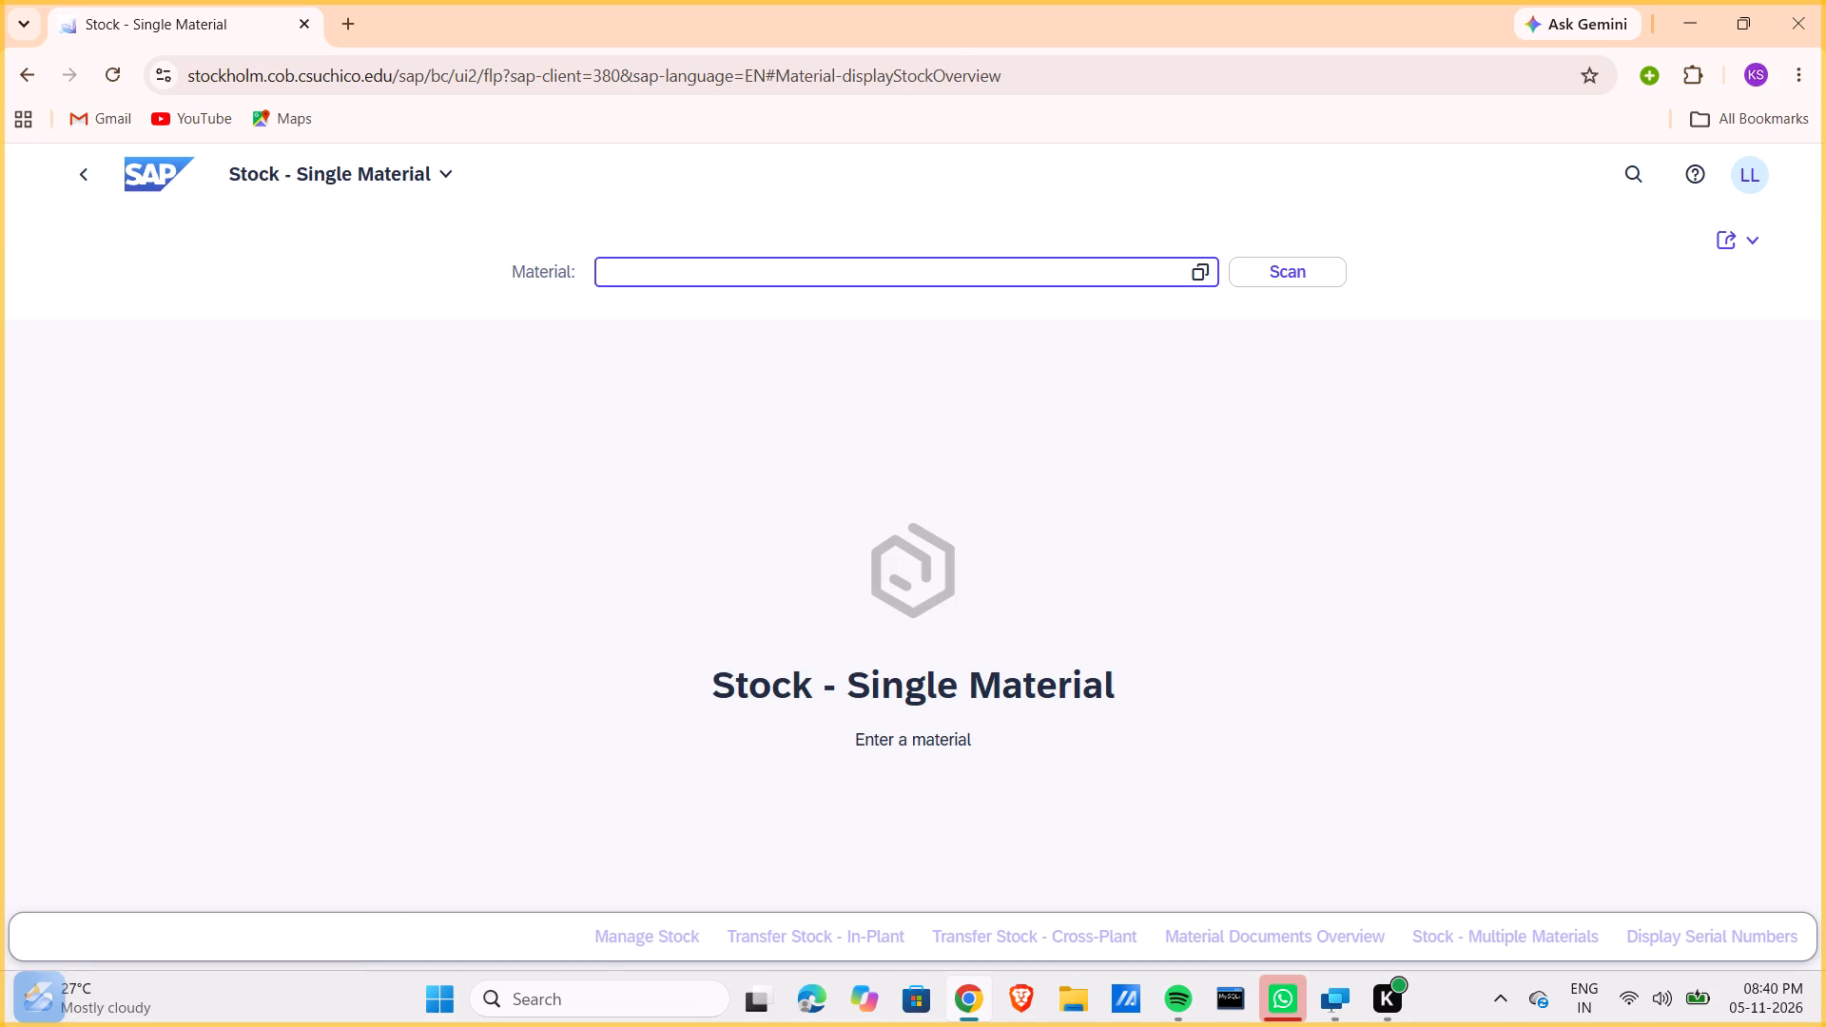
pyautogui.write('KPAD1126')
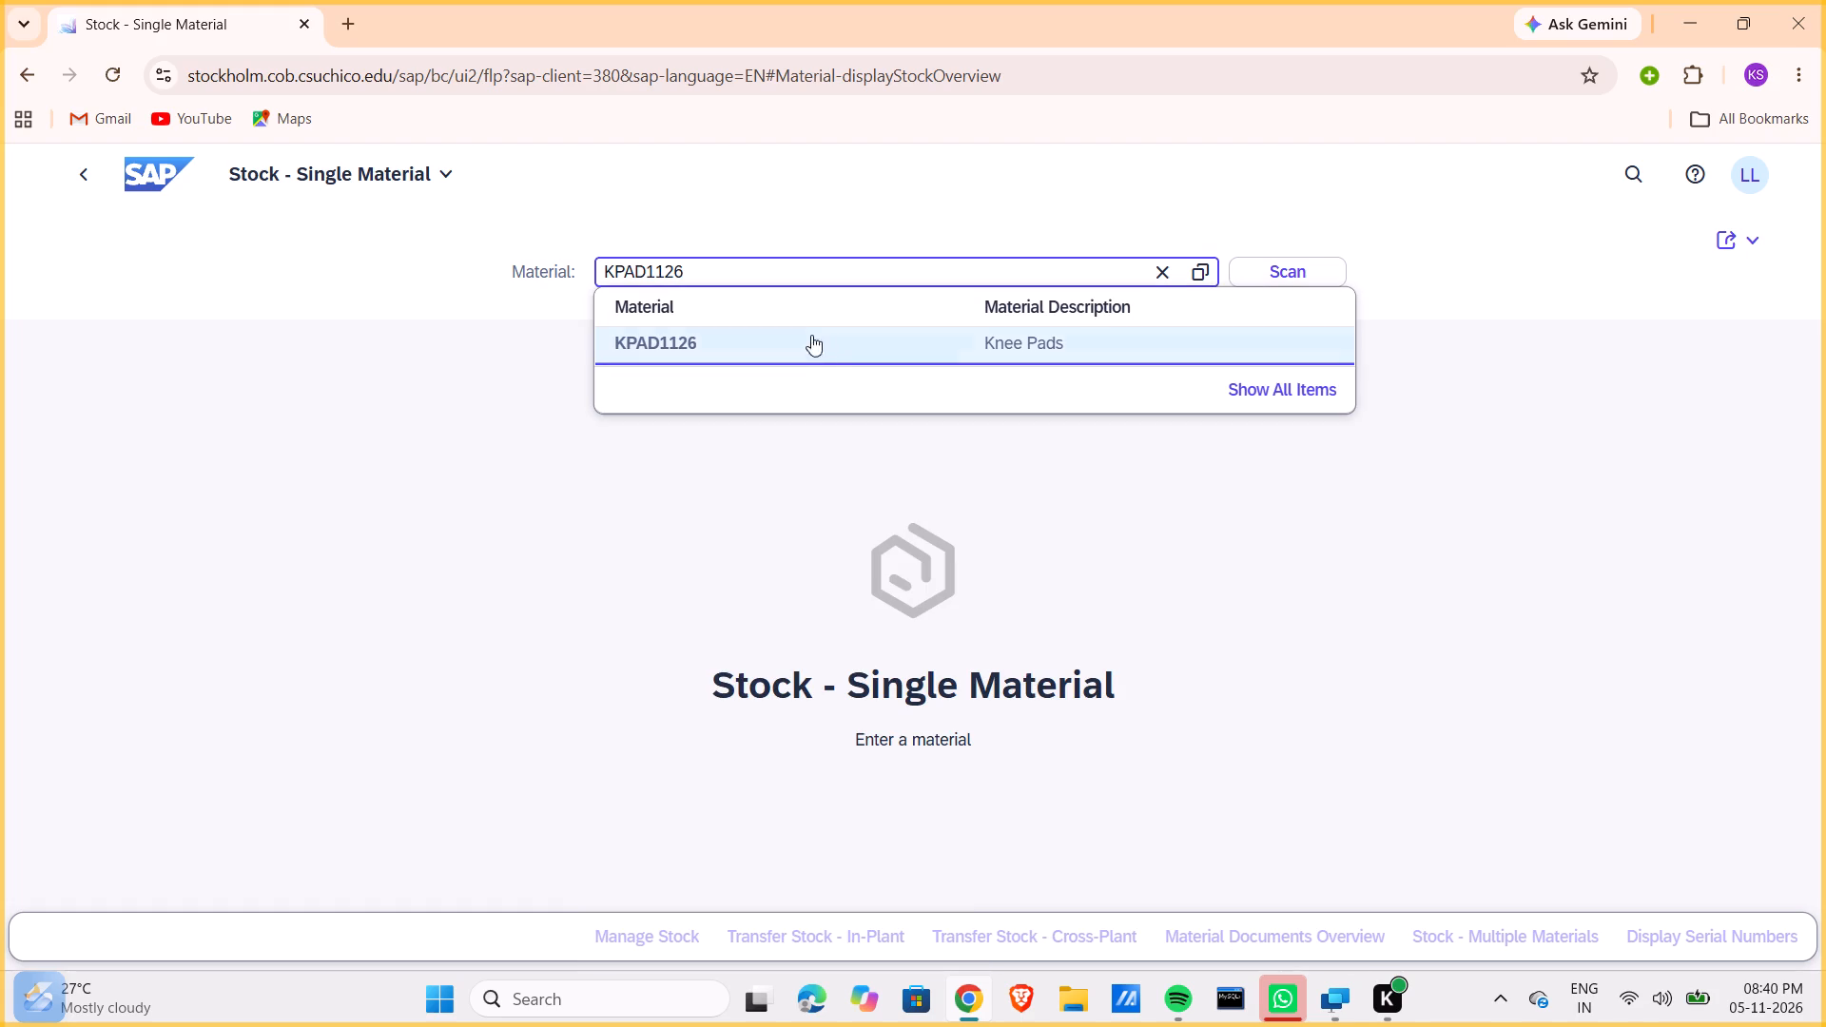
pyautogui.click(827, 347)
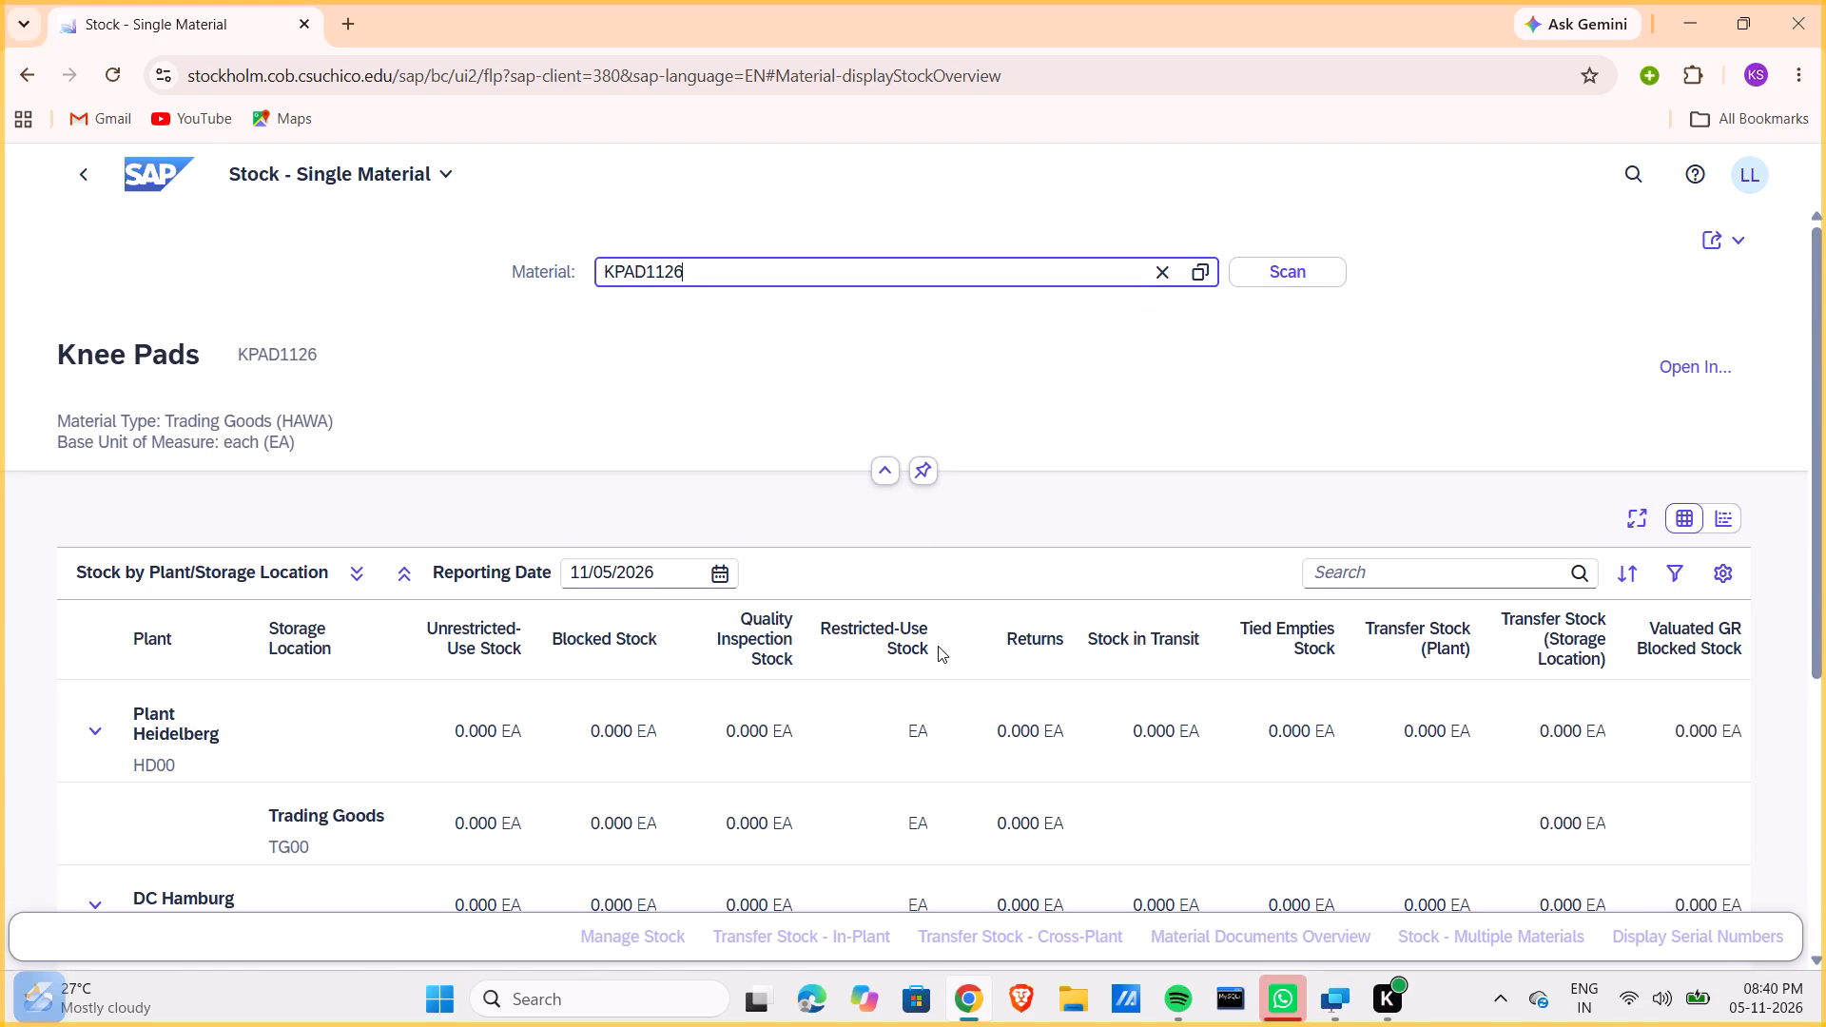
pyautogui.scroll(-9, 938, 646)
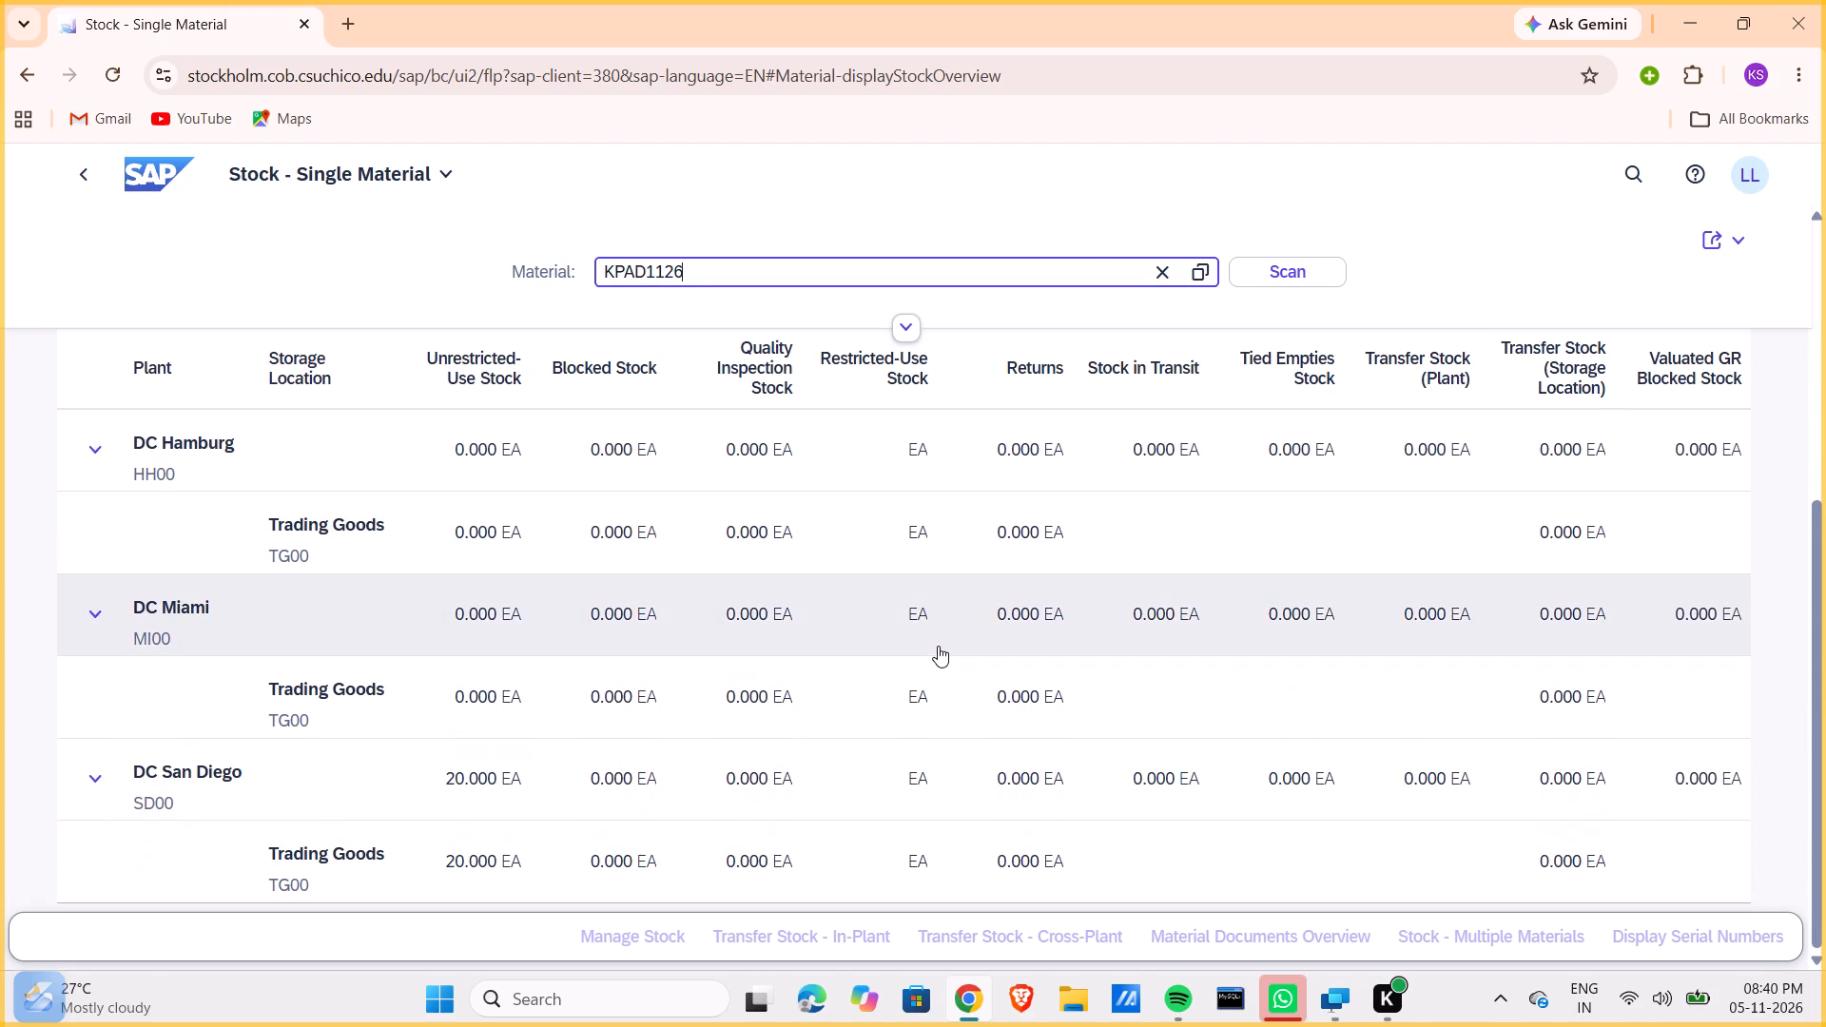
# Change the material to EPAD1126, examine its stock by plant and storage location, and return to the home page.
pyautogui.click(618, 274)
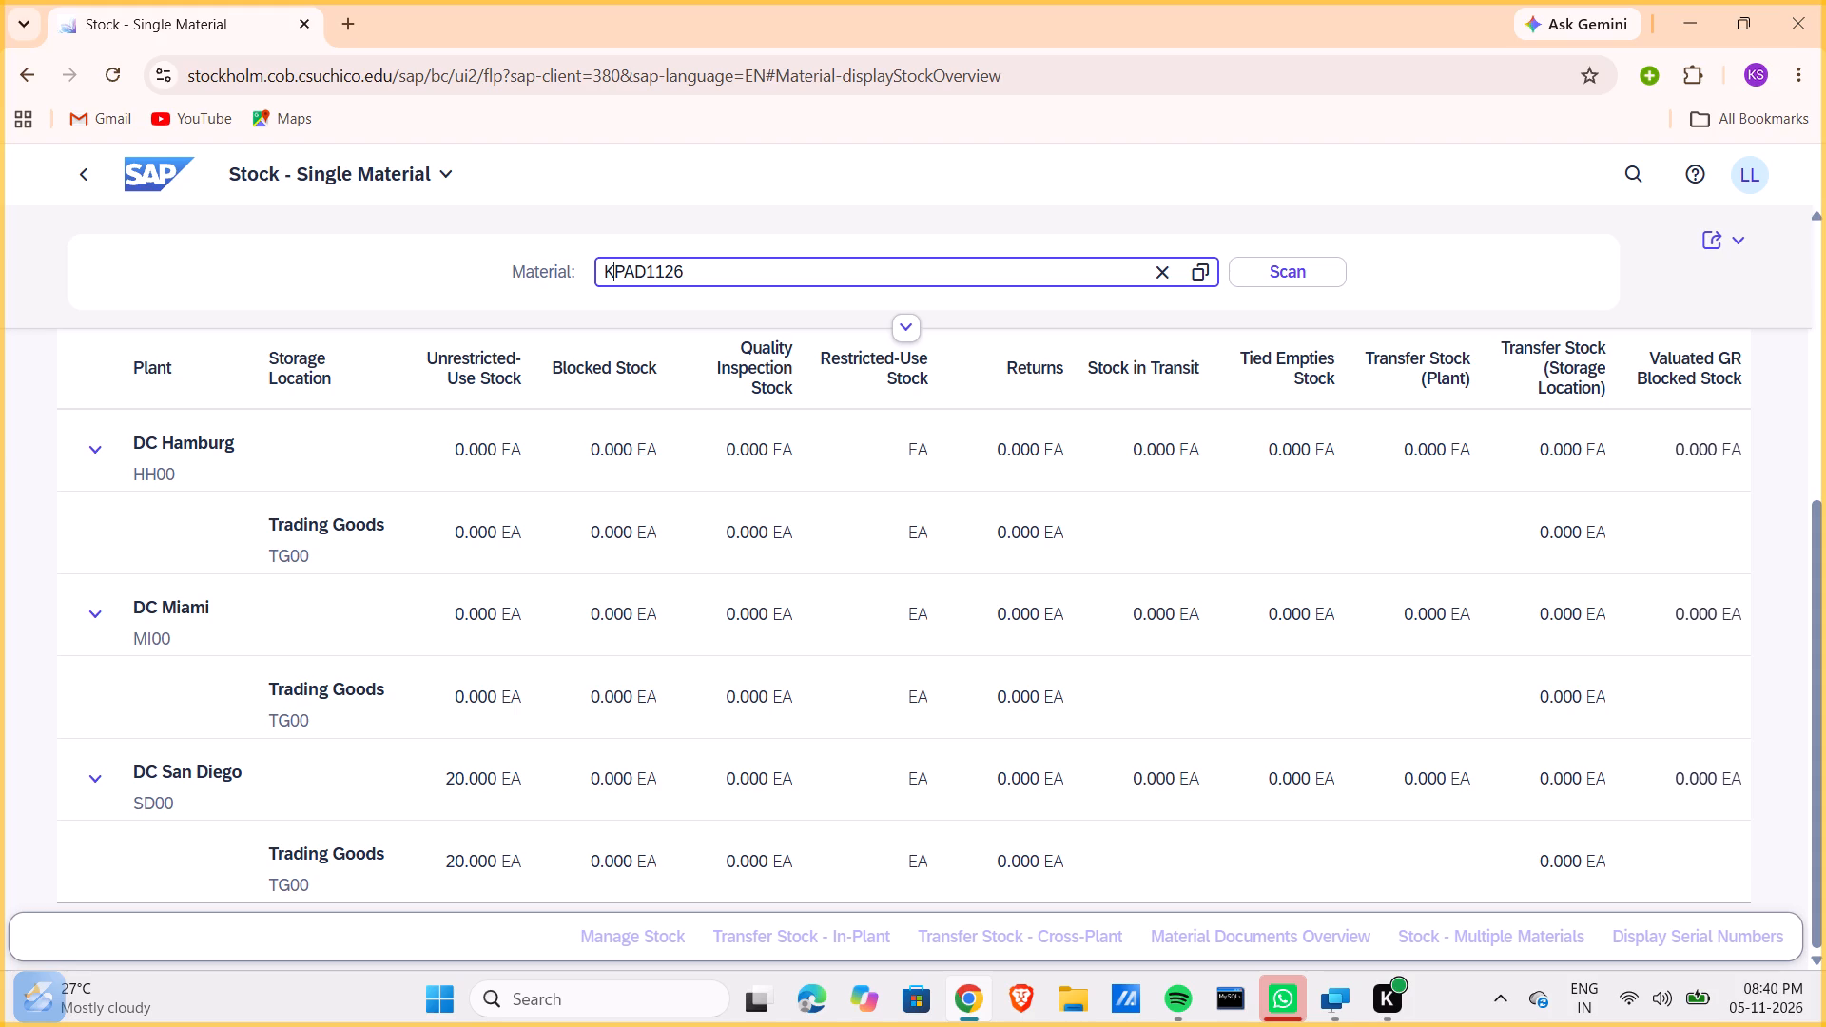
pyautogui.press('BackSpace')
pyautogui.press('e')
pyautogui.press('Return')
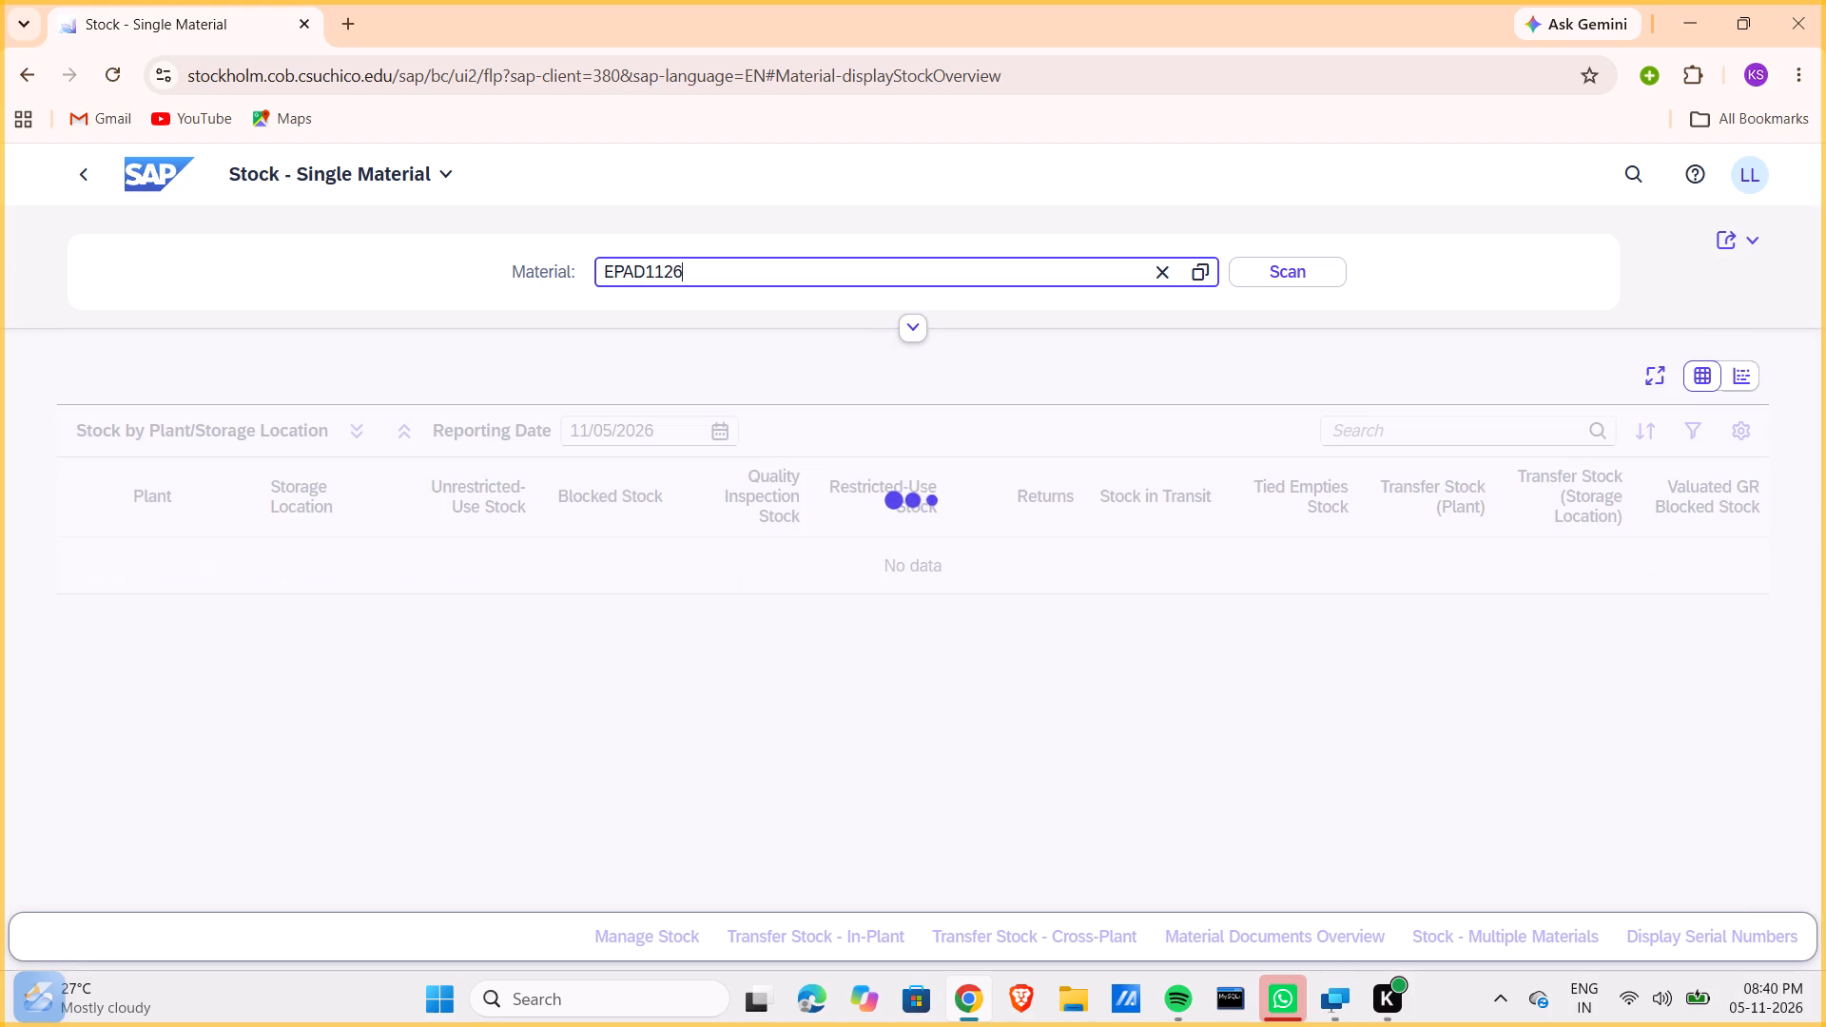
pyautogui.scroll(-8, 766, 473)
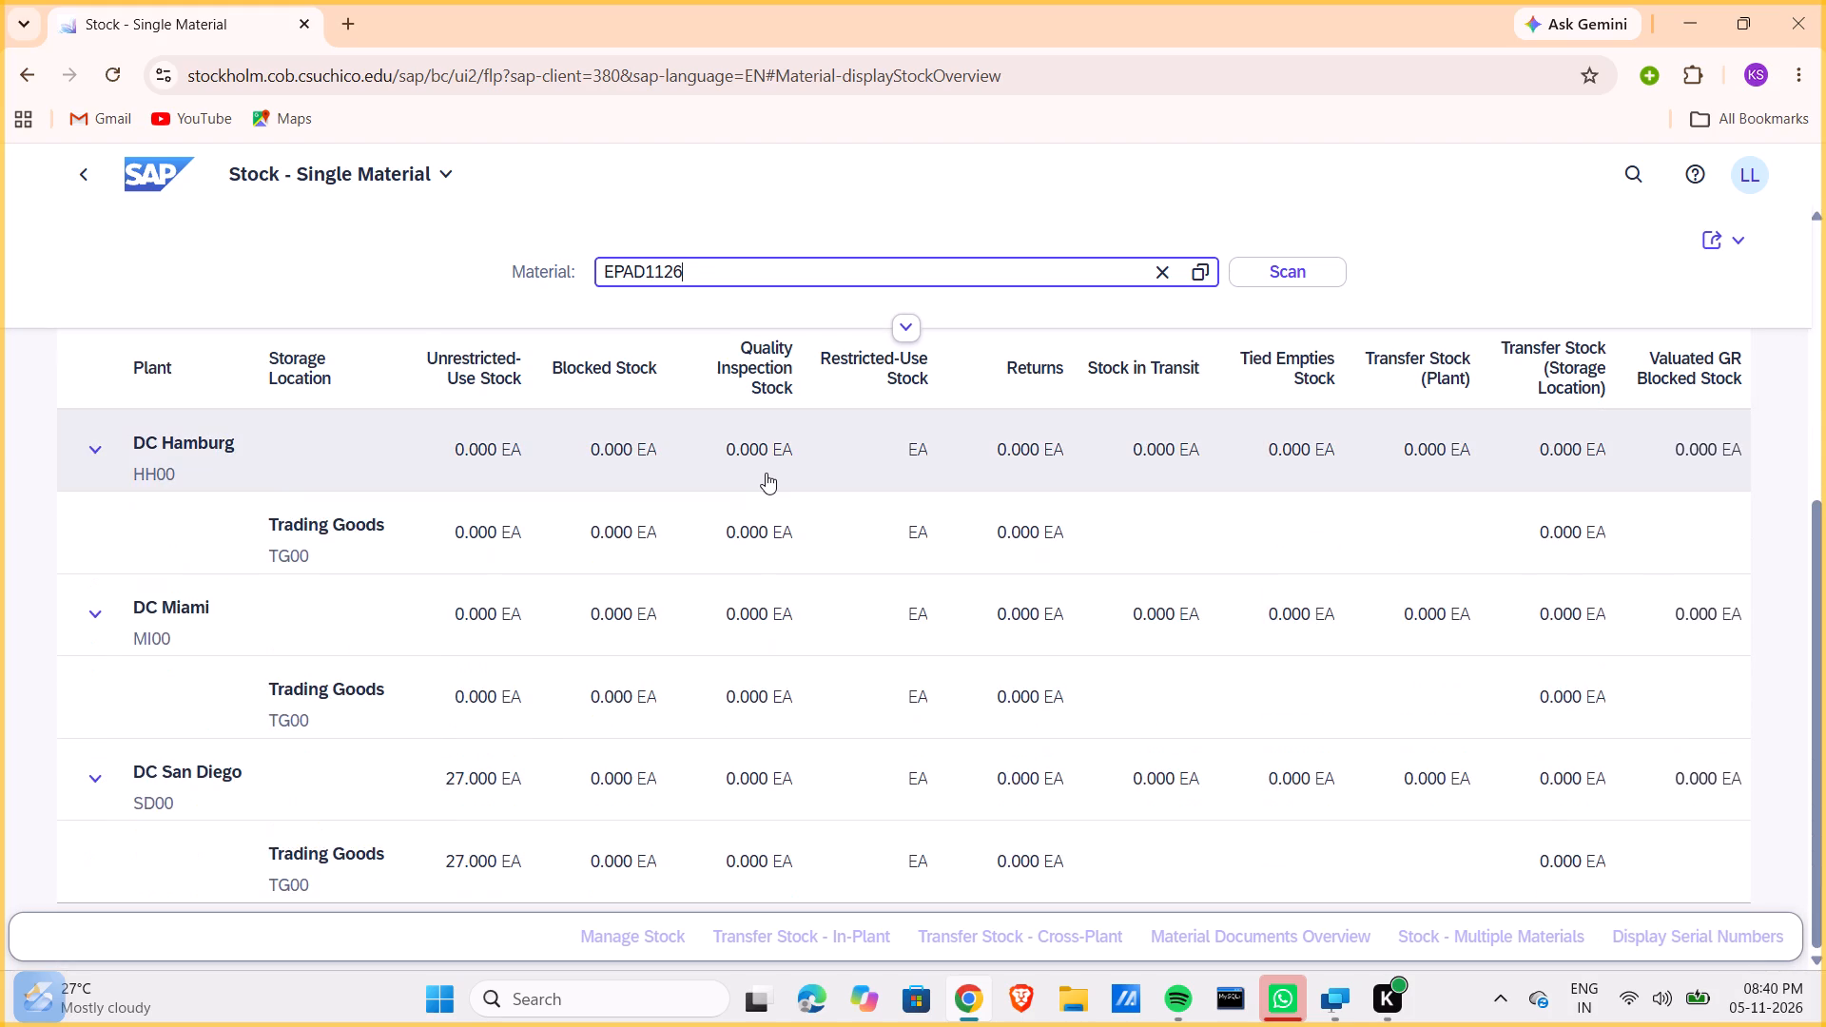
pyautogui.scroll(2, 766, 473)
pyautogui.click(86, 167)
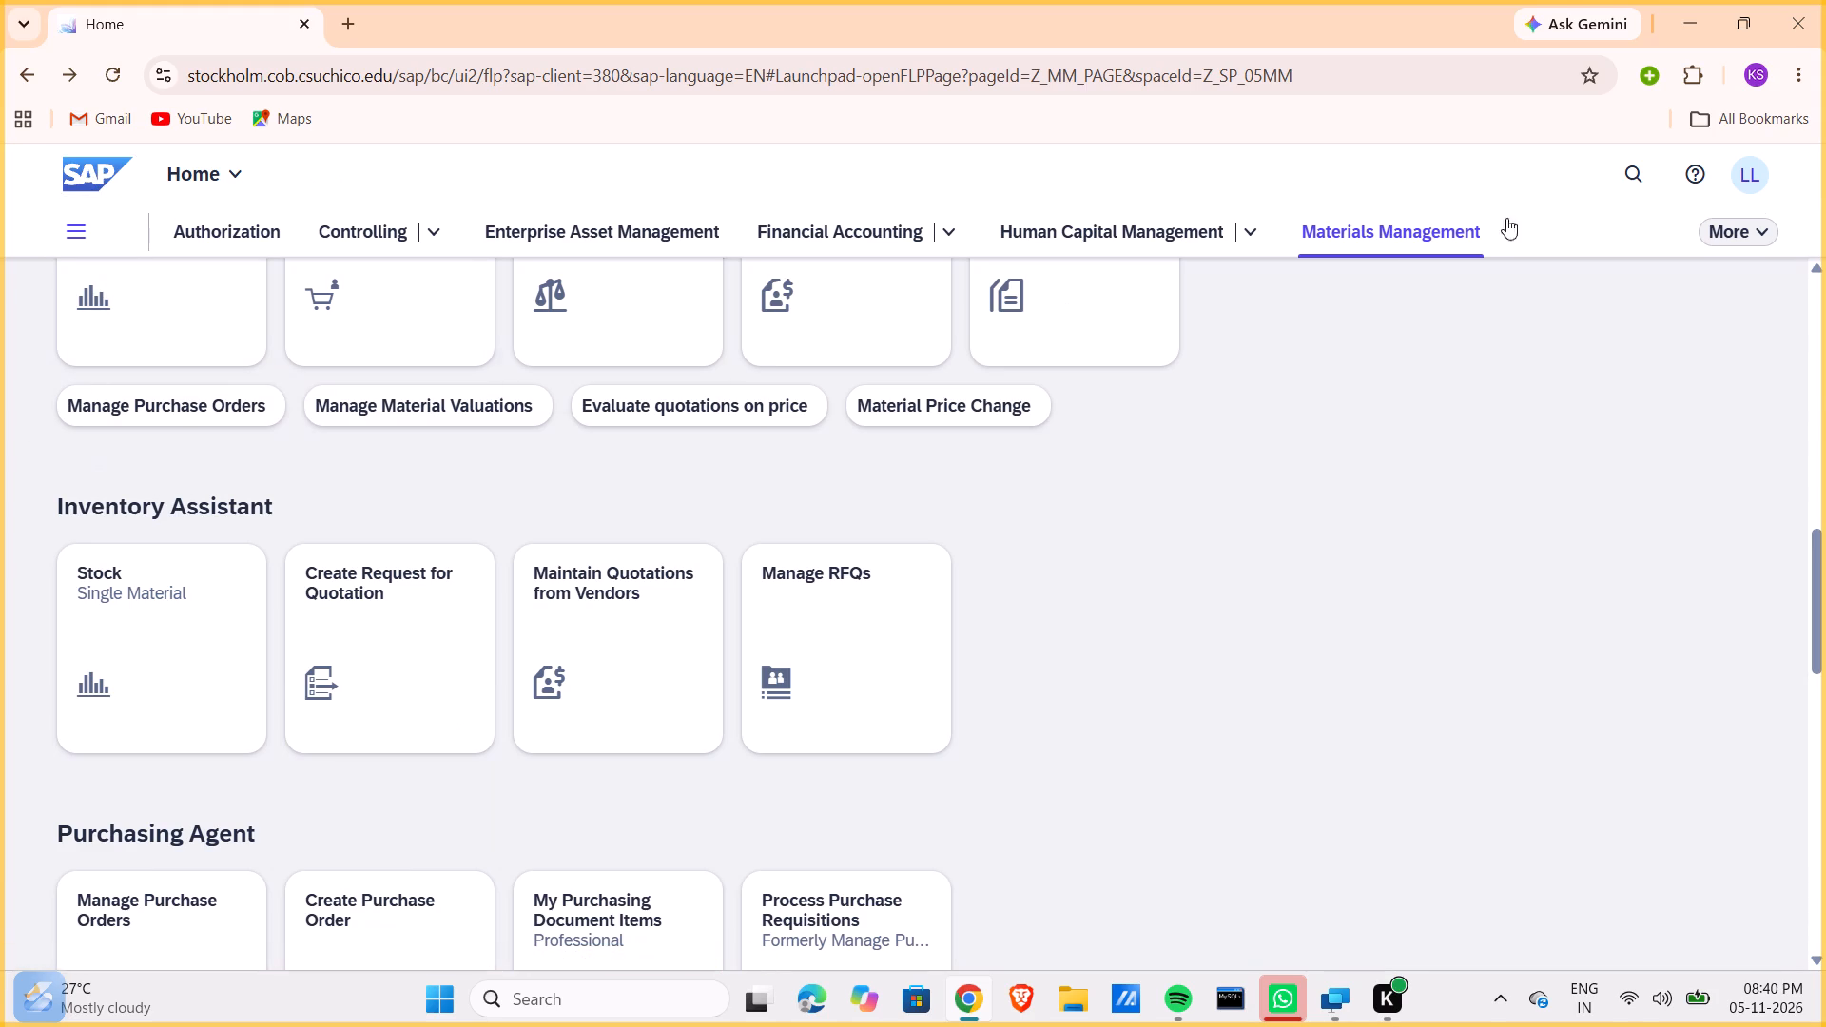
# Open Run Bin Status Report from the Warehouse Supervisor apps in Warehouse Management.
pyautogui.click(1723, 225)
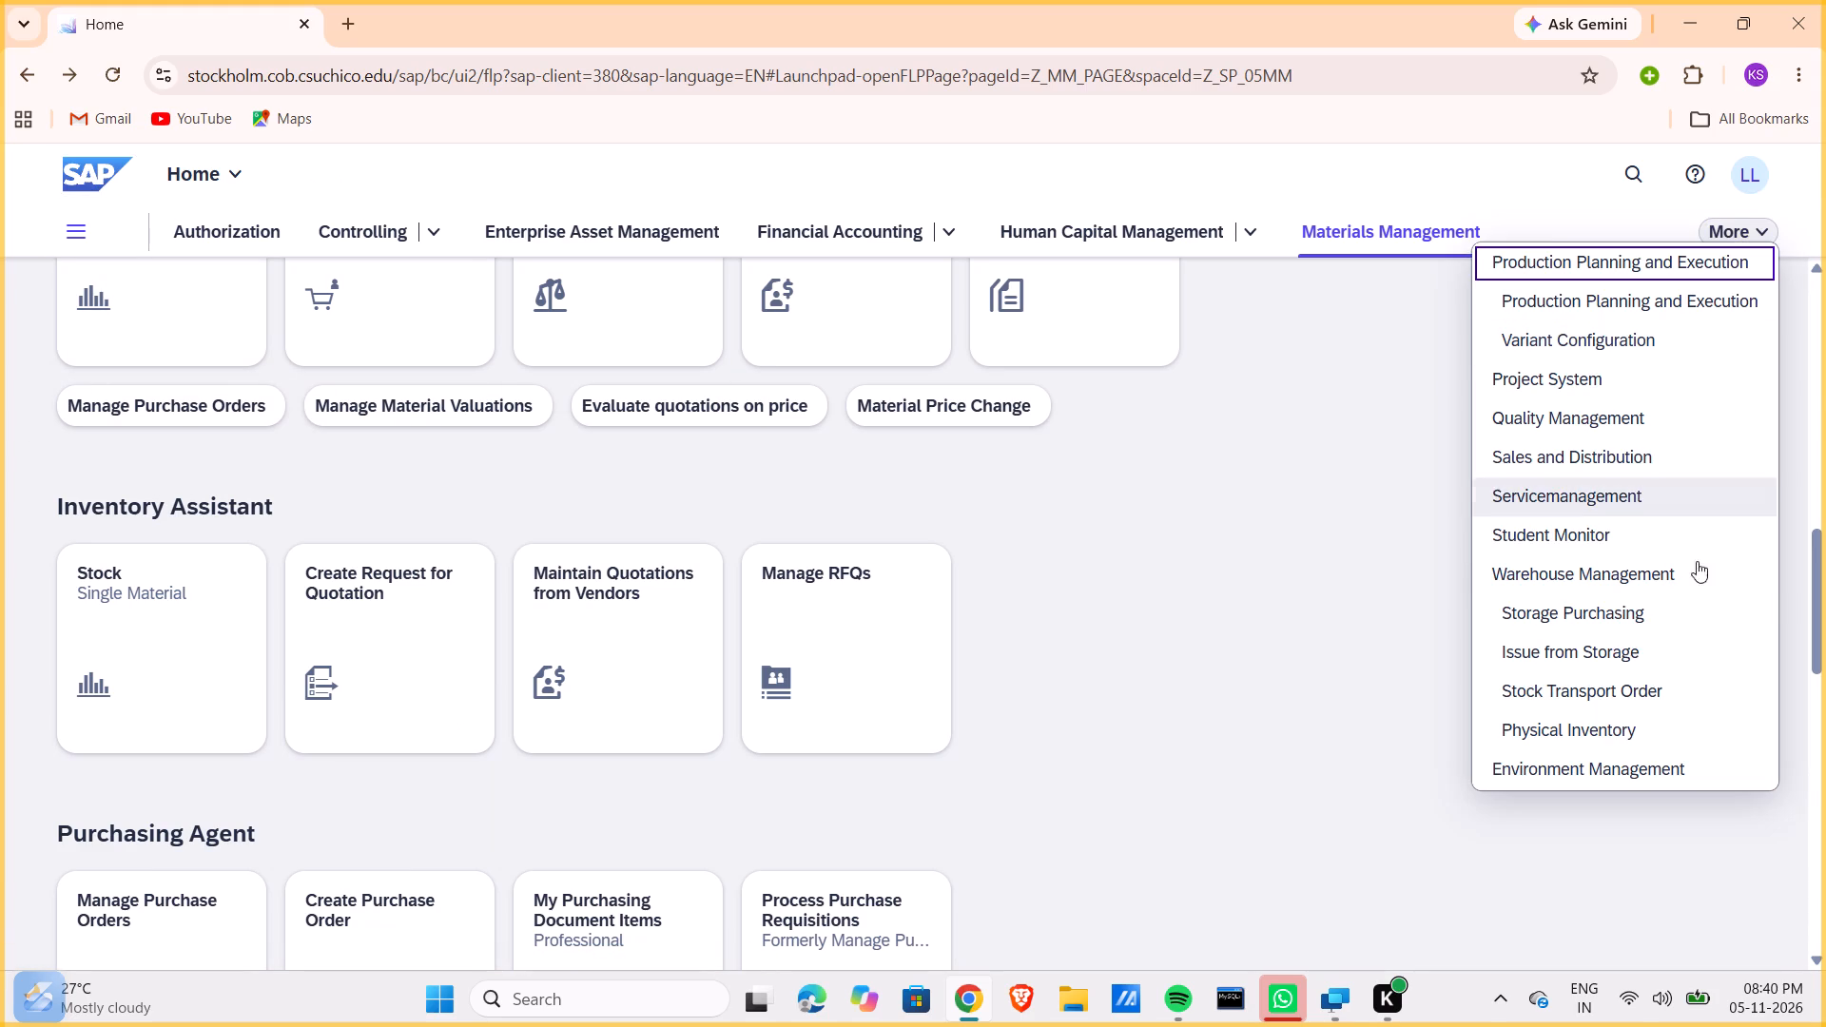
pyautogui.click(1574, 562)
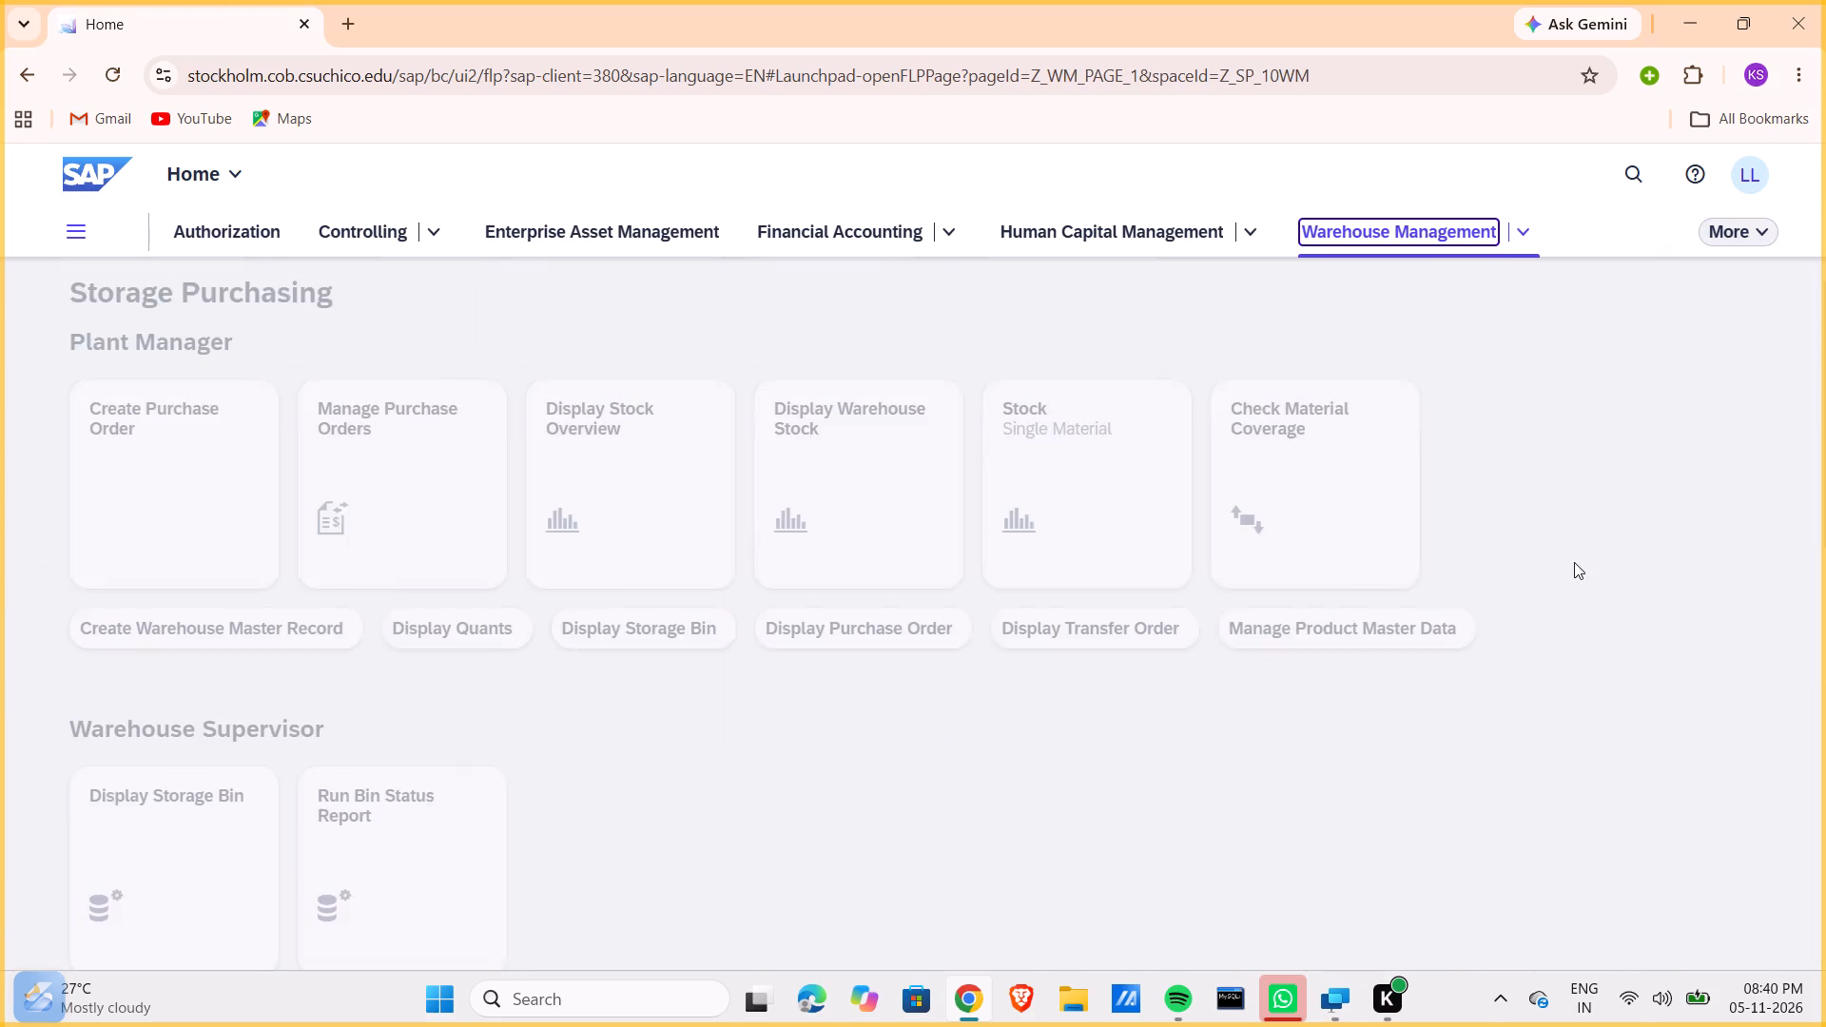
pyautogui.scroll(-4, 741, 577)
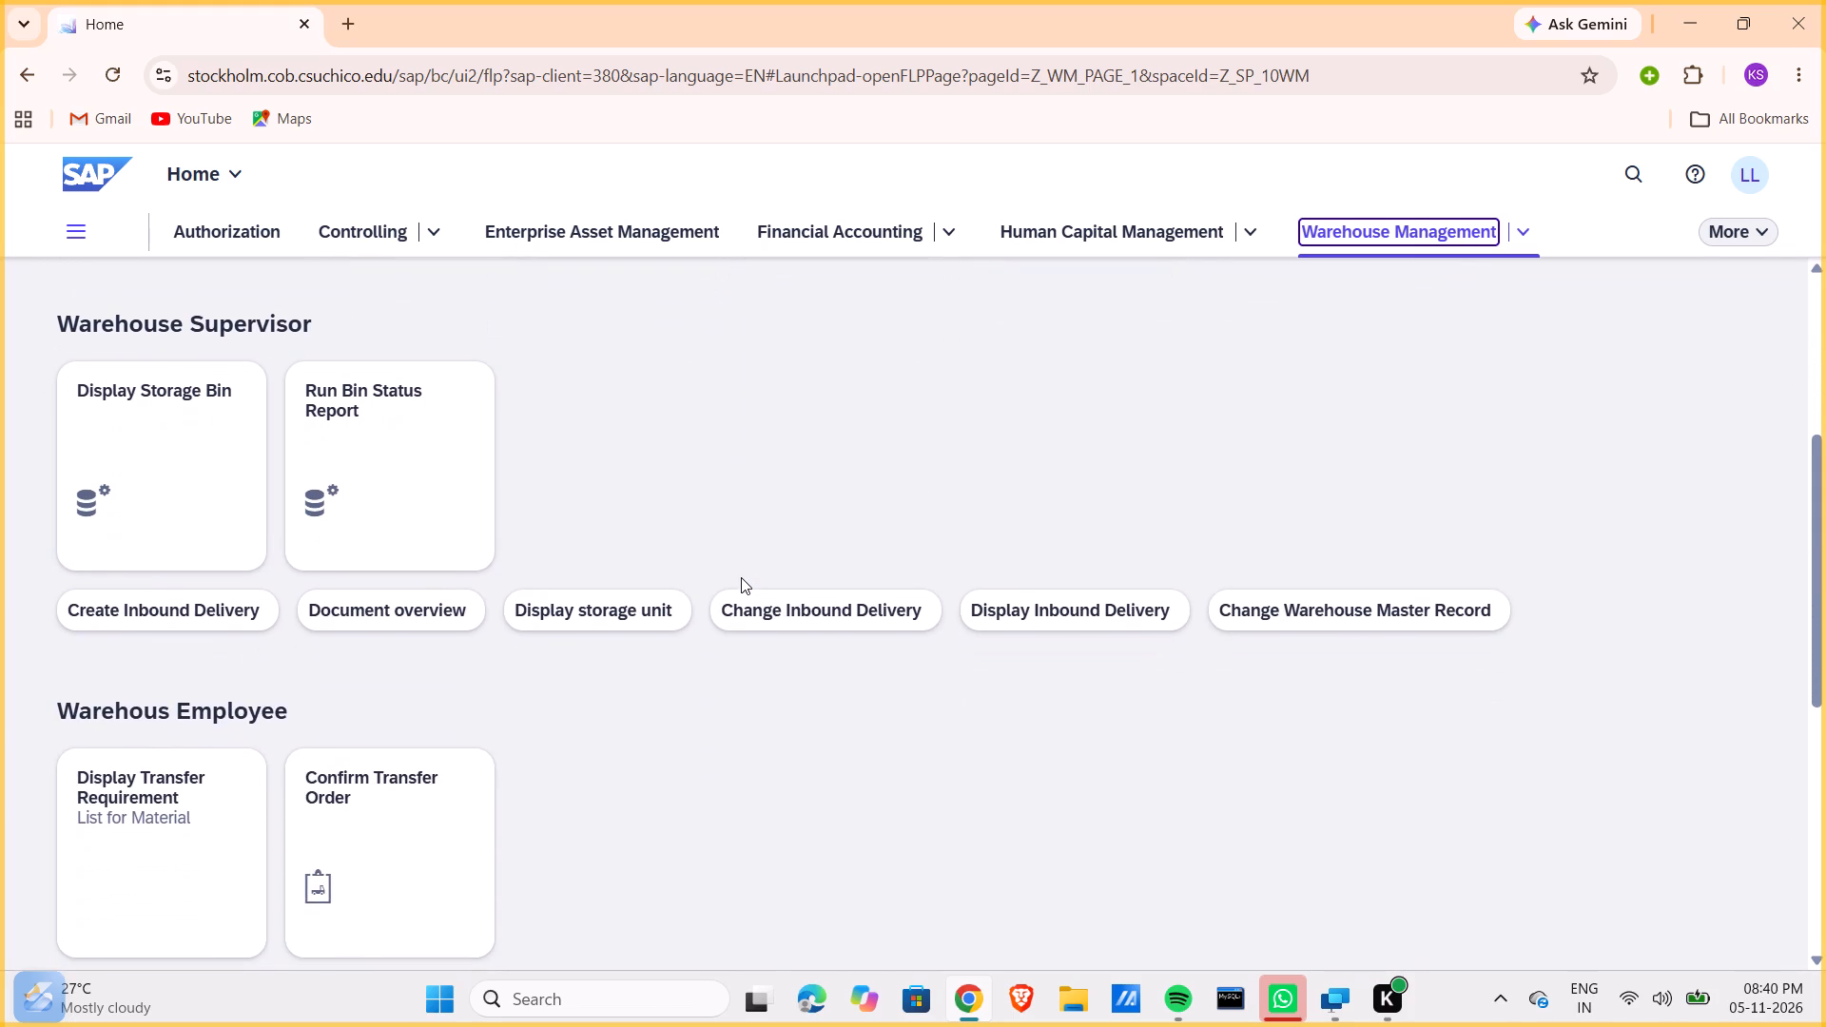
pyautogui.click(352, 405)
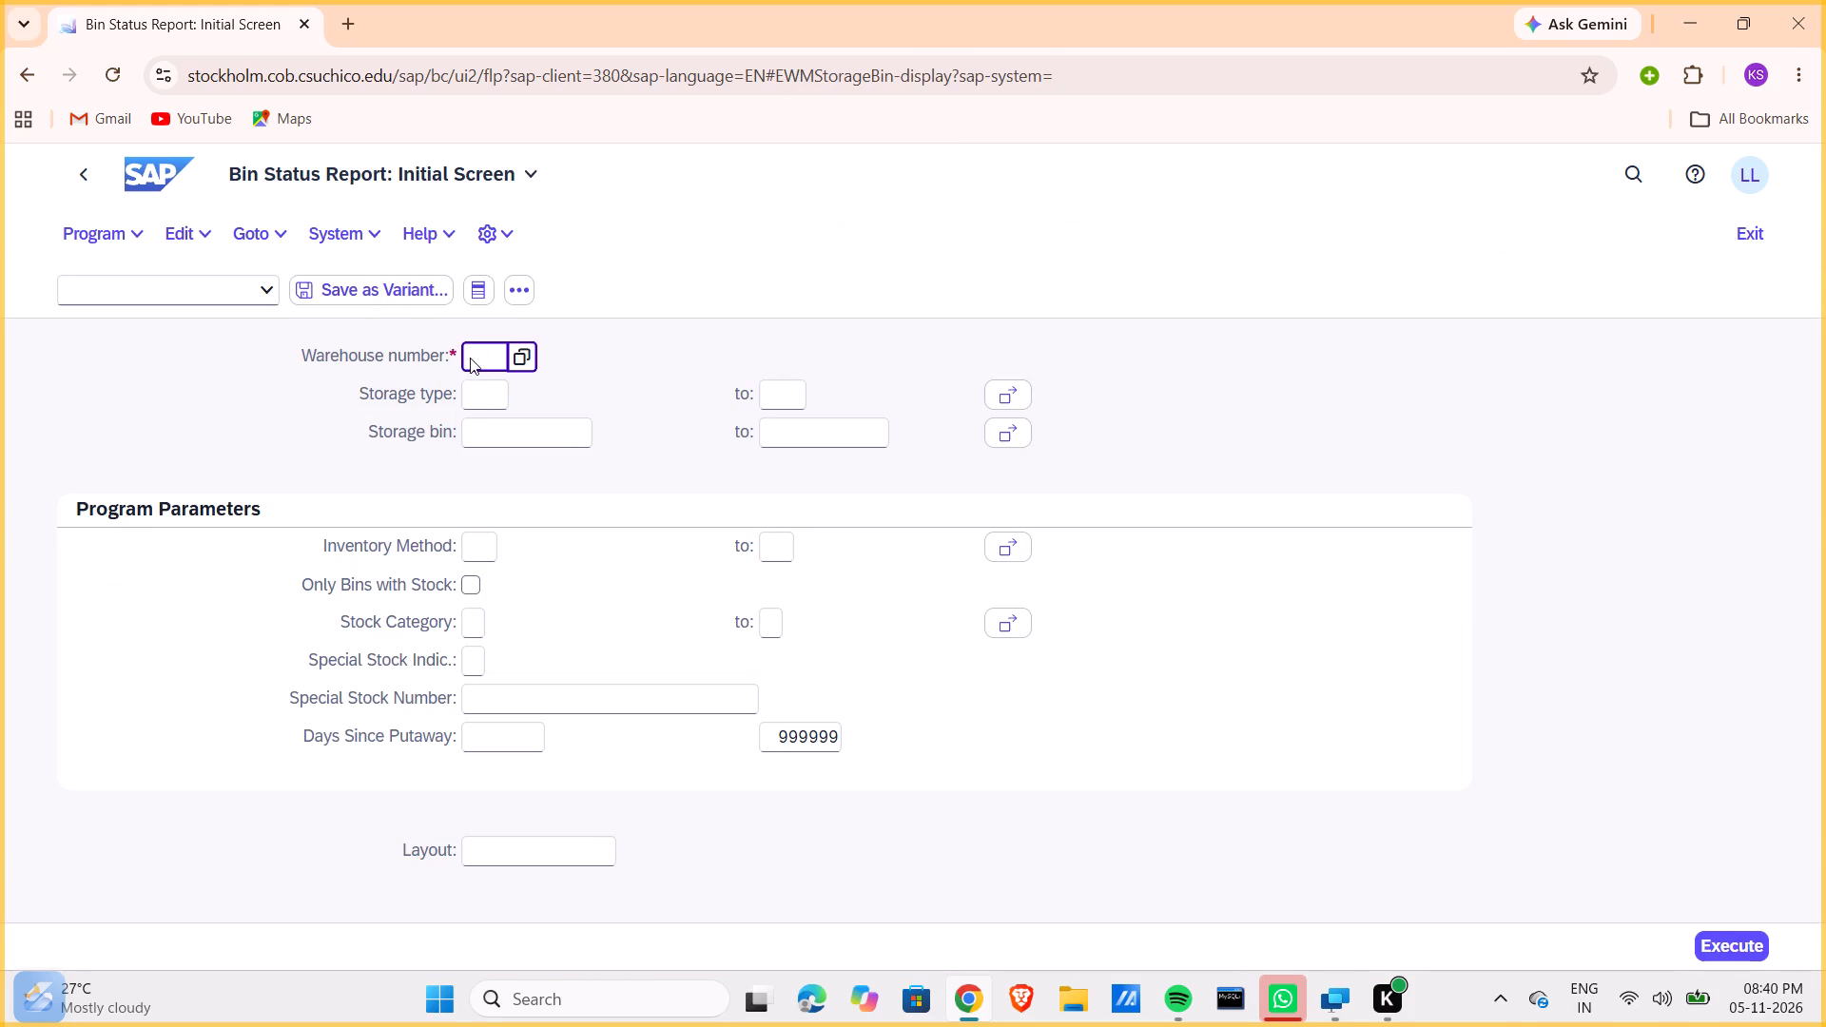
# Run the bin status report for warehouse number 100 and storage bins matching STBN*126.
pyautogui.write('100')
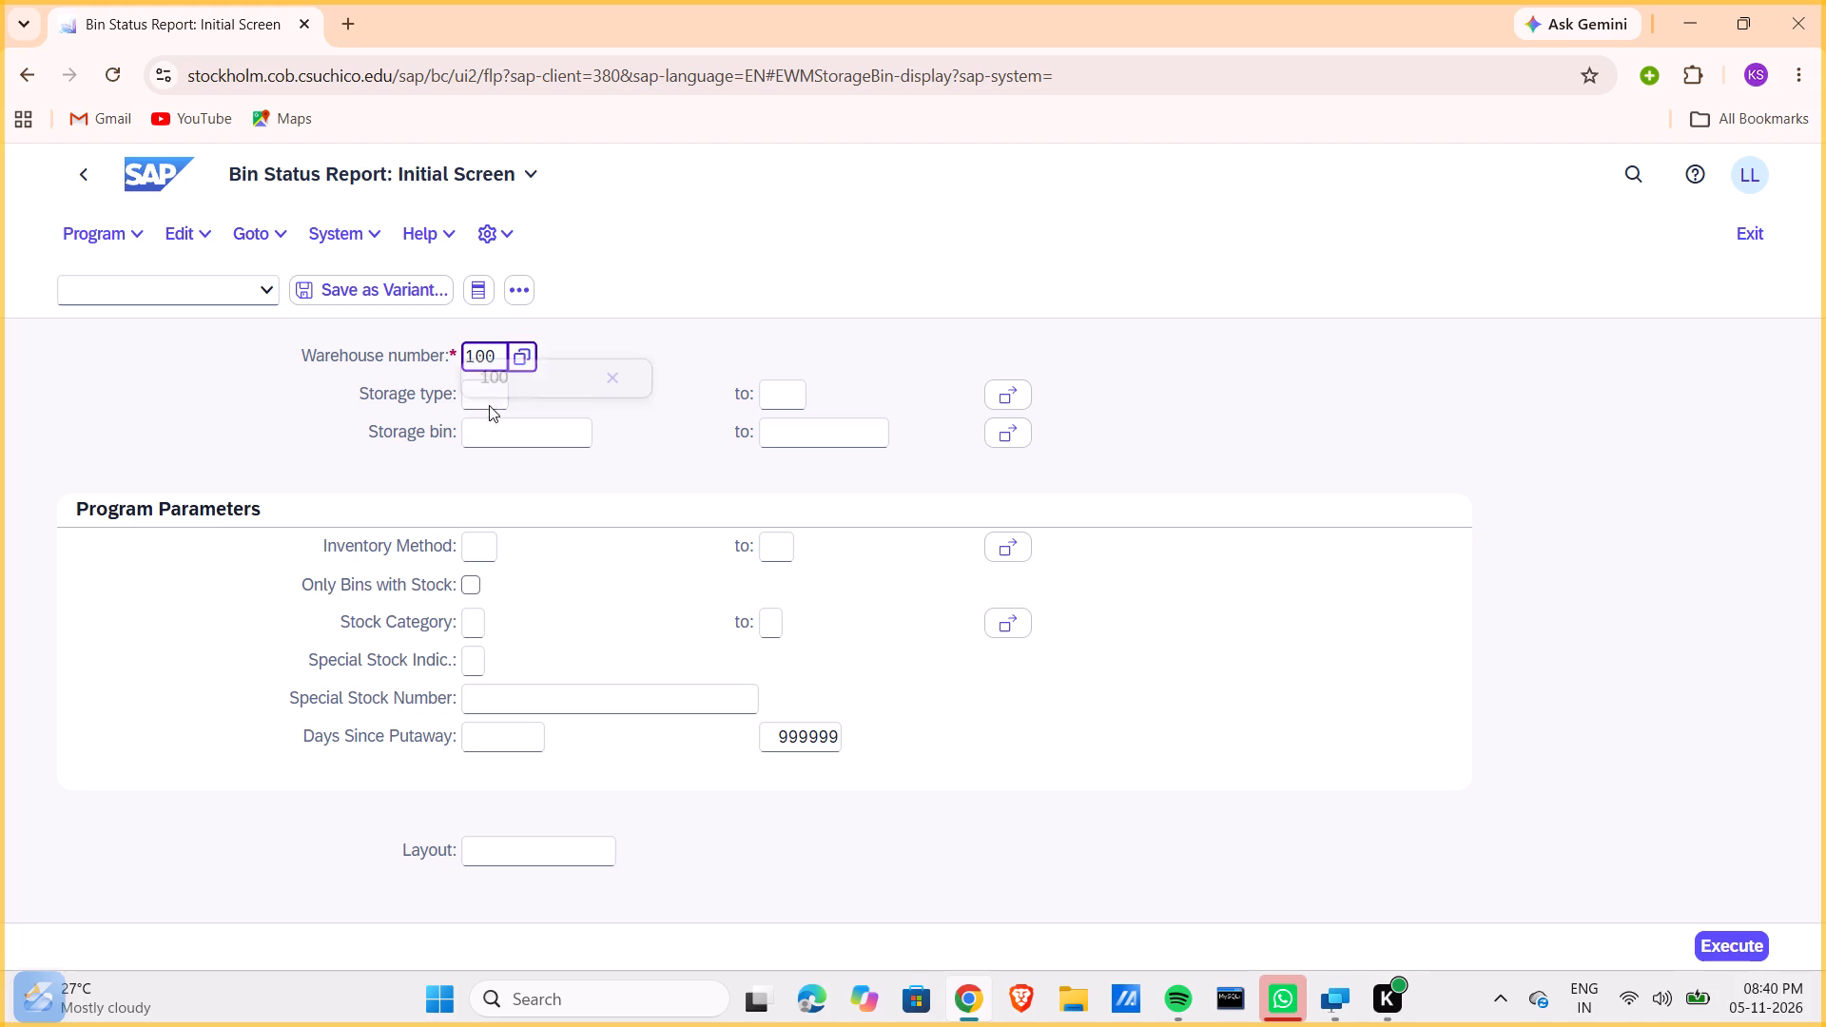
pyautogui.click(498, 425)
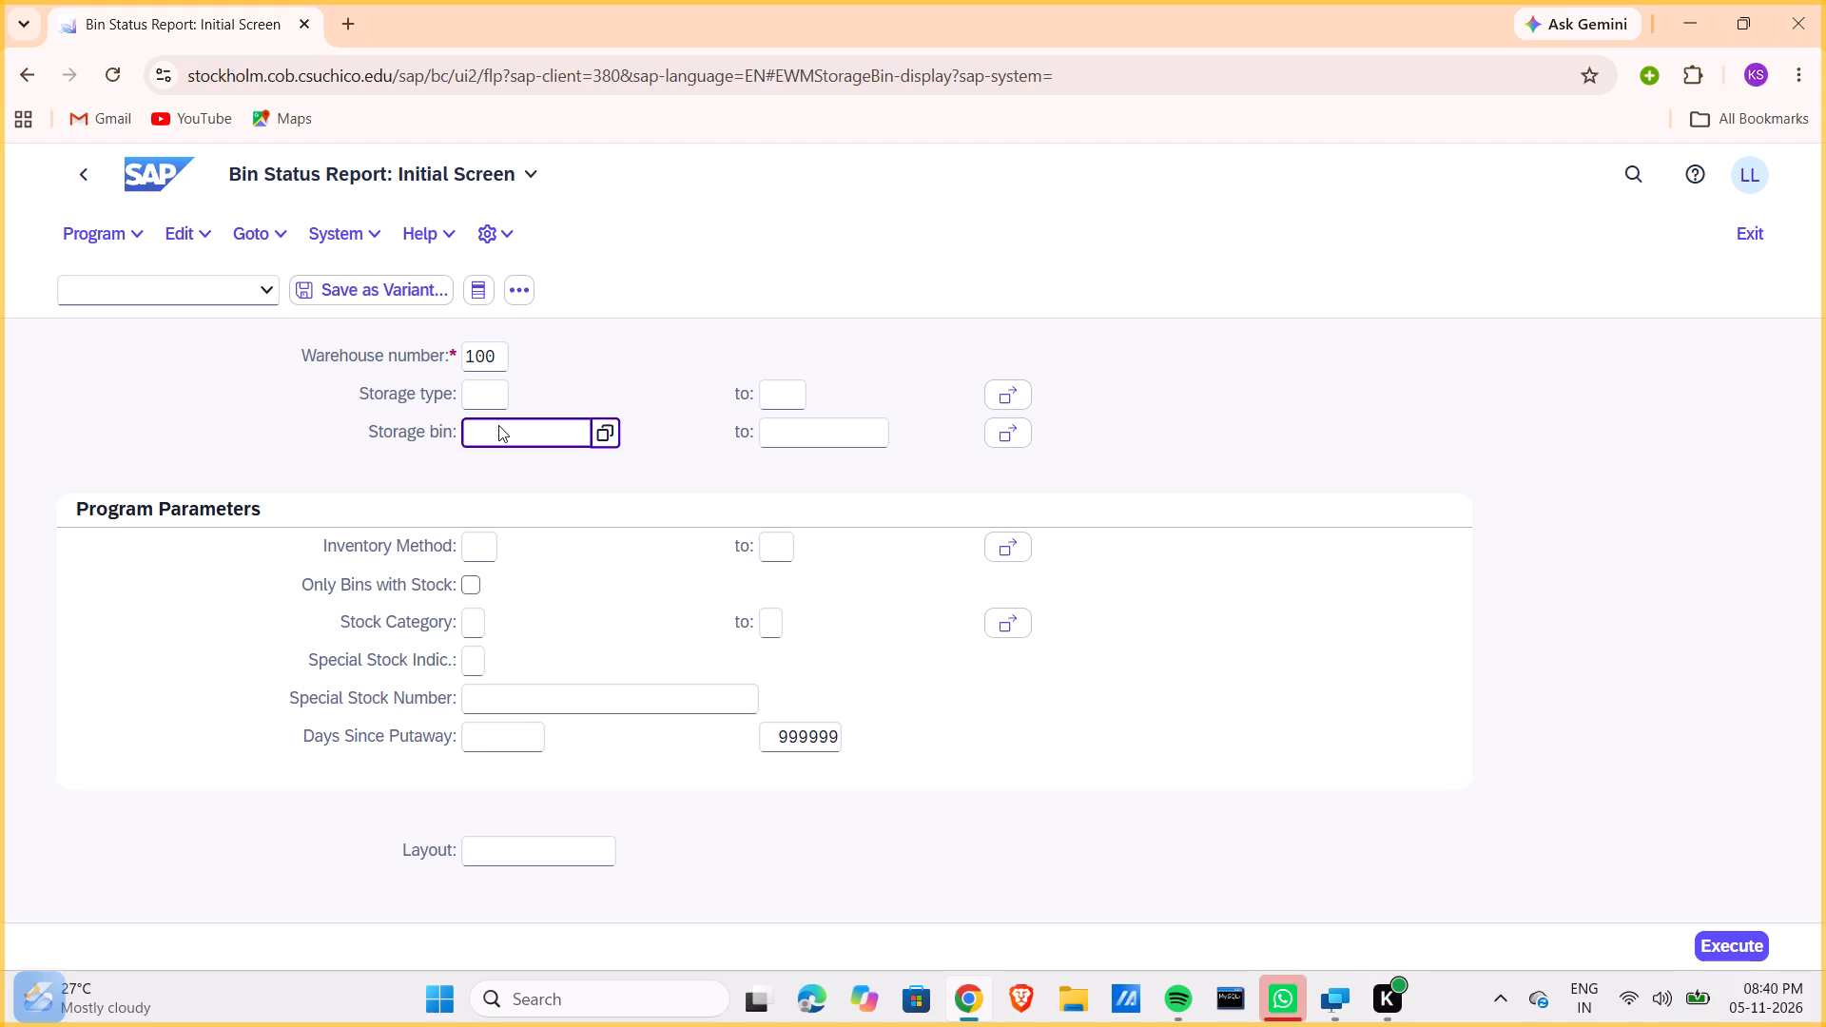
pyautogui.write('STBN')
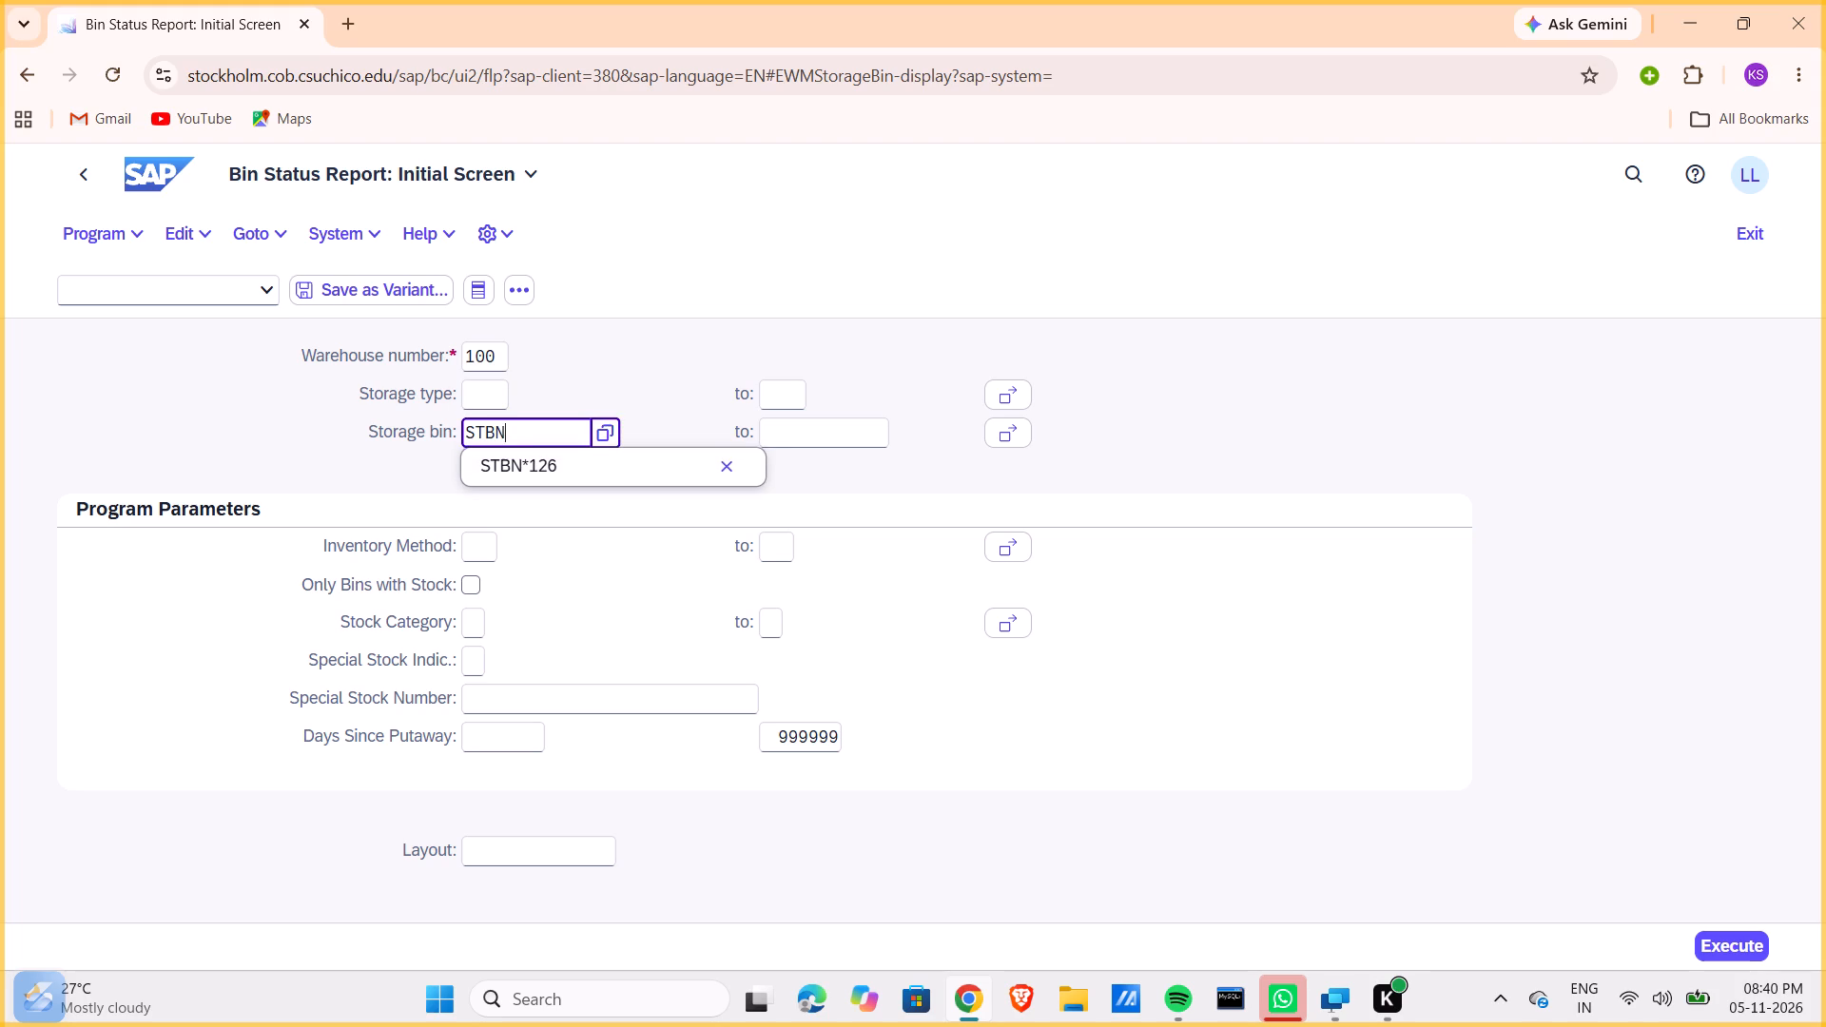
pyautogui.write('*126')
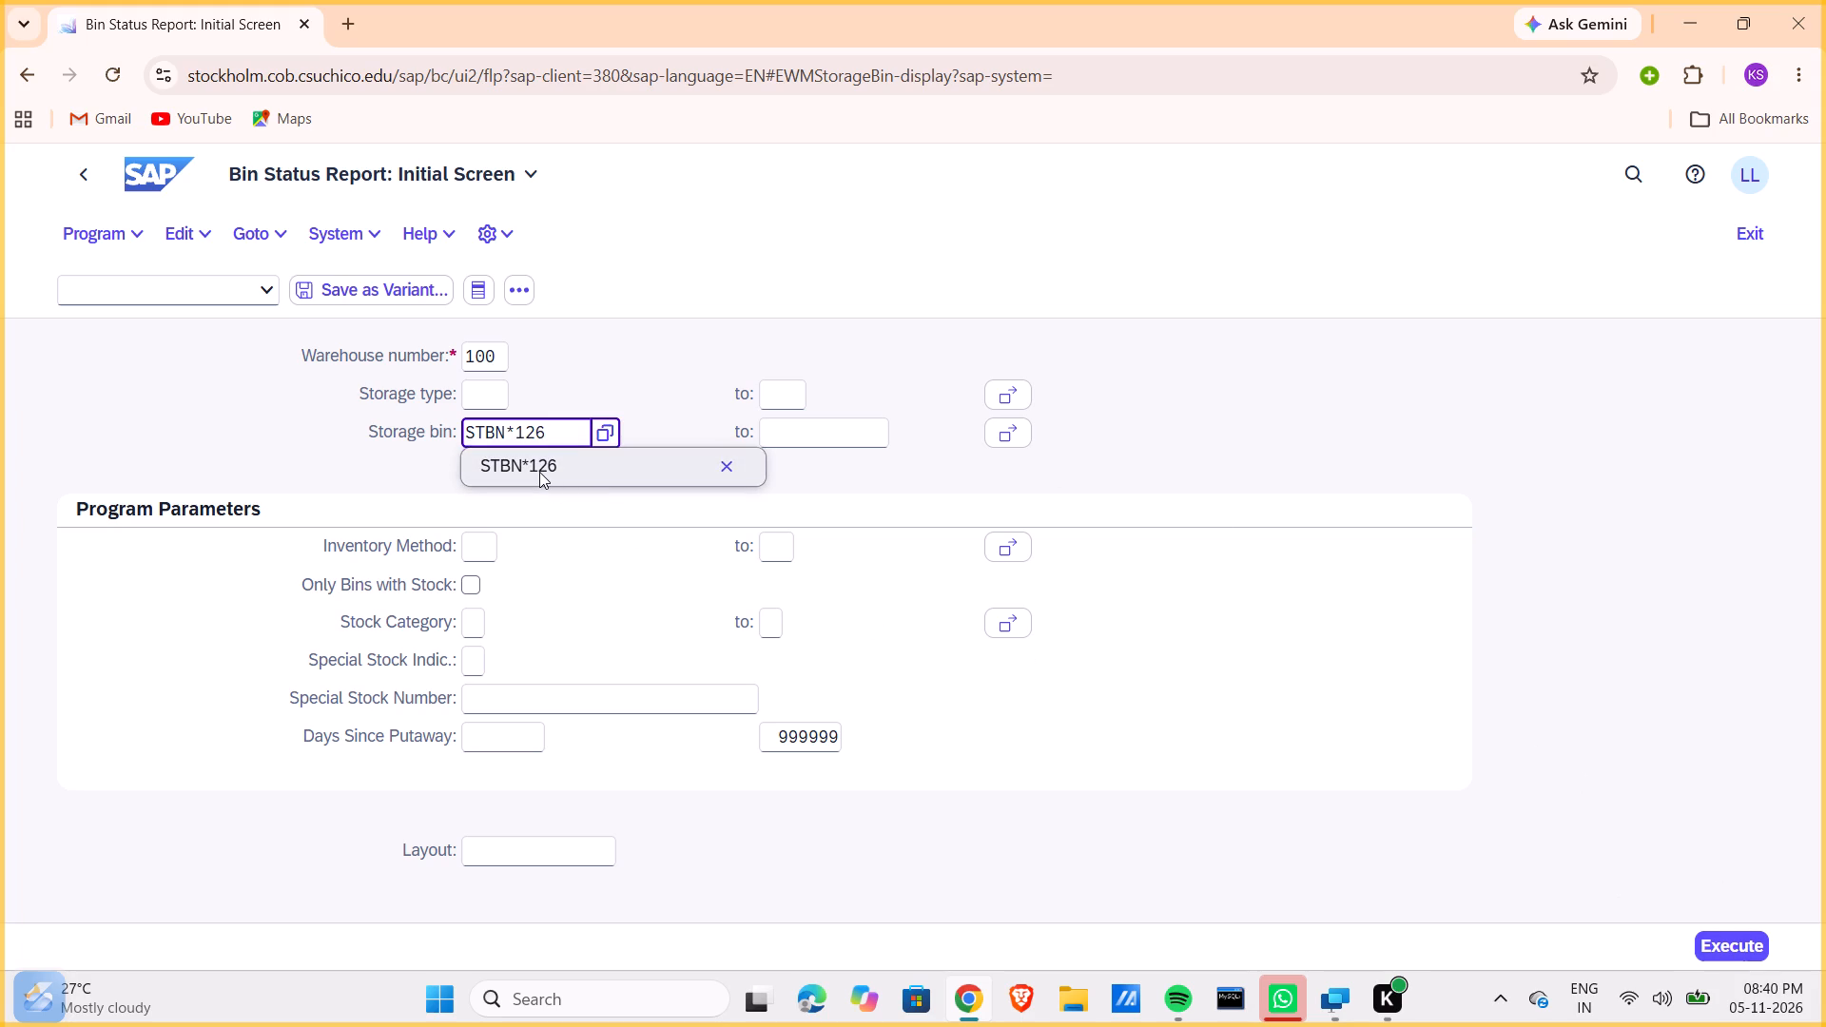
pyautogui.click(539, 472)
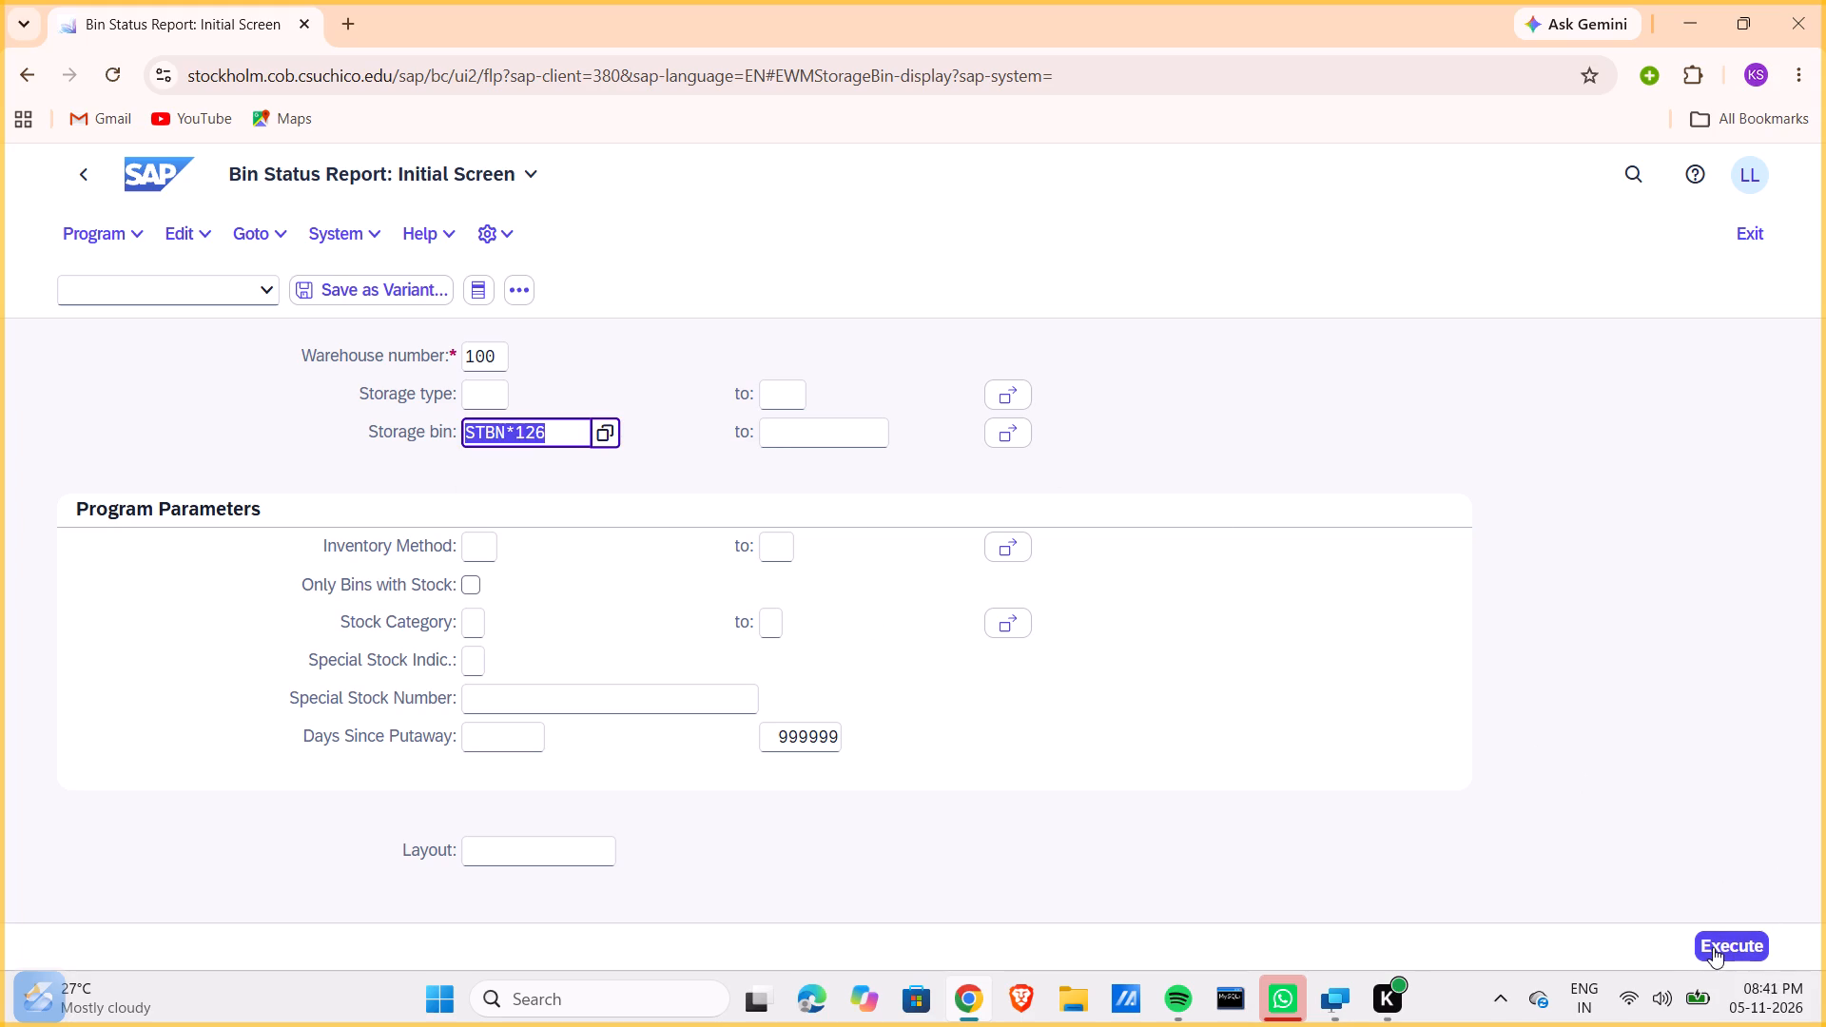
pyautogui.click(1713, 947)
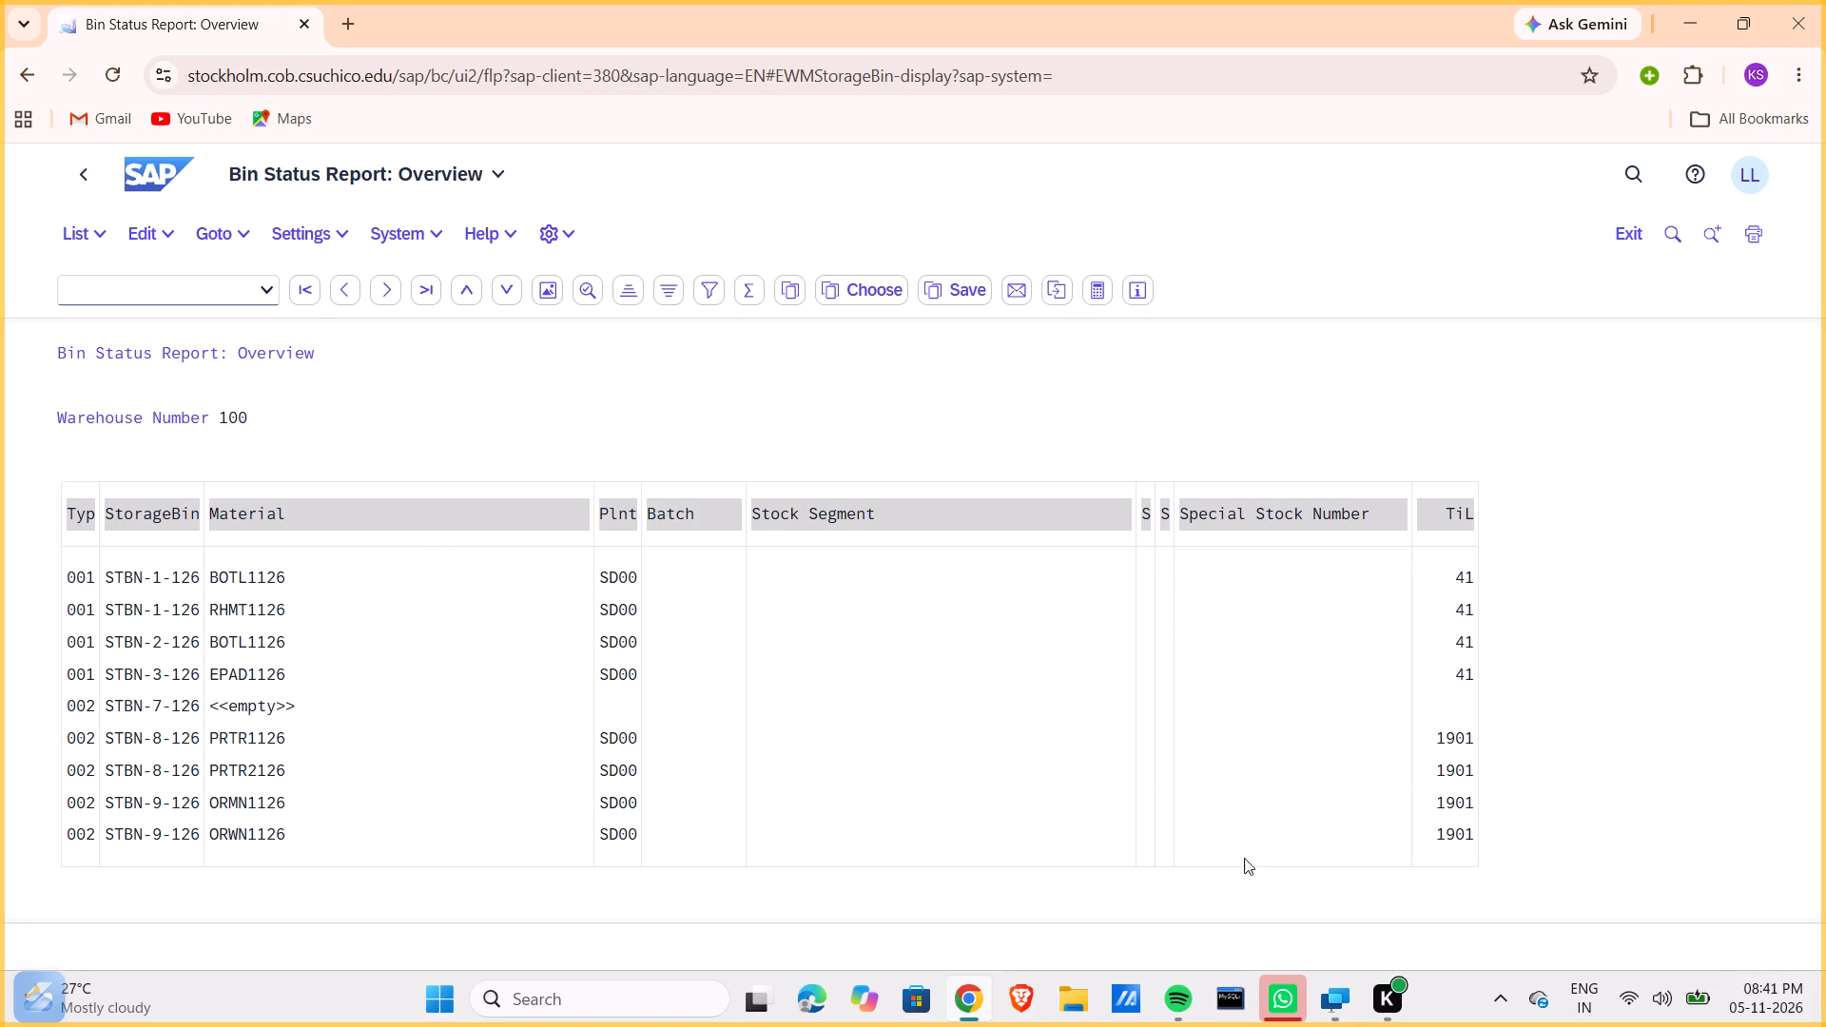
# Copy the storage bin number STBN-7-126 from the report and return to the Warehouse Management page.
pyautogui.click(126, 696)
pyautogui.hotkey('ctrl', 'c')
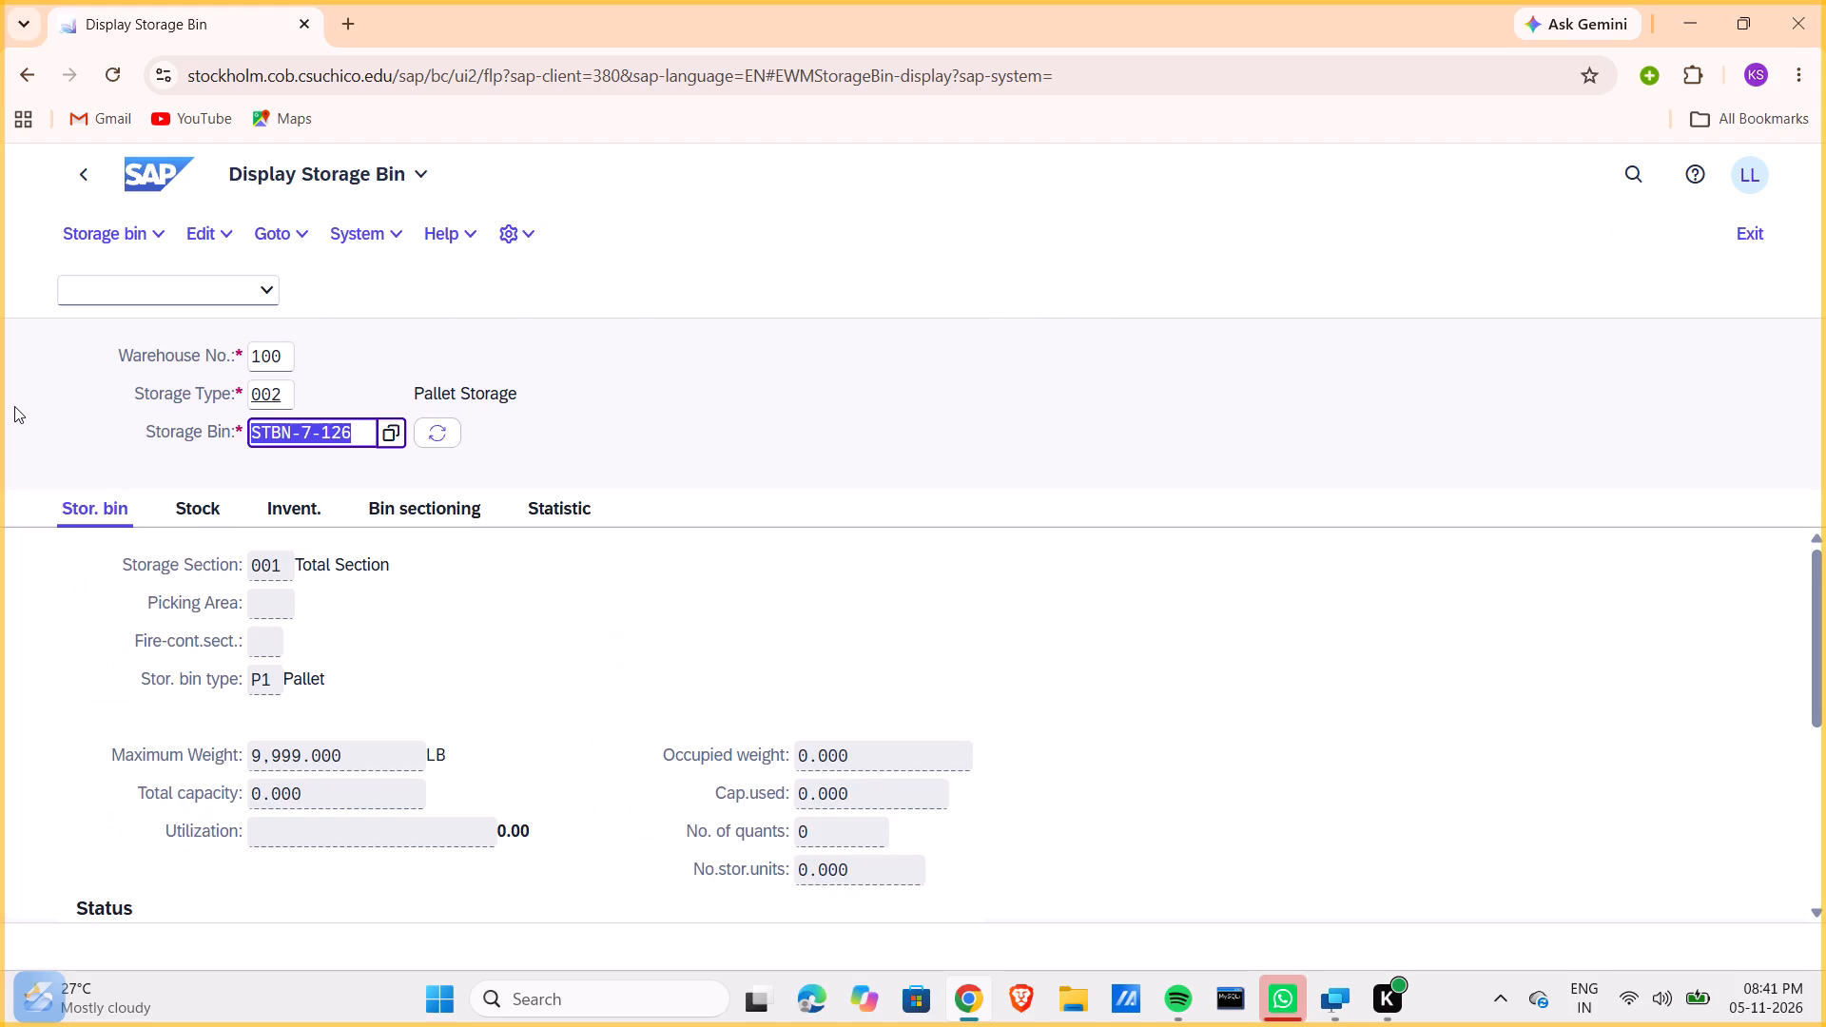
pyautogui.click(77, 186)
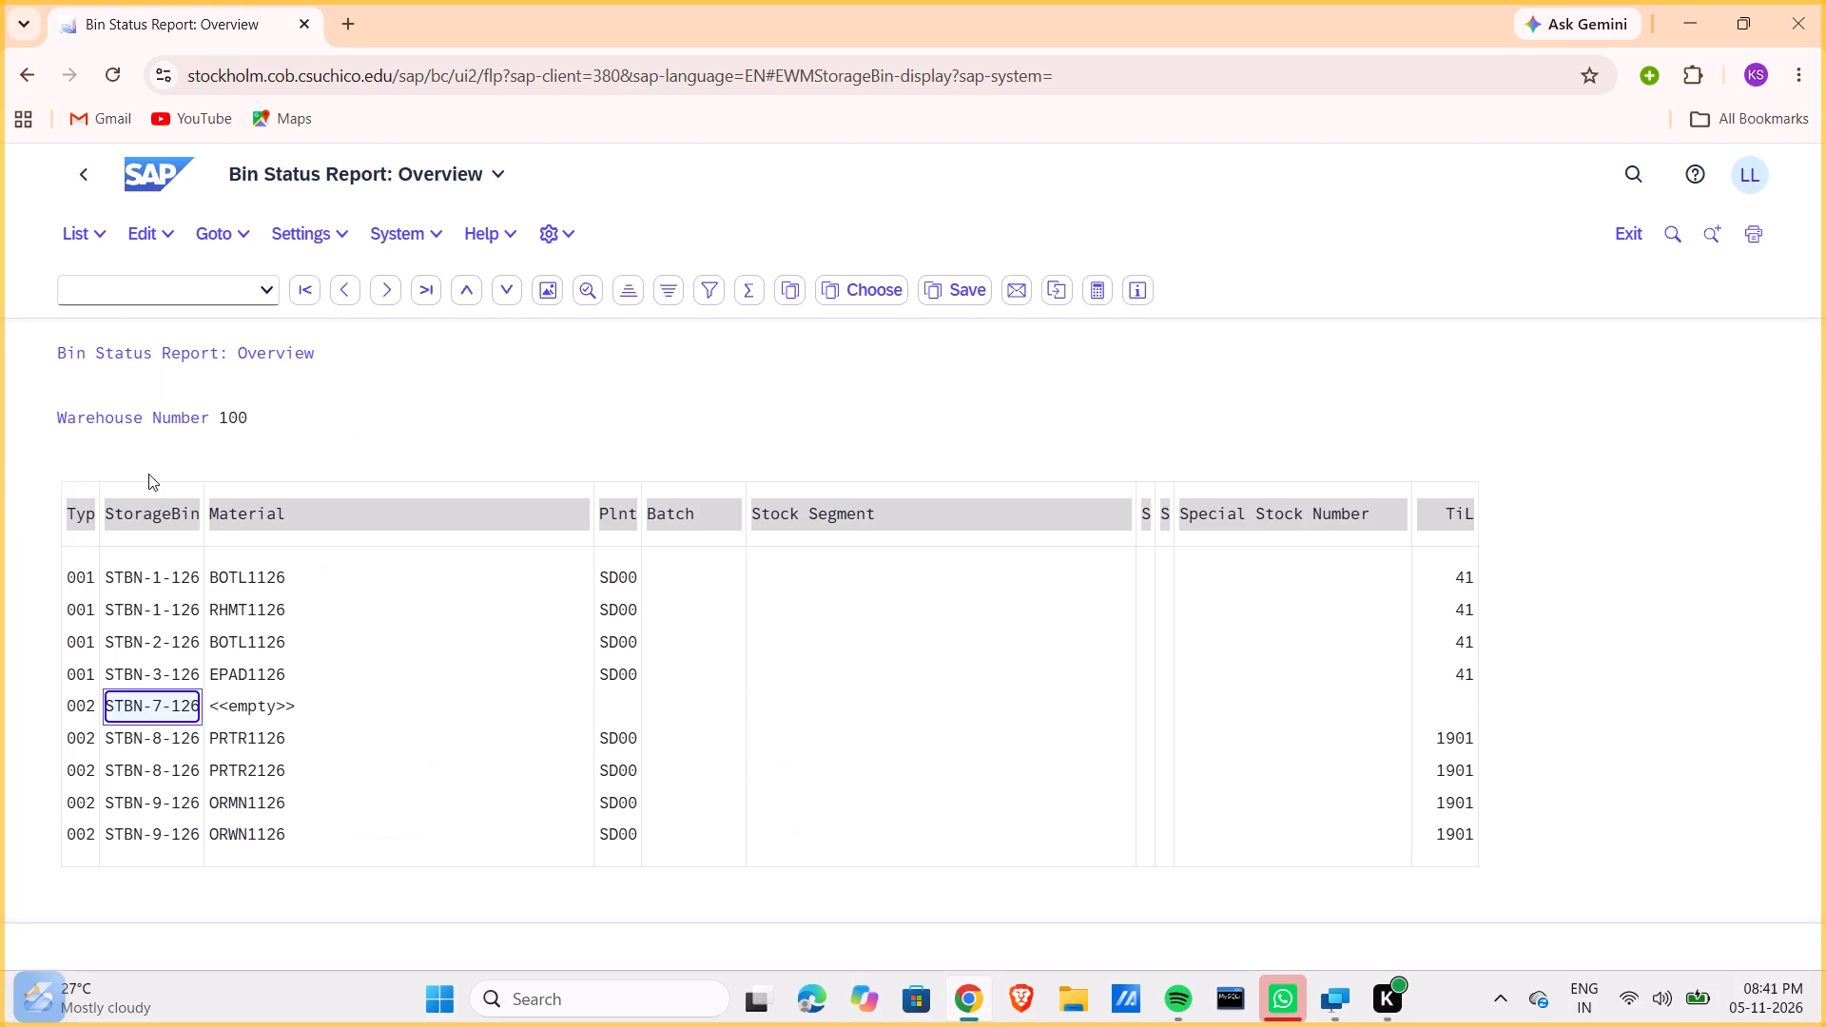
pyautogui.click(158, 707)
pyautogui.click(83, 175)
pyautogui.hotkey('ctrl', 'c')
pyautogui.click(85, 186)
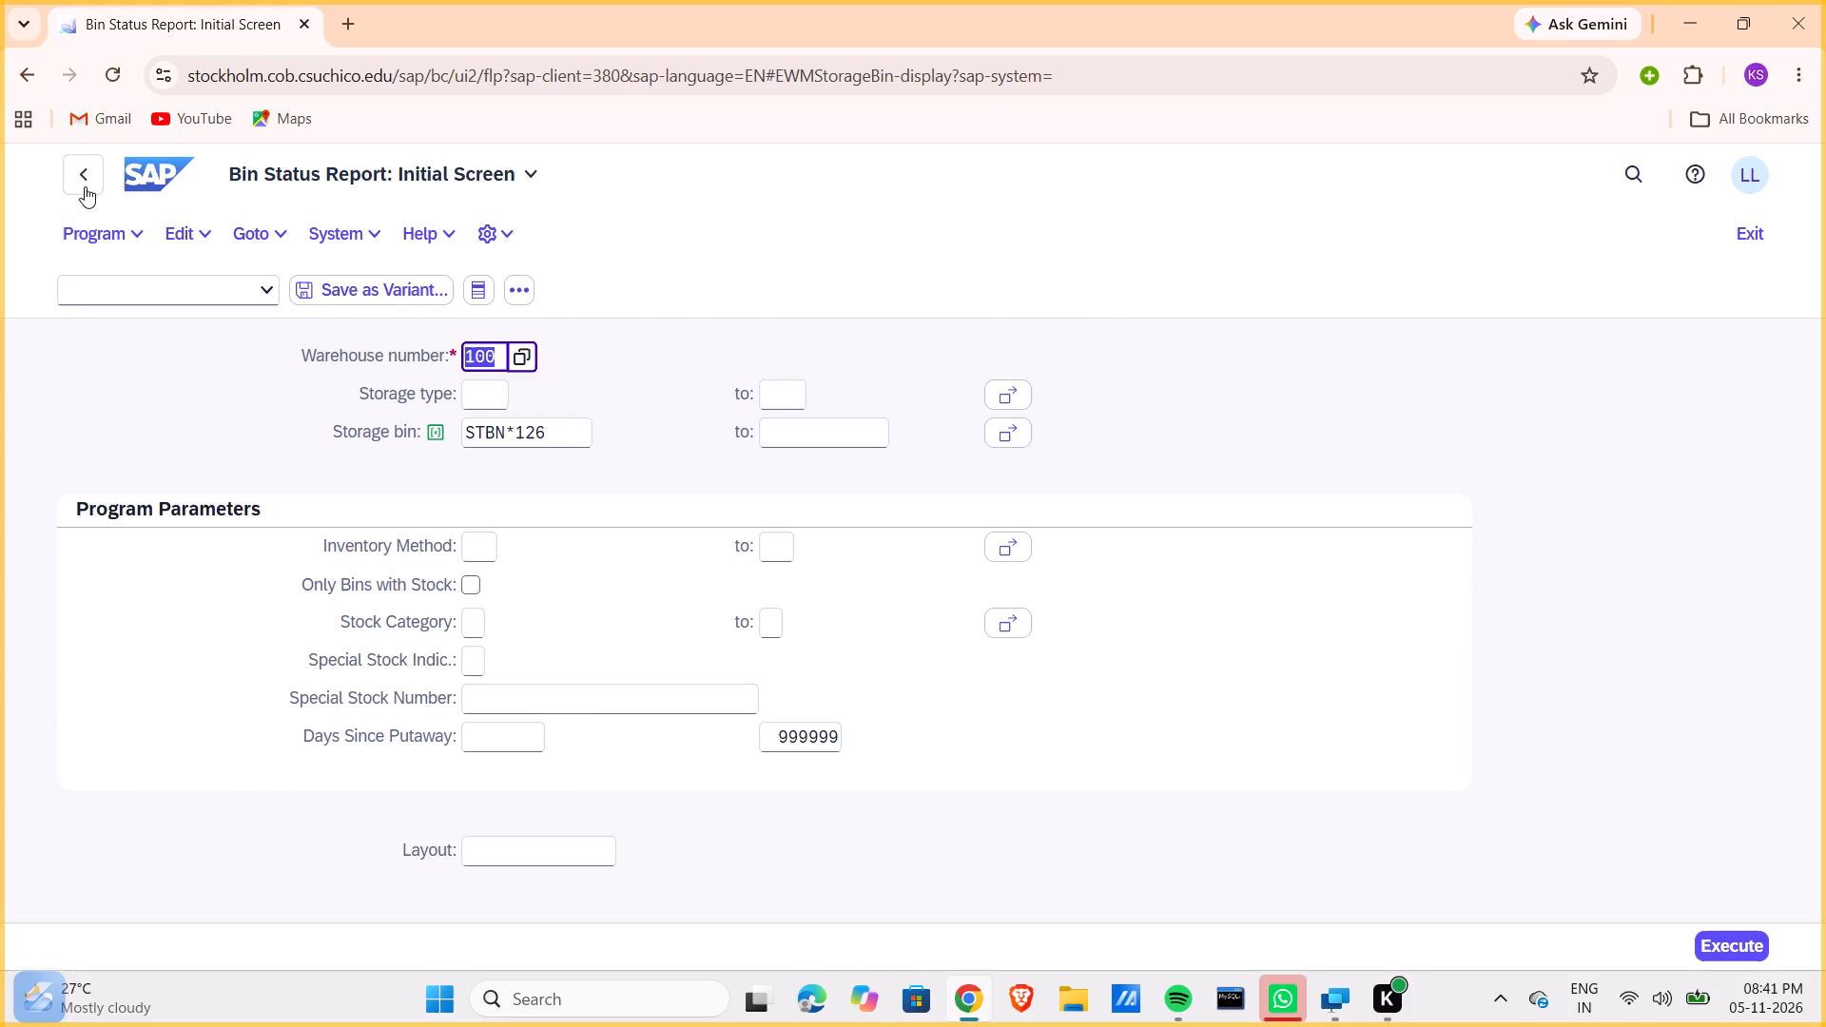
pyautogui.click(85, 186)
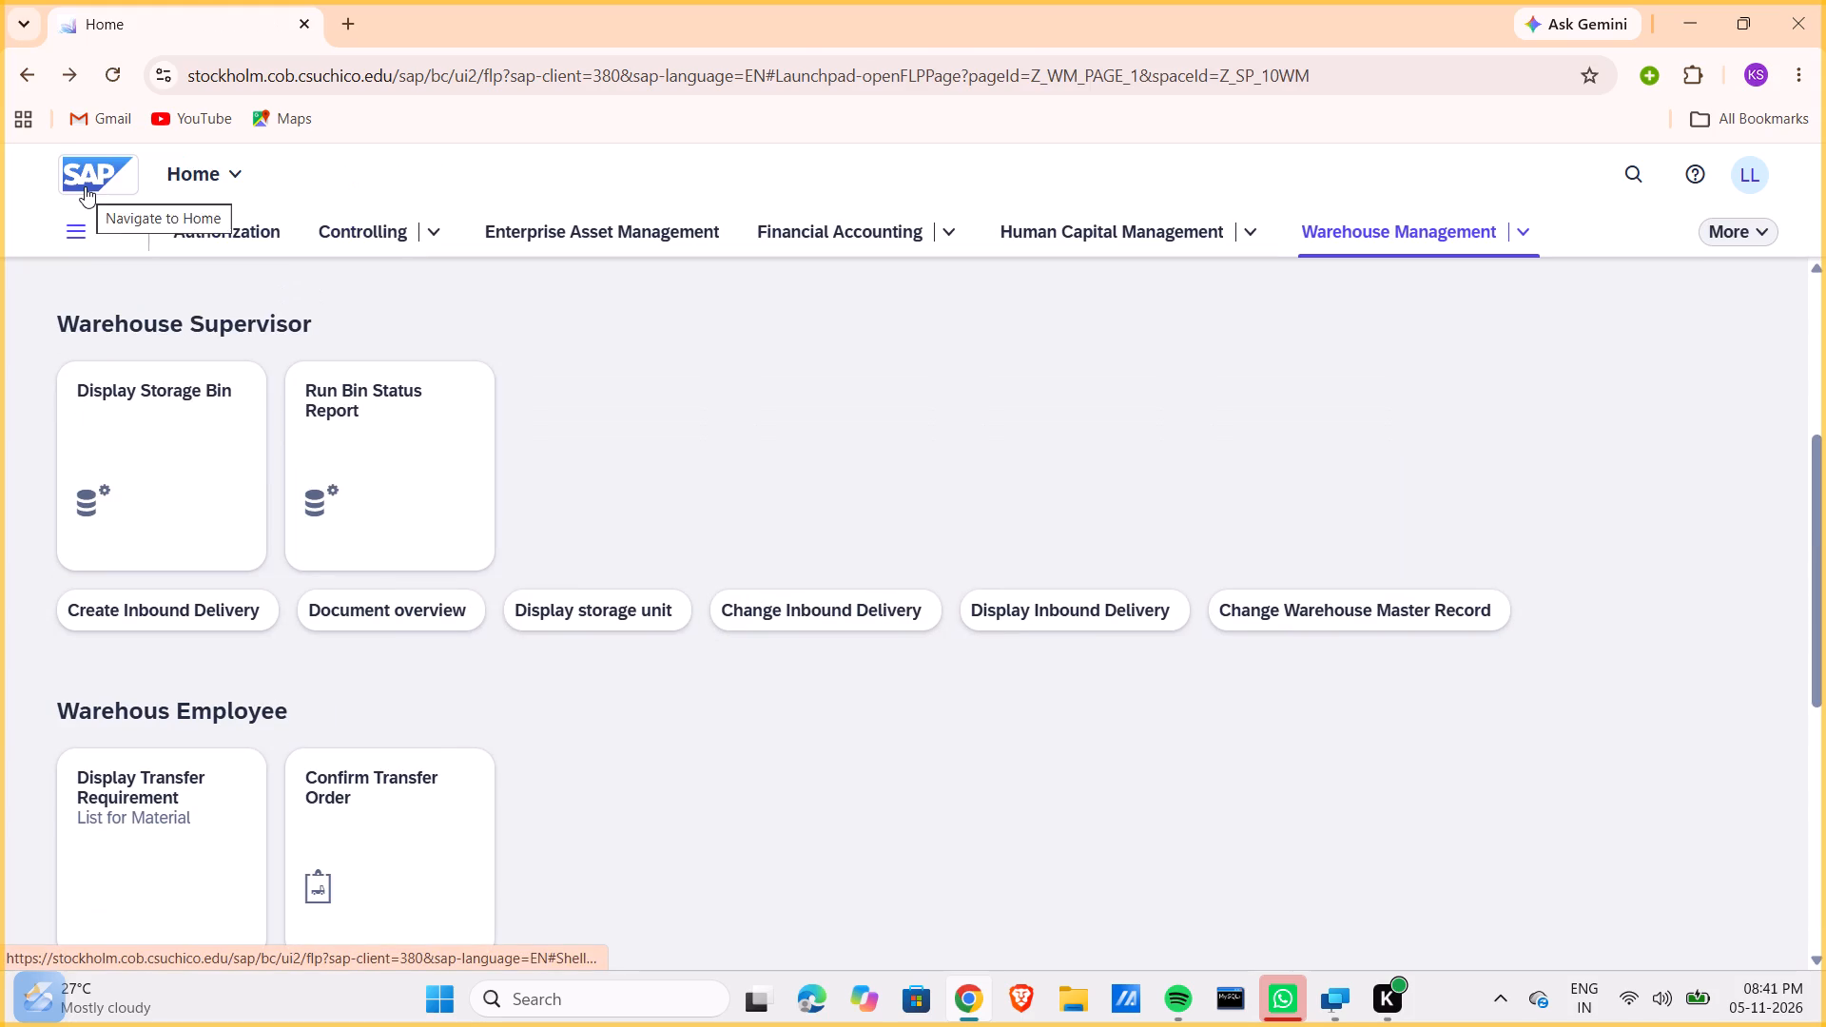
# Open Display Transfer Requirement for the warehouse employee and list the requirements for material KPAD1126 in plant SD00.
pyautogui.scroll(-1, 372, 535)
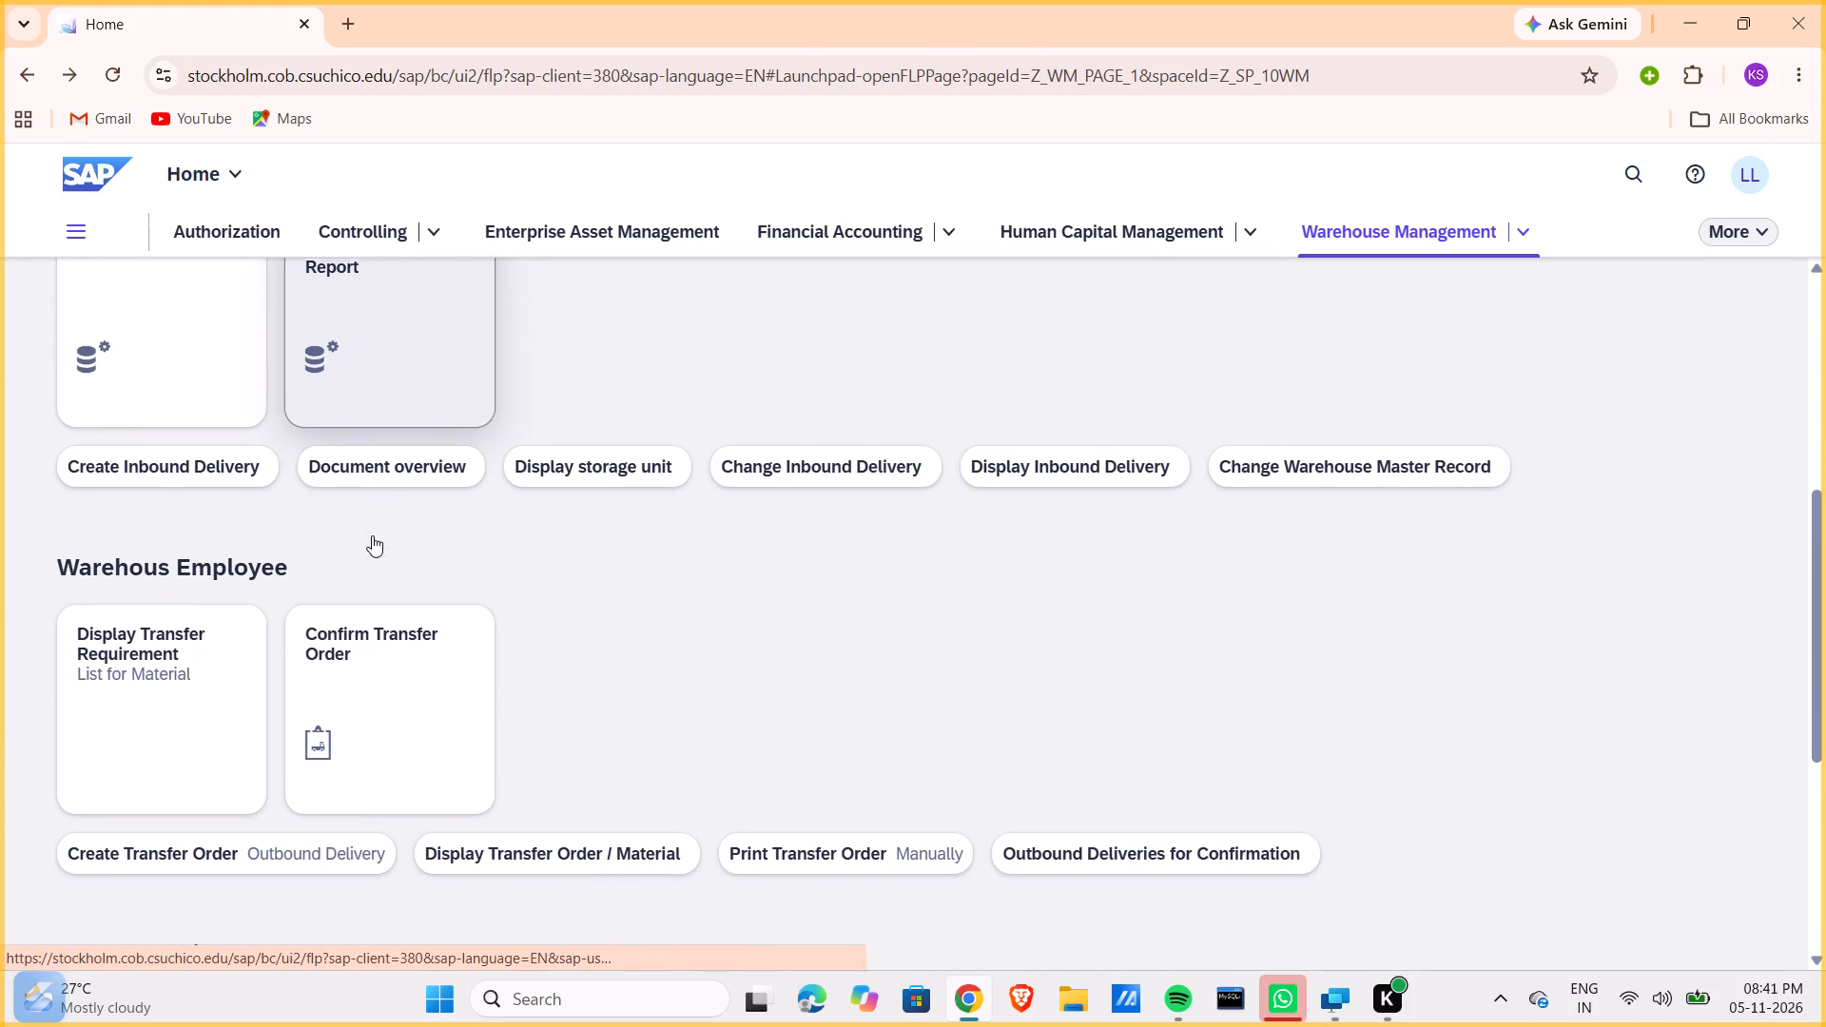
pyautogui.scroll(-1, 372, 535)
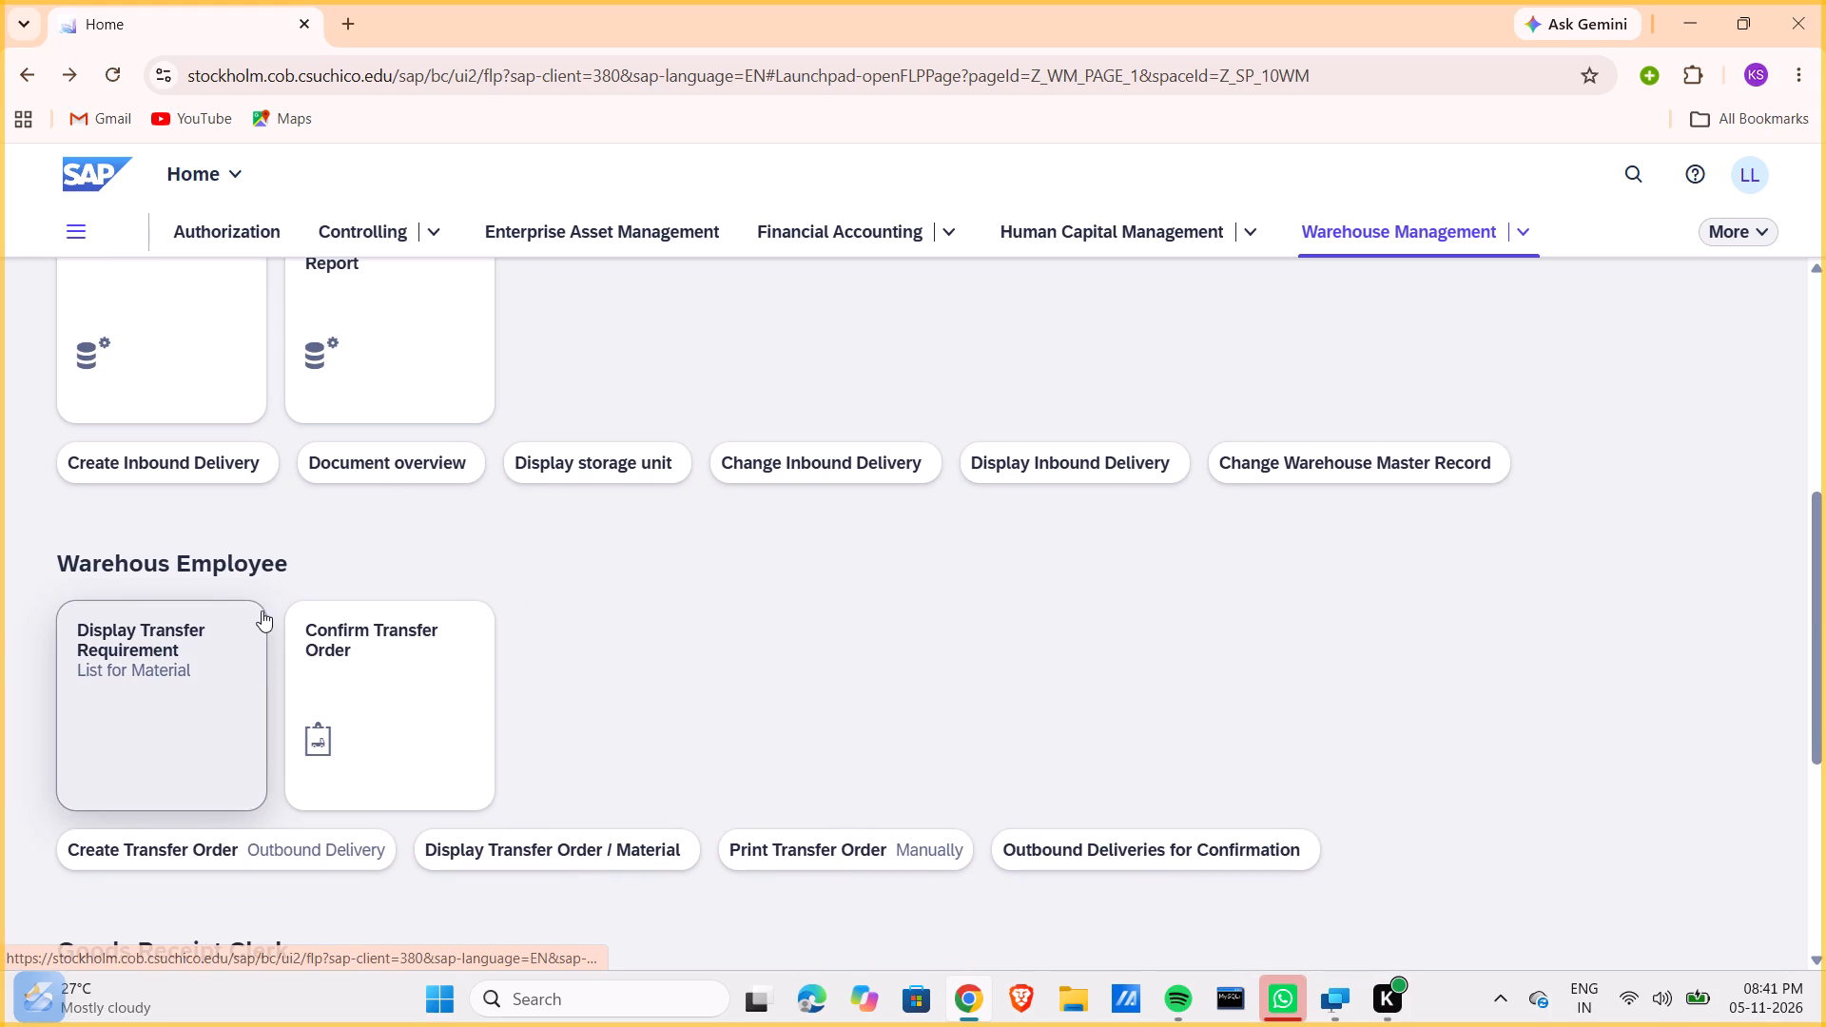
pyautogui.click(150, 655)
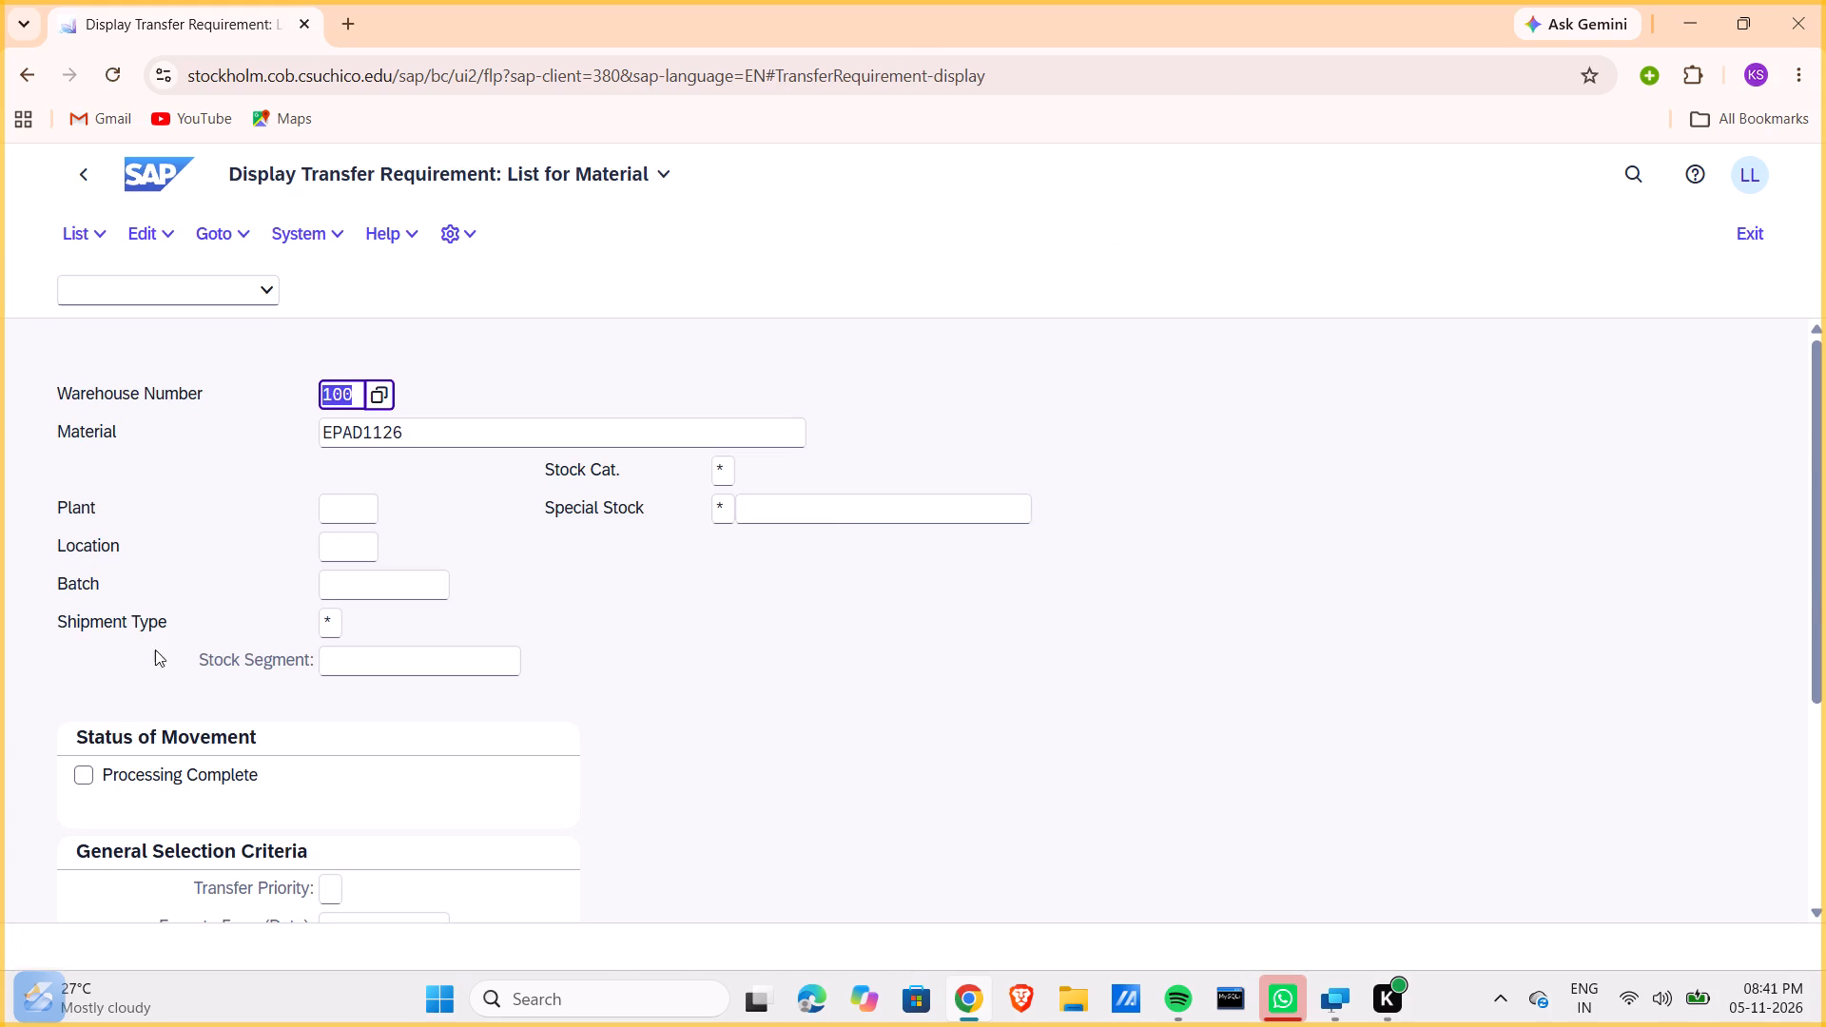
pyautogui.click(449, 434)
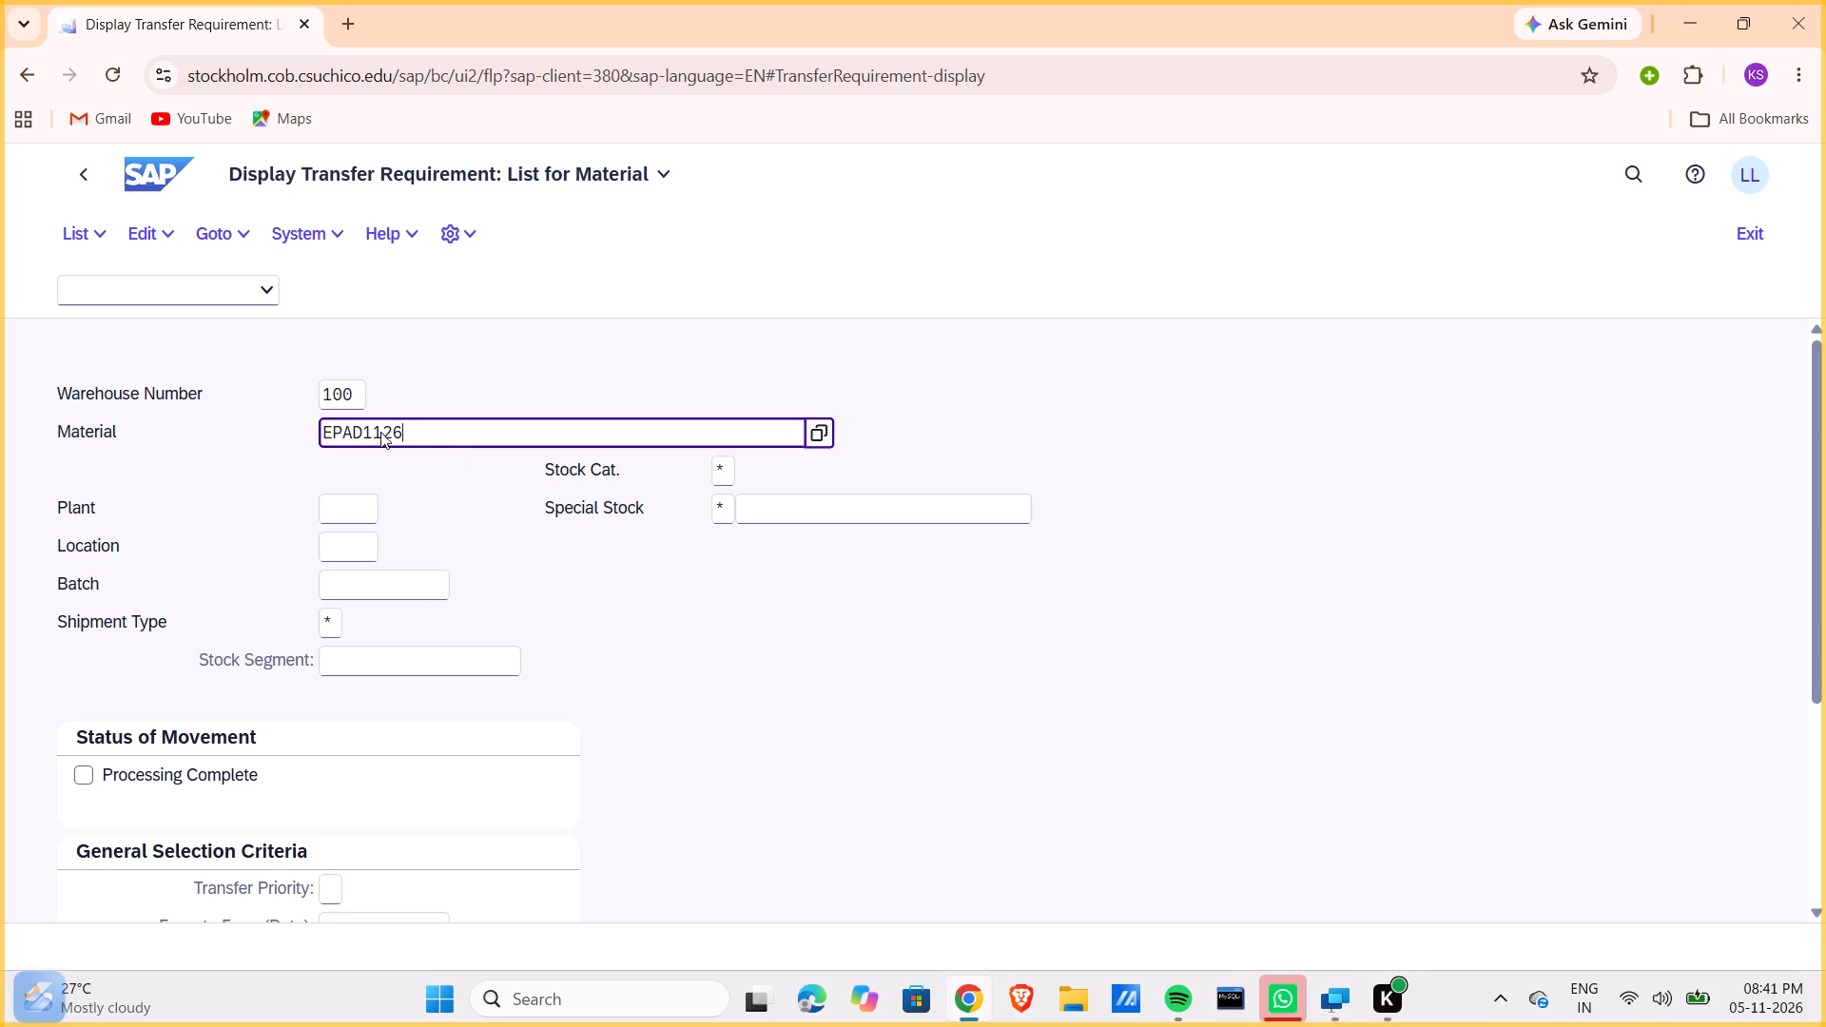
pyautogui.click(339, 429)
pyautogui.press('Left')
pyautogui.press('BackSpace')
pyautogui.press('k')
pyautogui.click(404, 572)
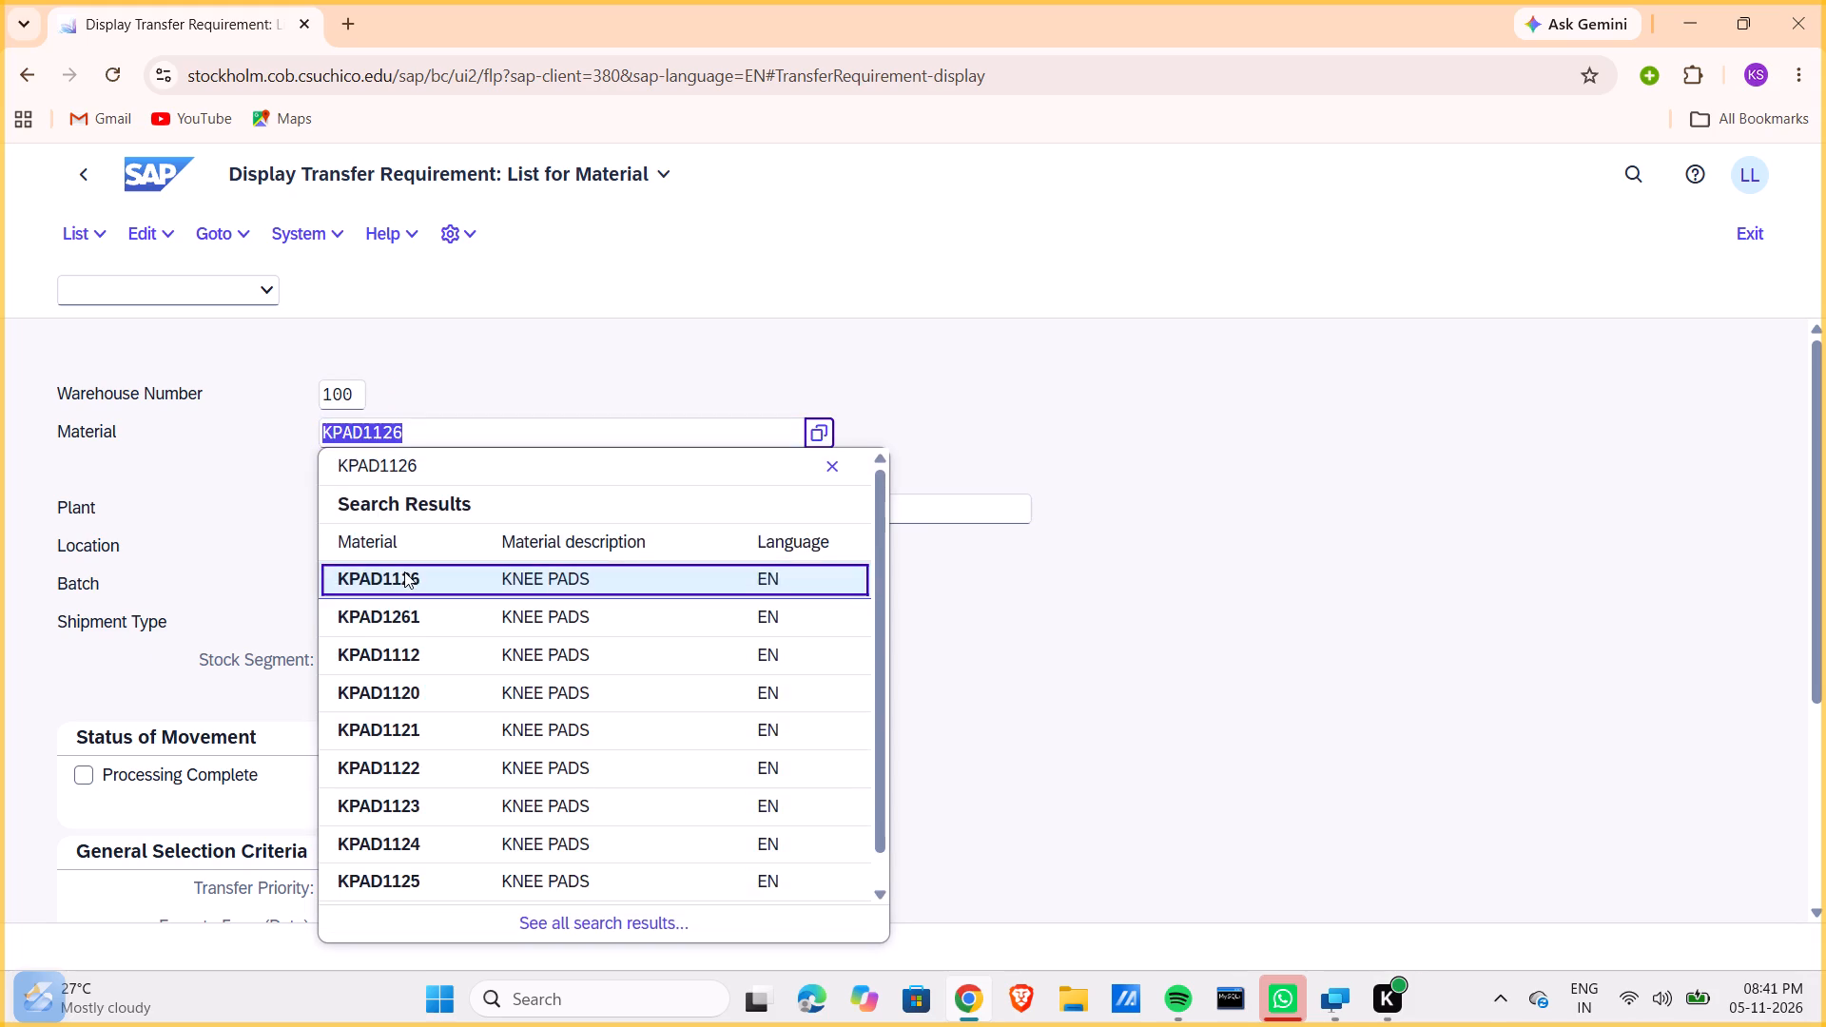
pyautogui.click(339, 504)
pyautogui.write('SD00')
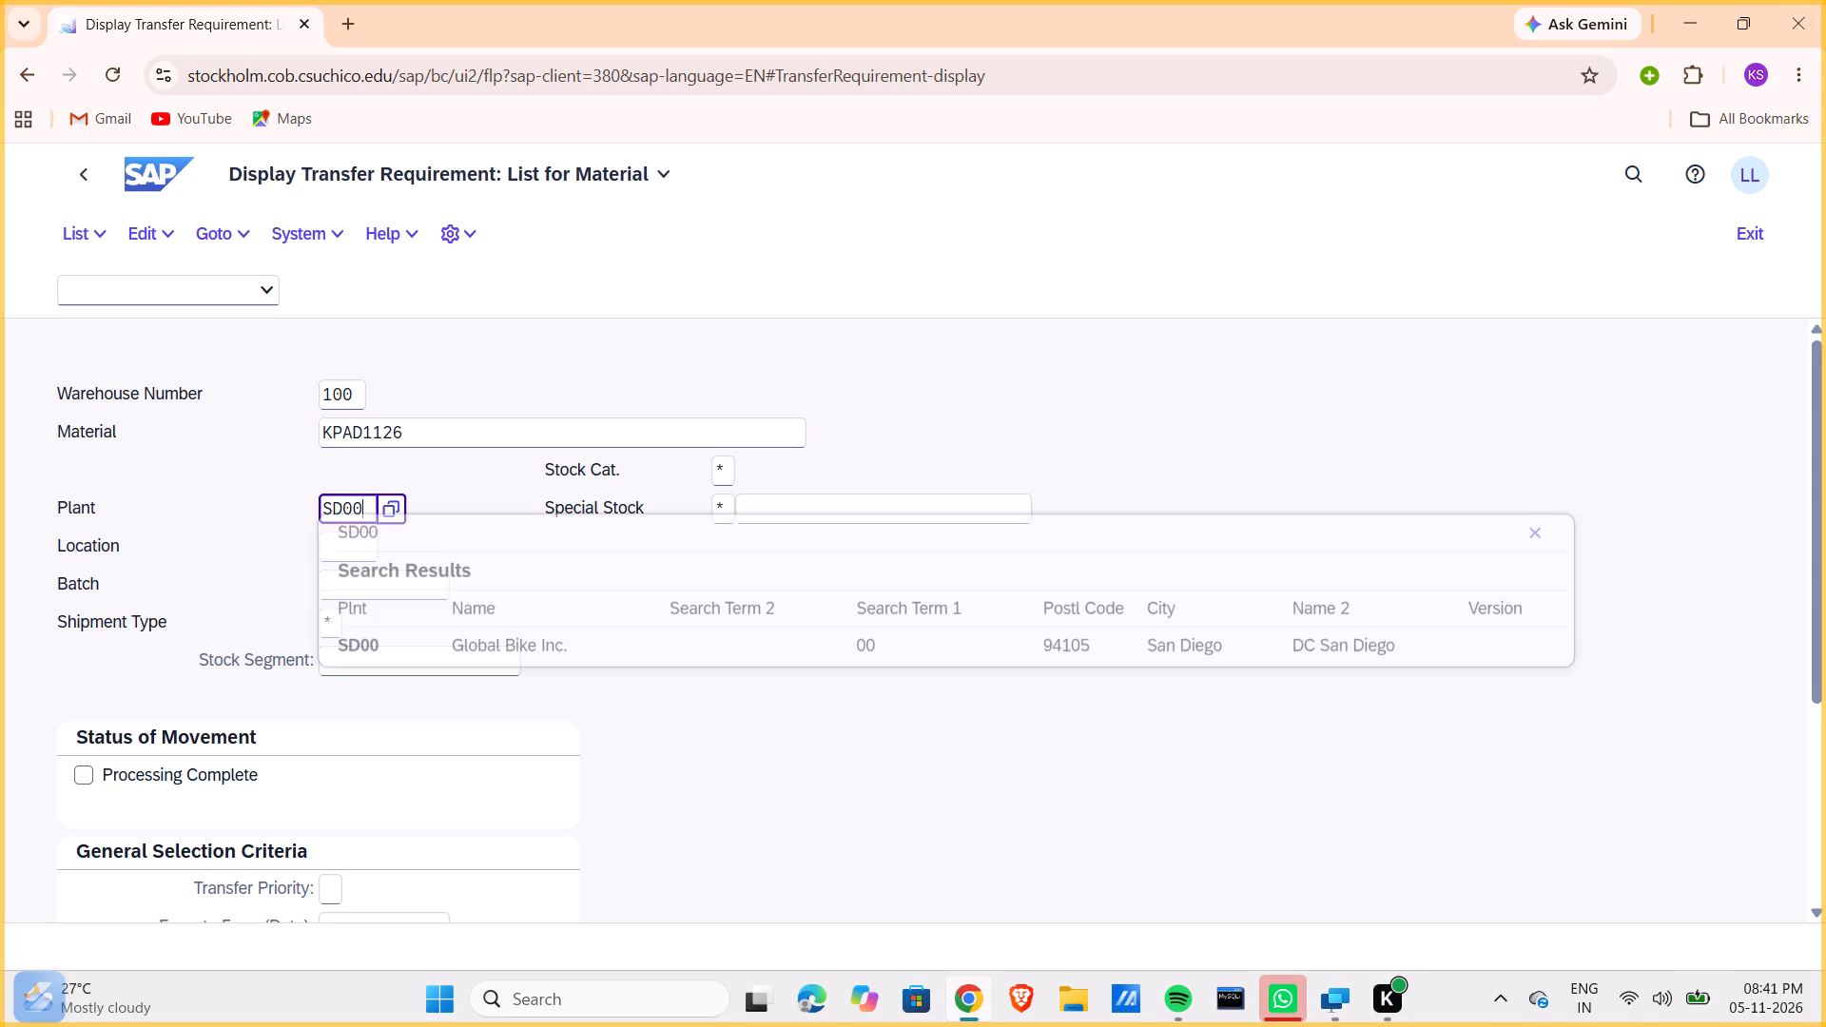
pyautogui.click(497, 652)
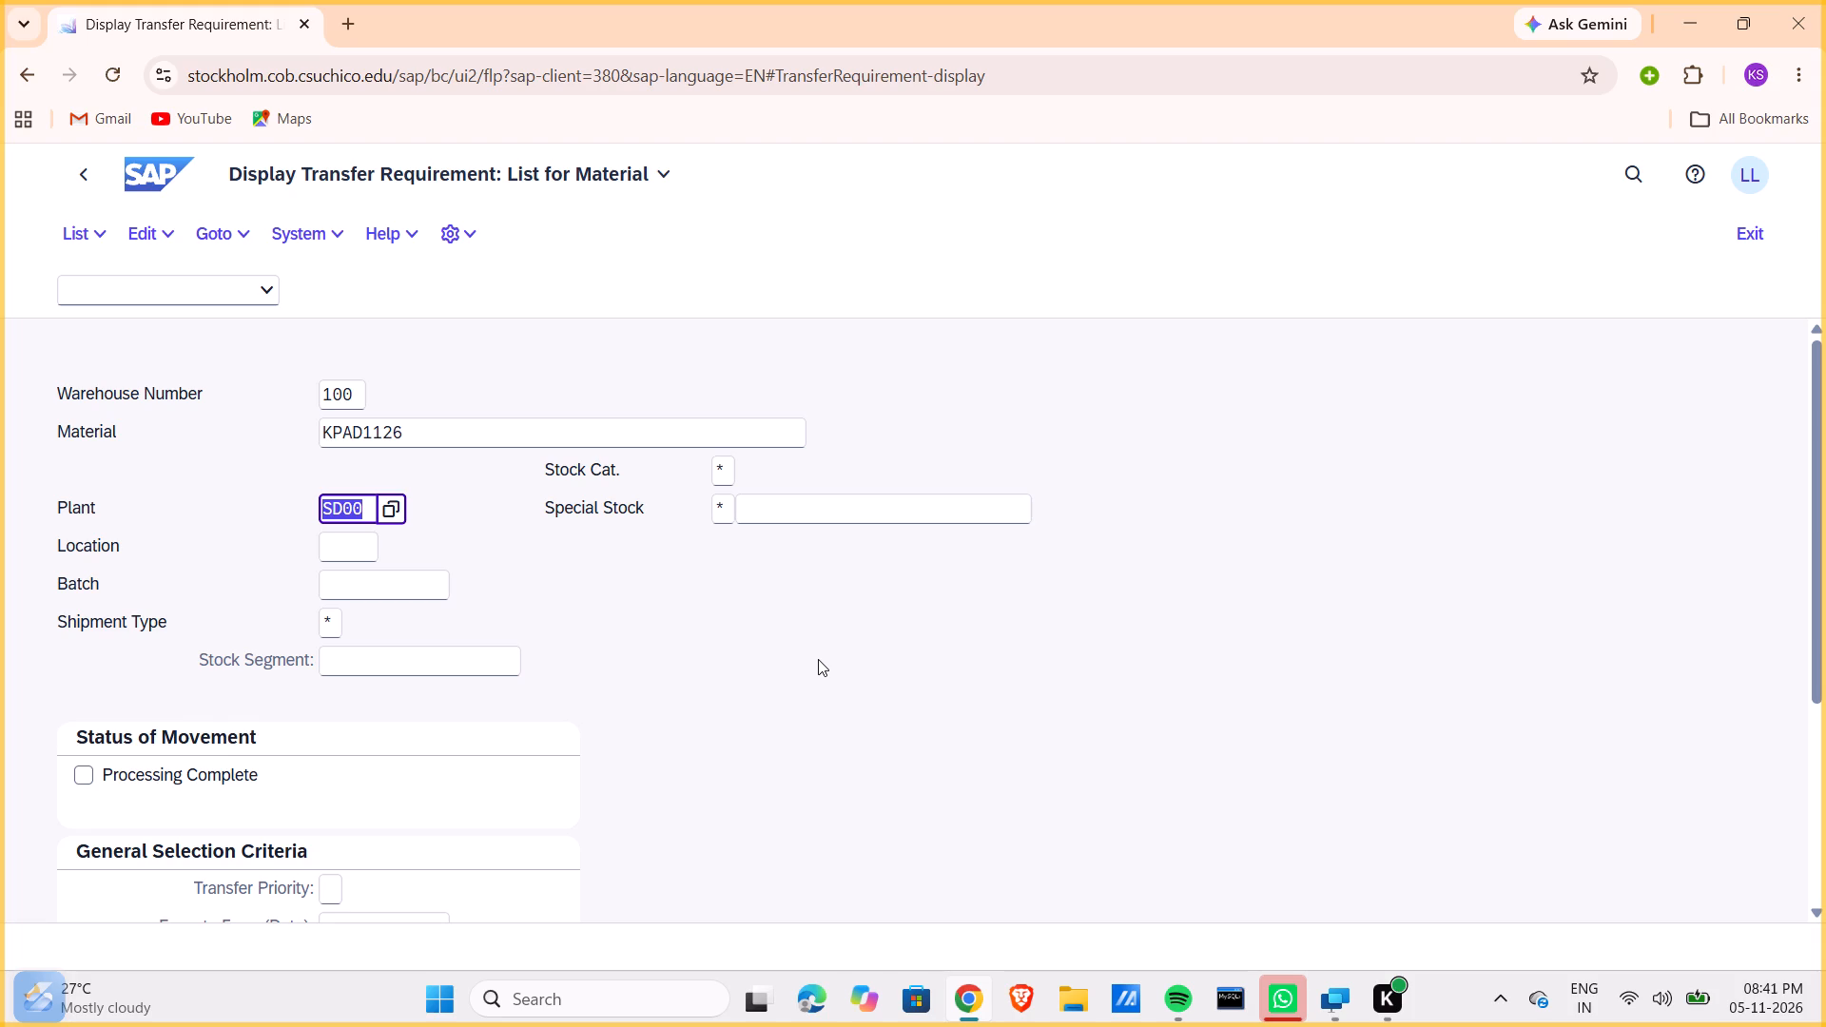
pyautogui.click(363, 500)
pyautogui.press('Return')
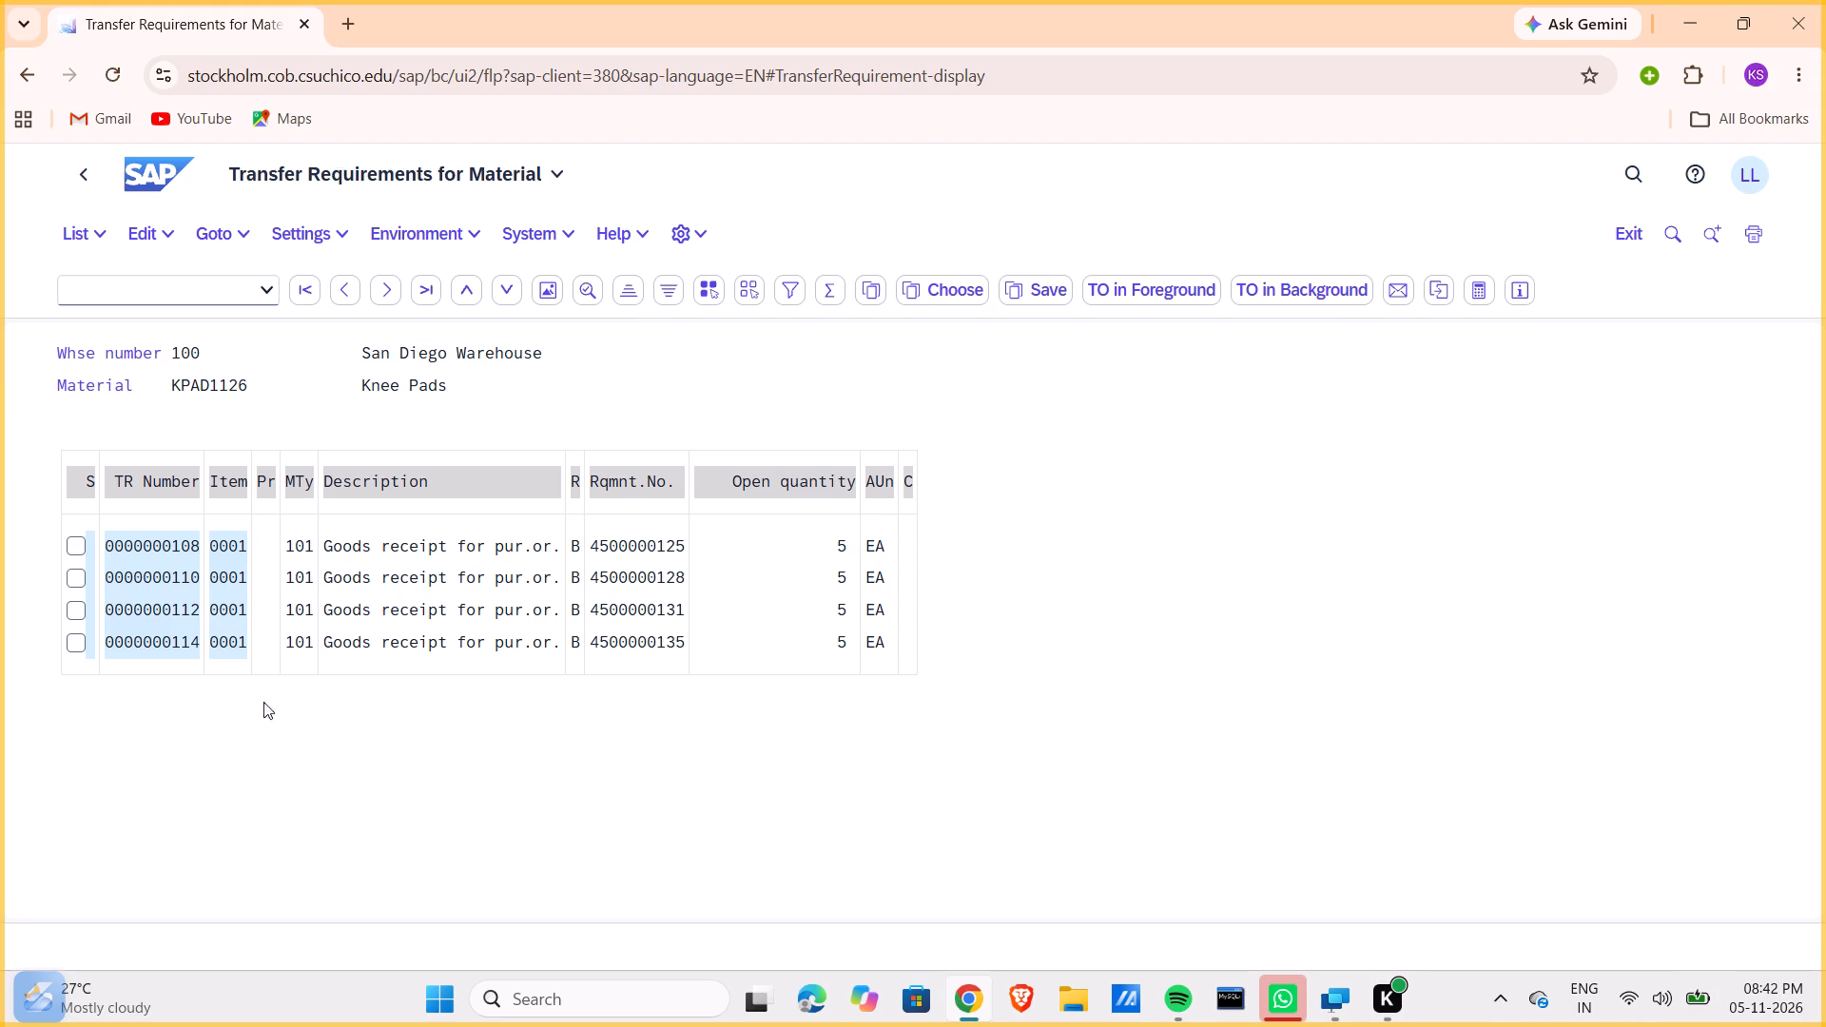
pyautogui.click(75, 642)
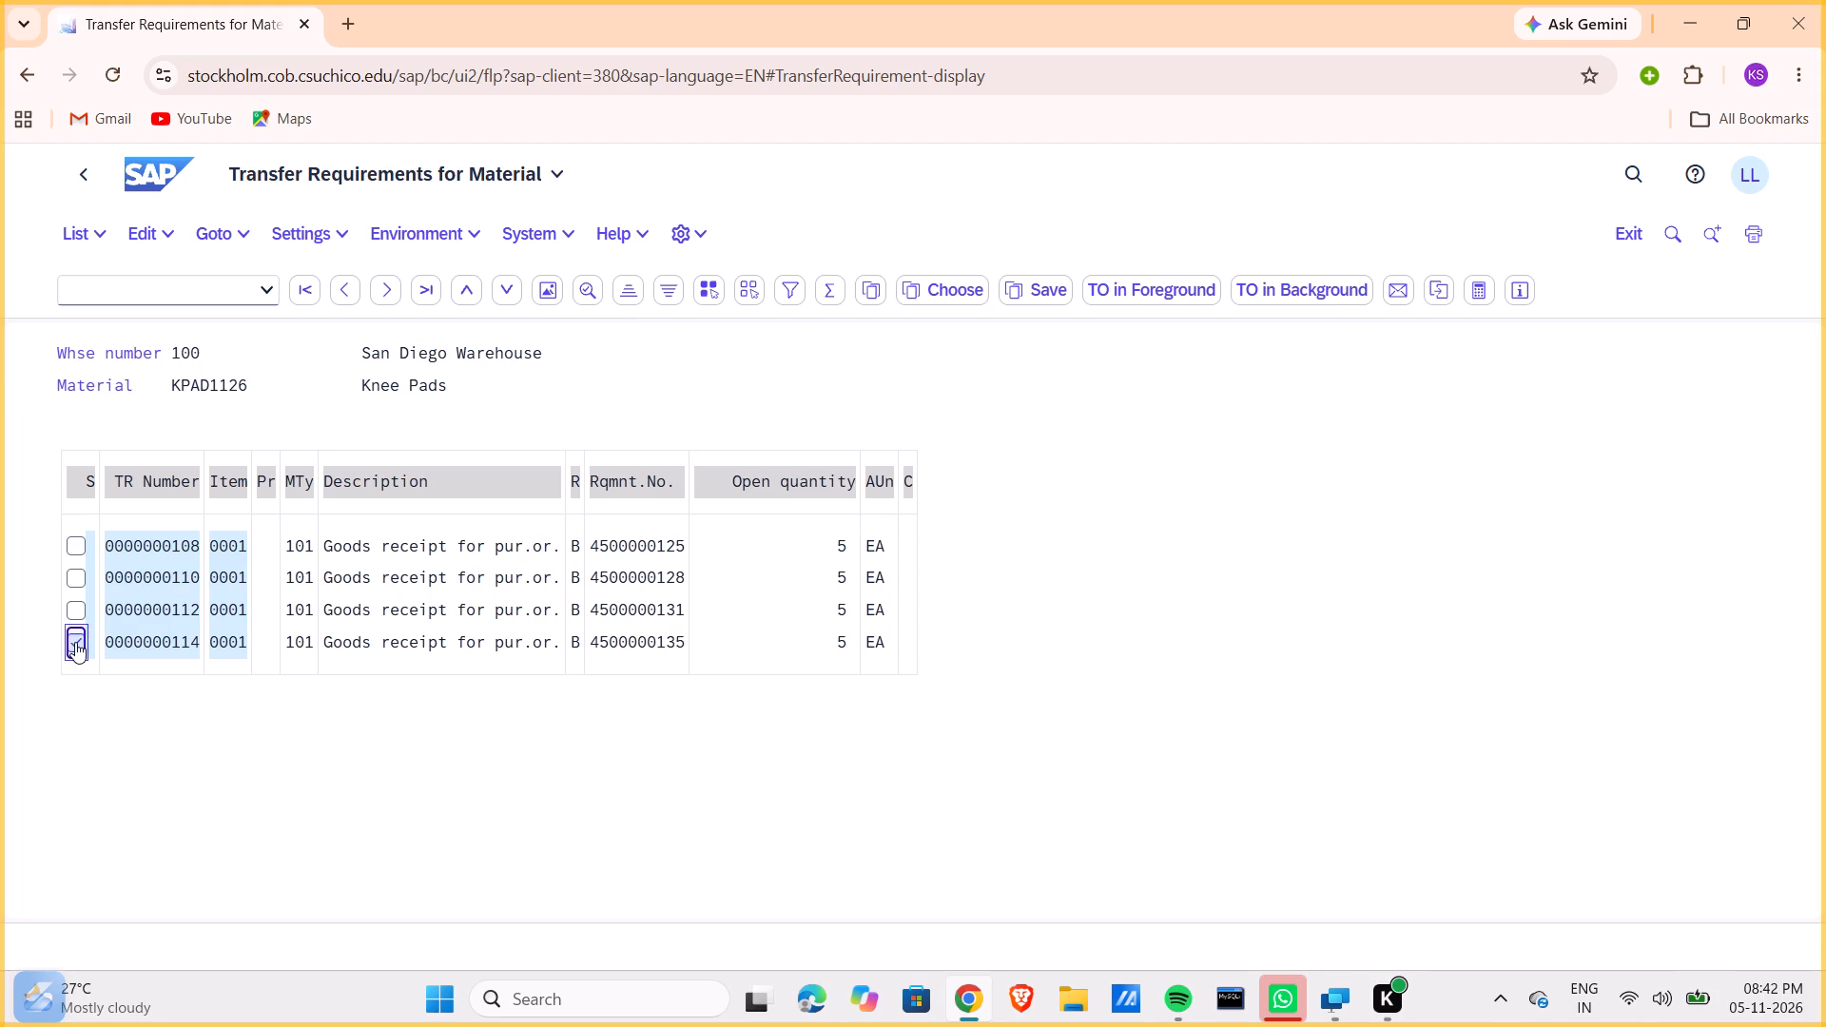
pyautogui.click(1161, 297)
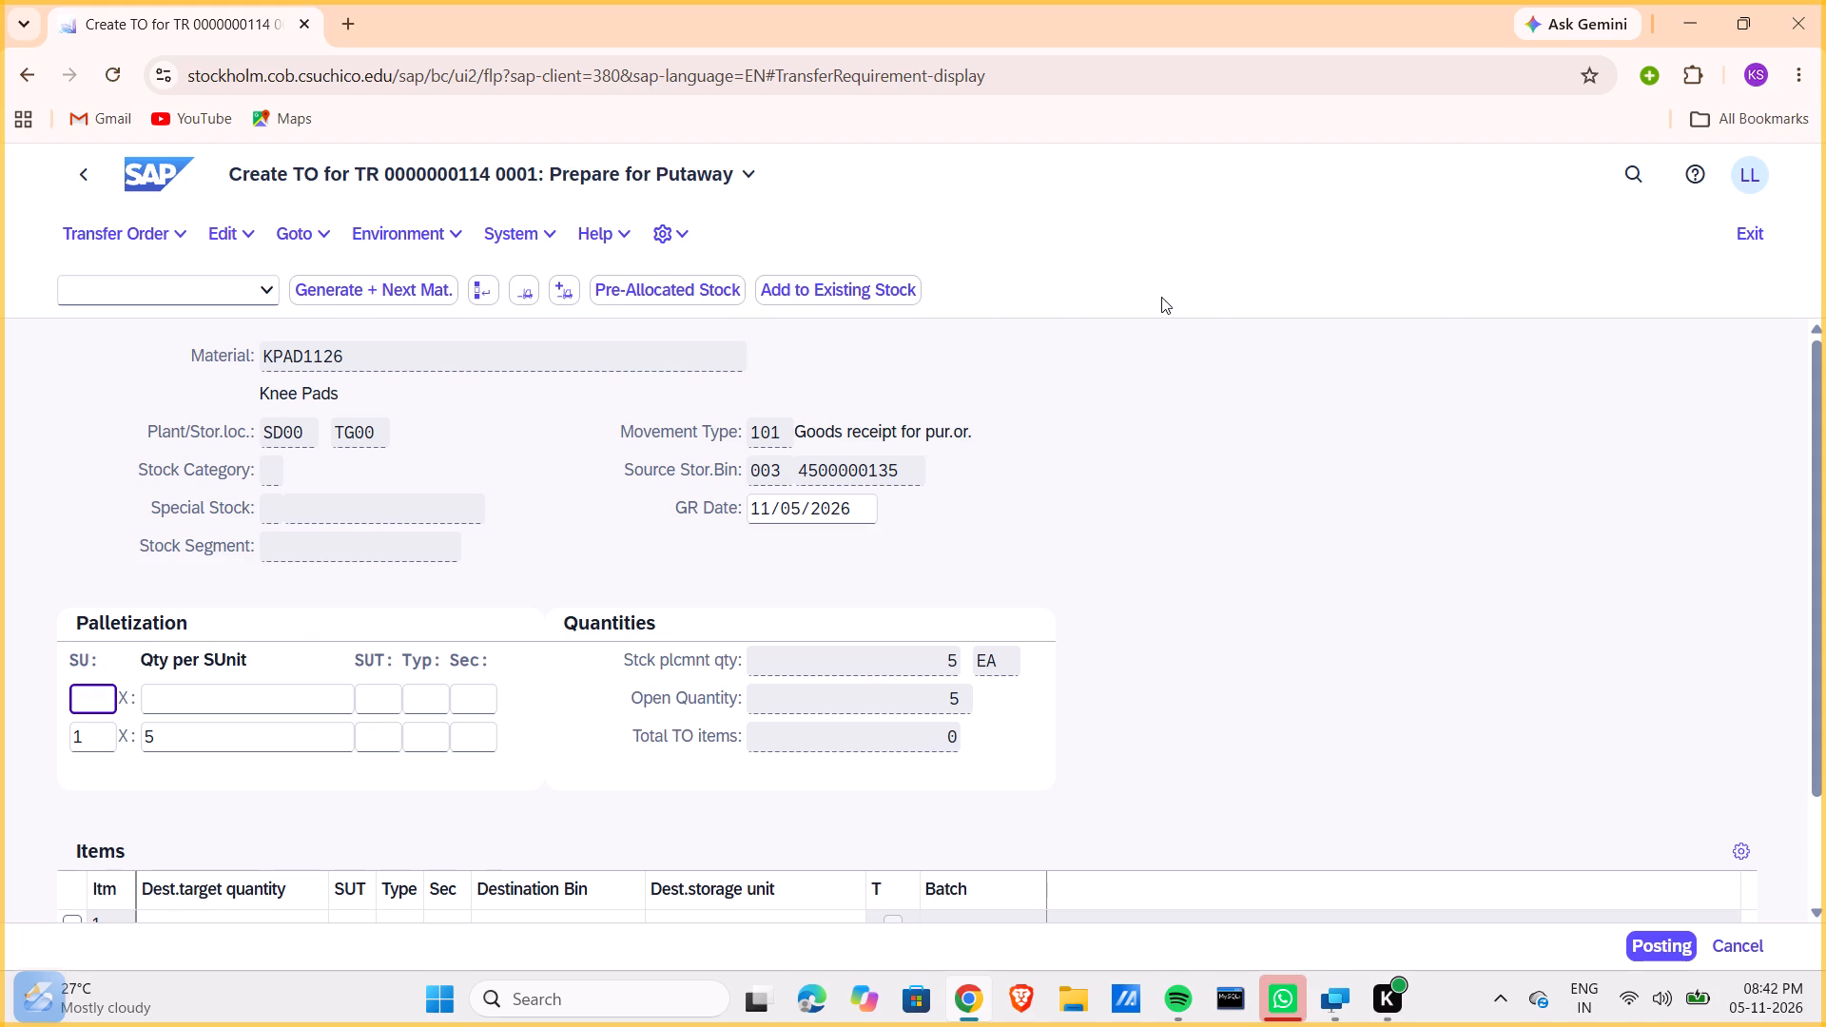
pyautogui.click(87, 726)
pyautogui.press('Return')
# Set item 1's destination to storage type 001, section 001 and the copied bin STBN-7-126.
pyautogui.scroll(-1, 599, 732)
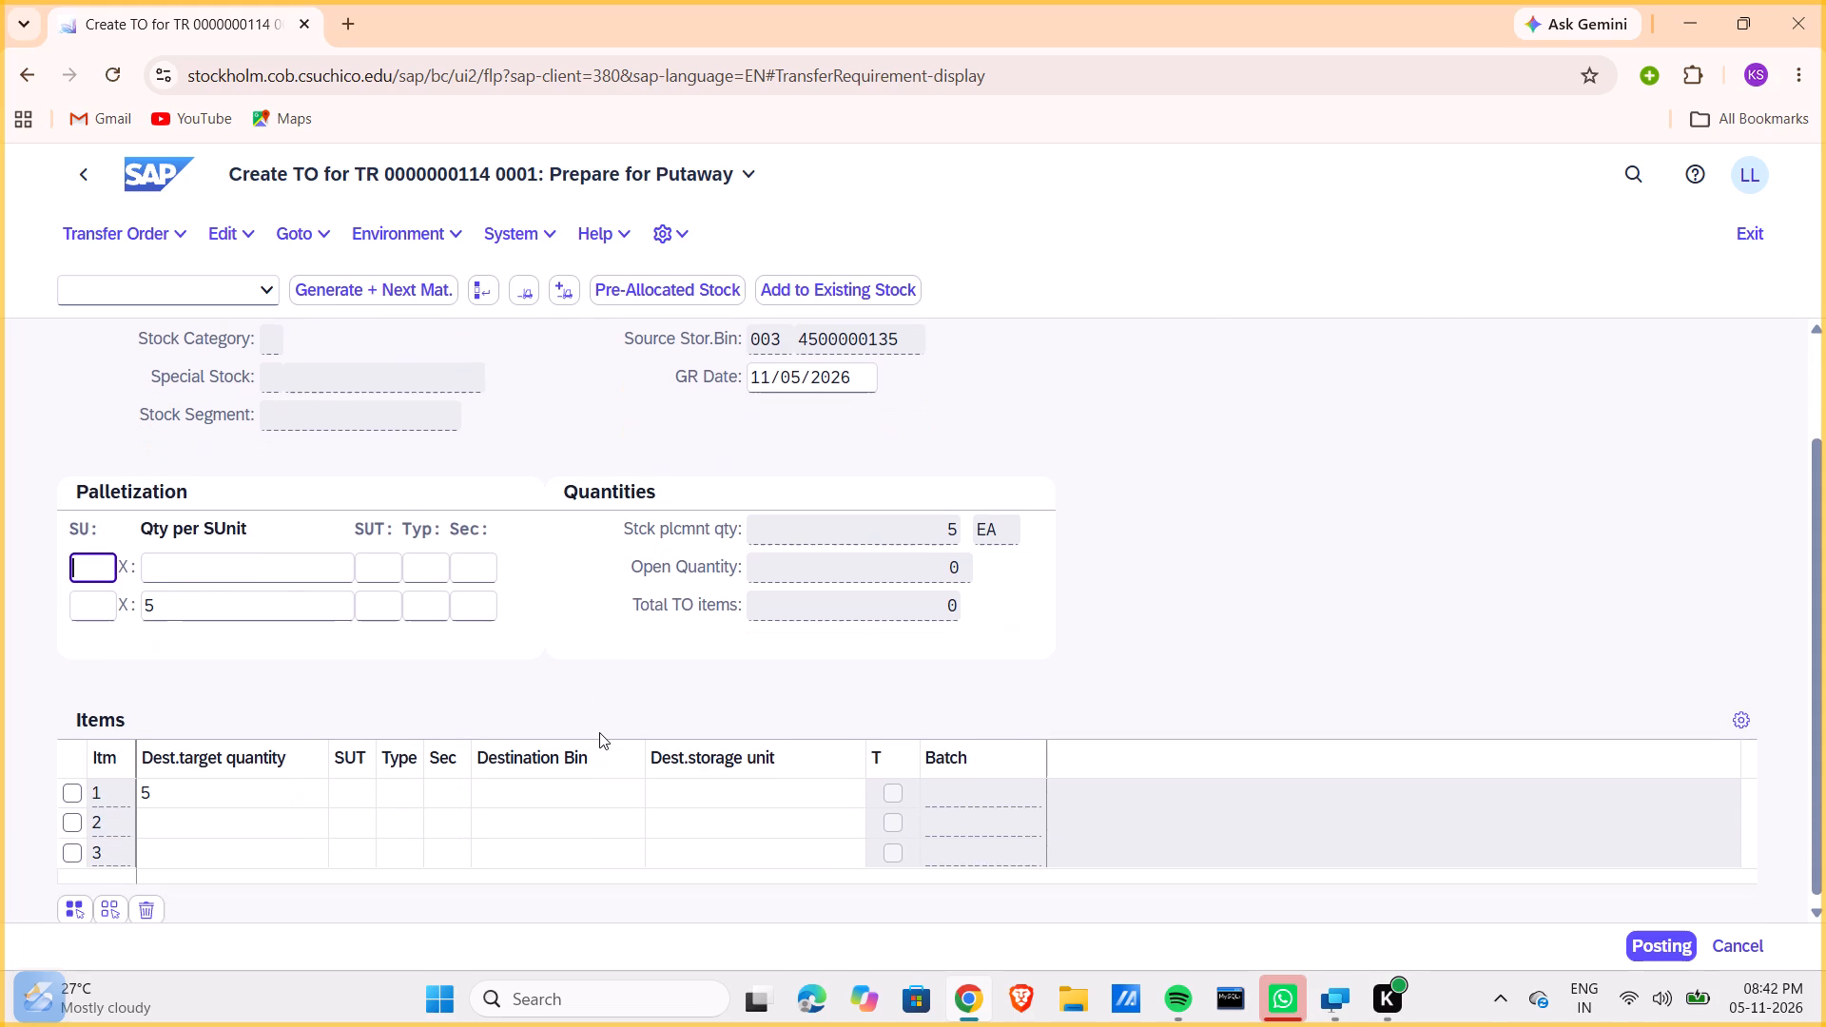
pyautogui.scroll(-2, 599, 732)
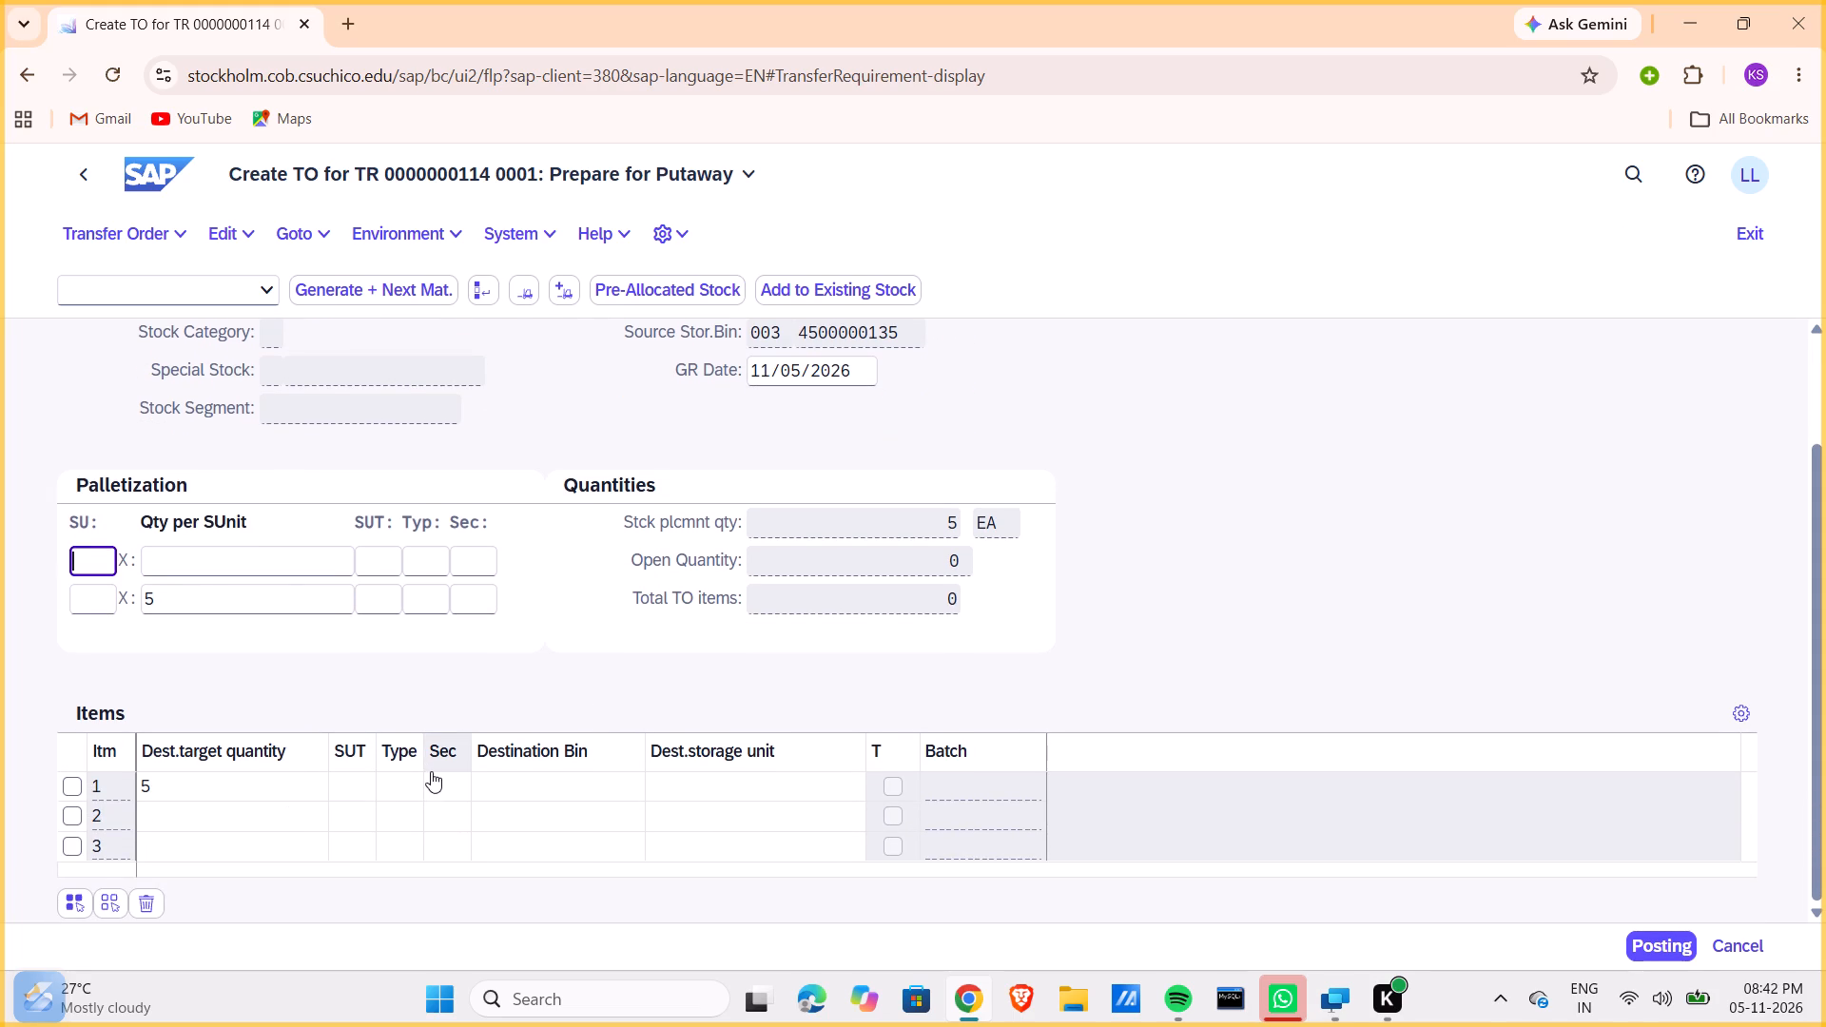
pyautogui.click(398, 784)
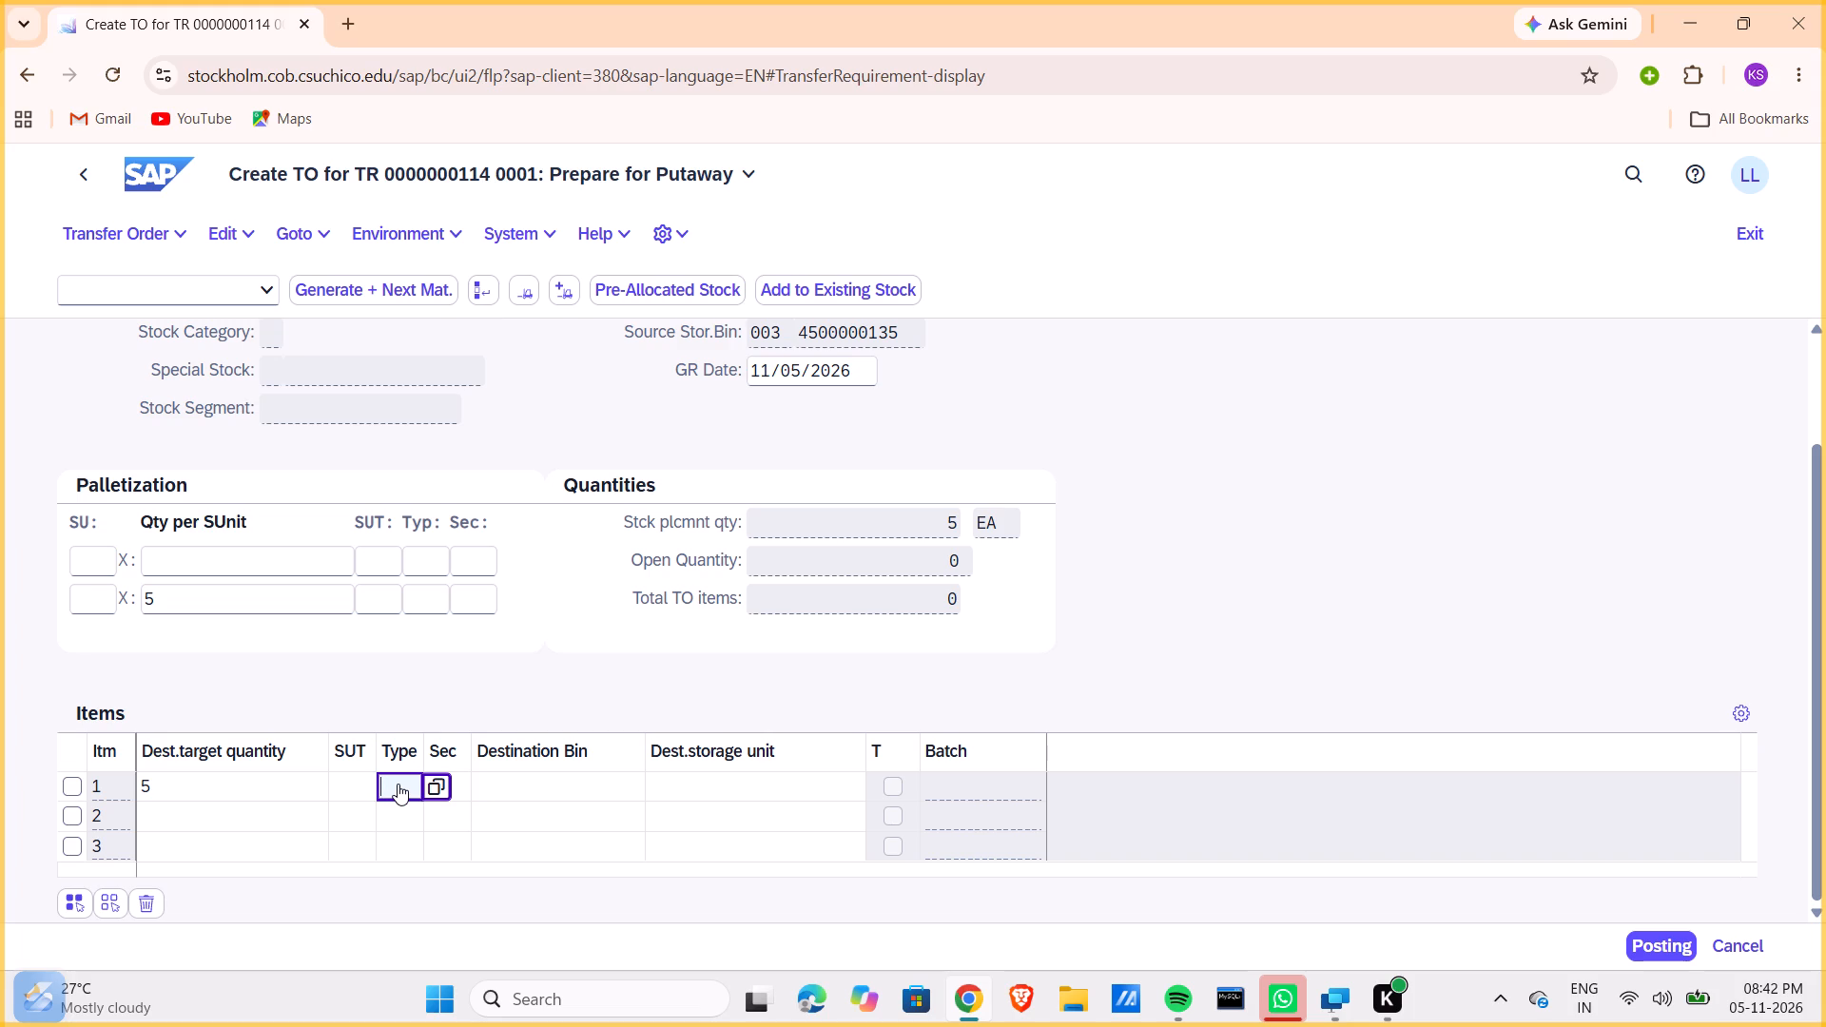
pyautogui.write('001')
pyautogui.click(434, 826)
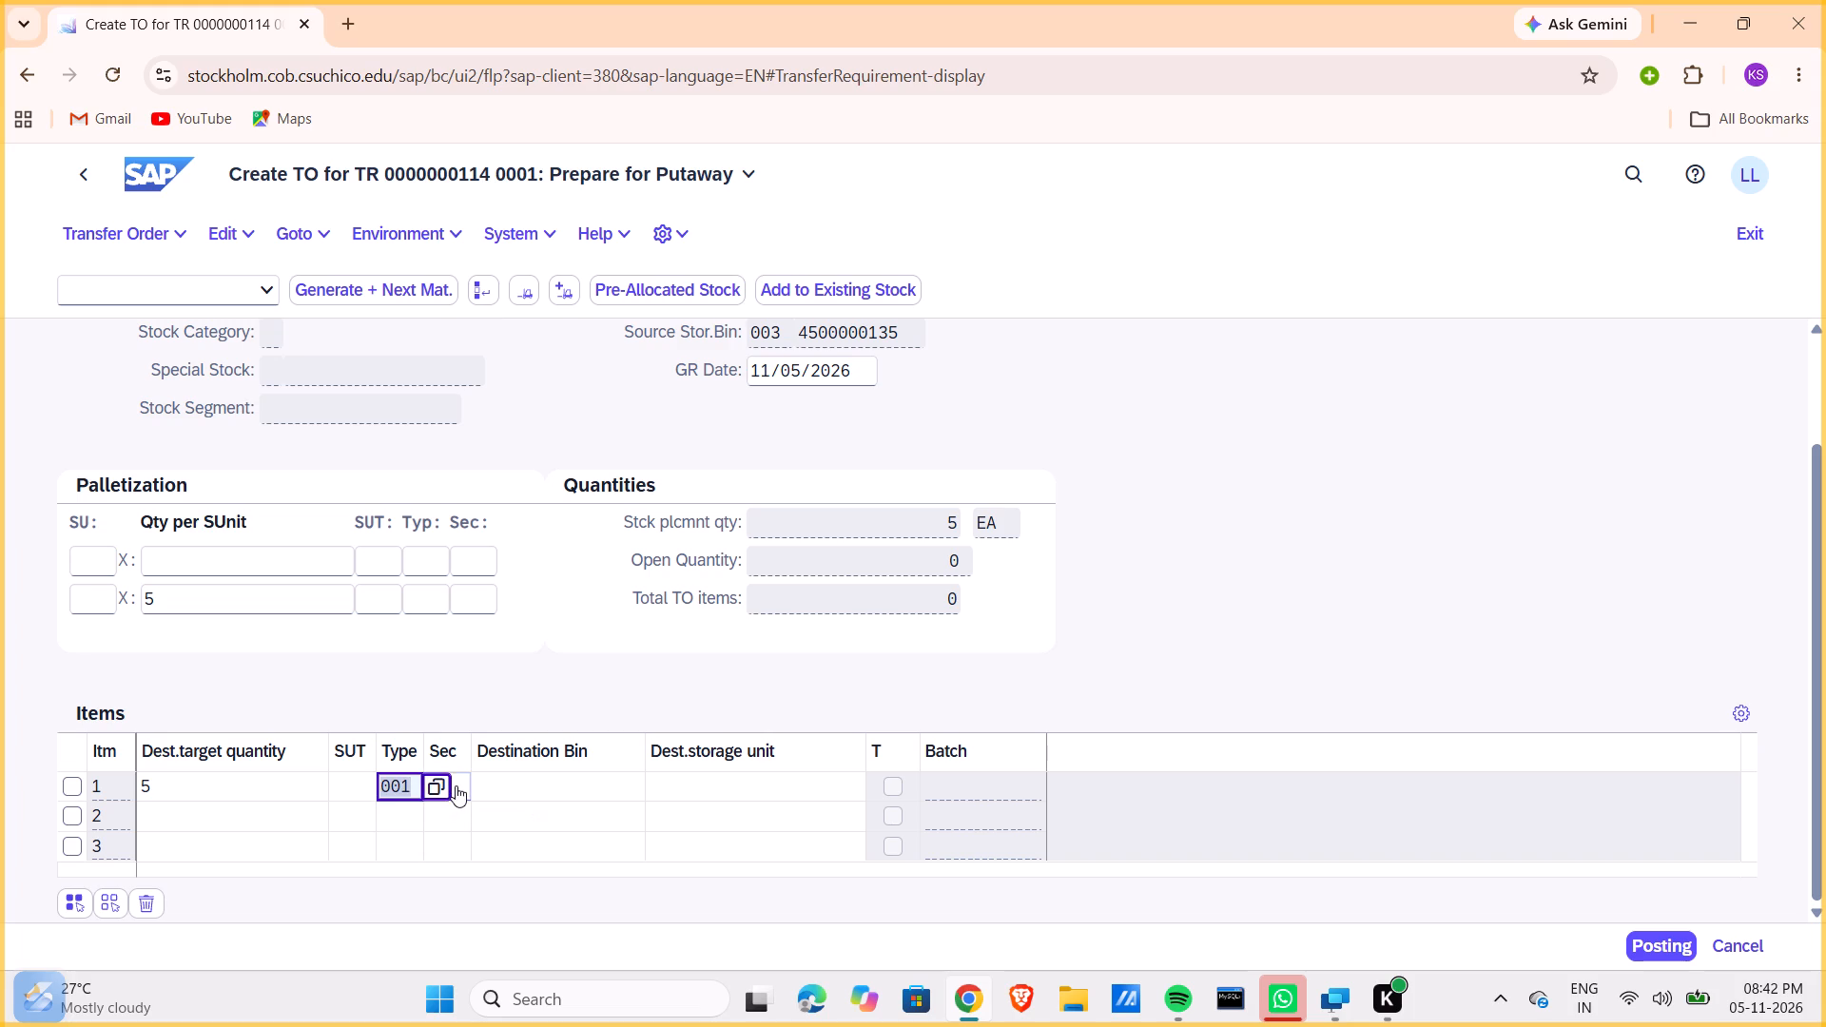
pyautogui.click(456, 785)
pyautogui.write('001')
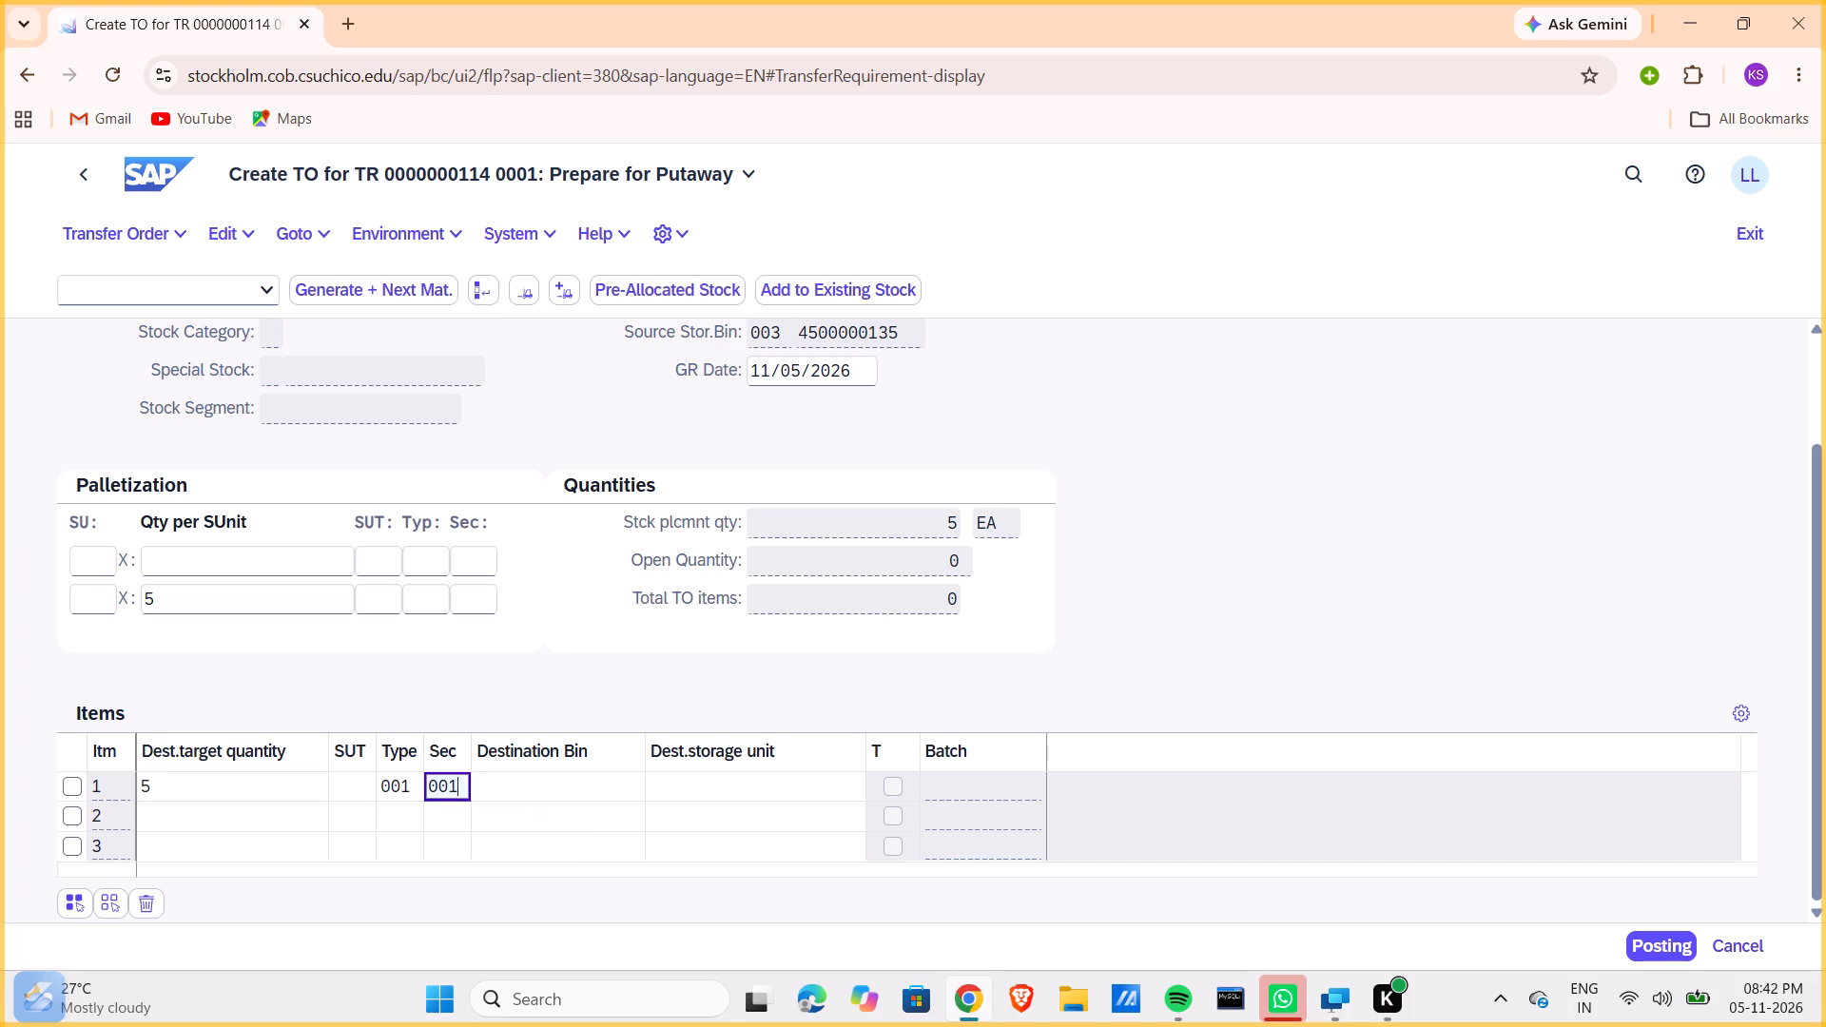
pyautogui.moveTo(505, 812); pyautogui.dragTo(517, 776)
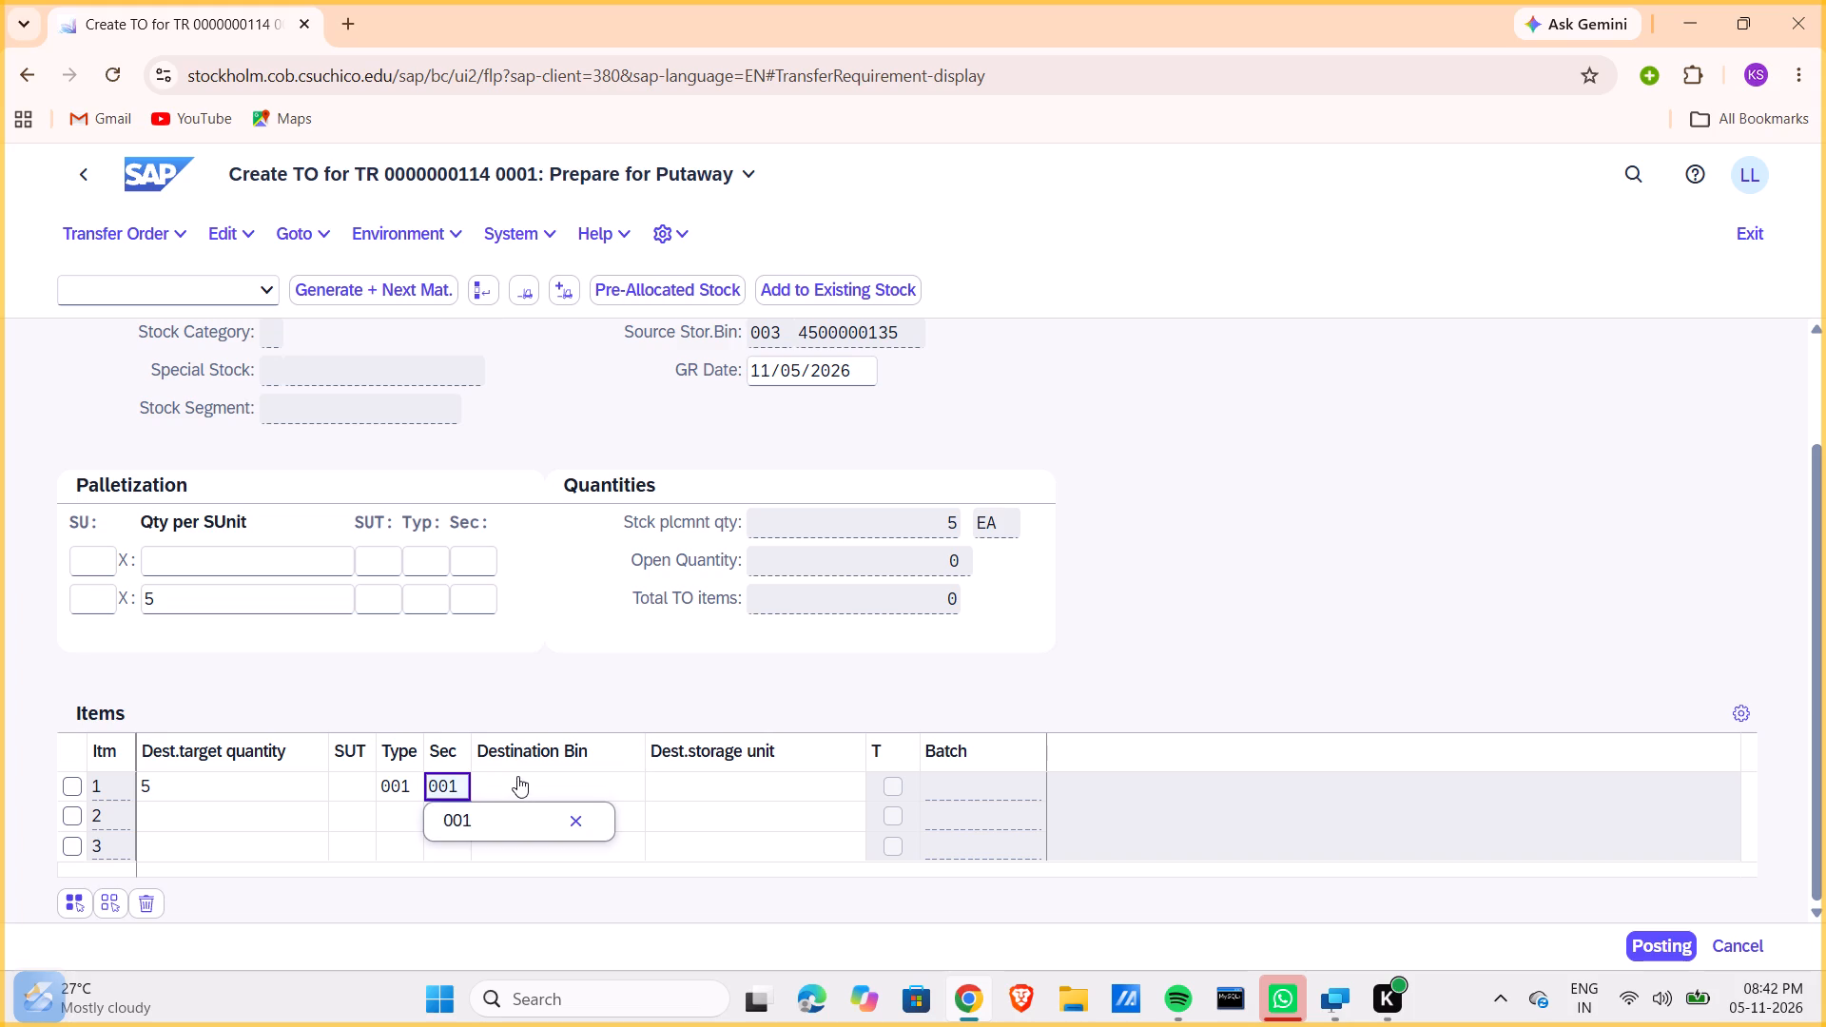
pyautogui.click(517, 776)
pyautogui.hotkey('ctrl', 'v')
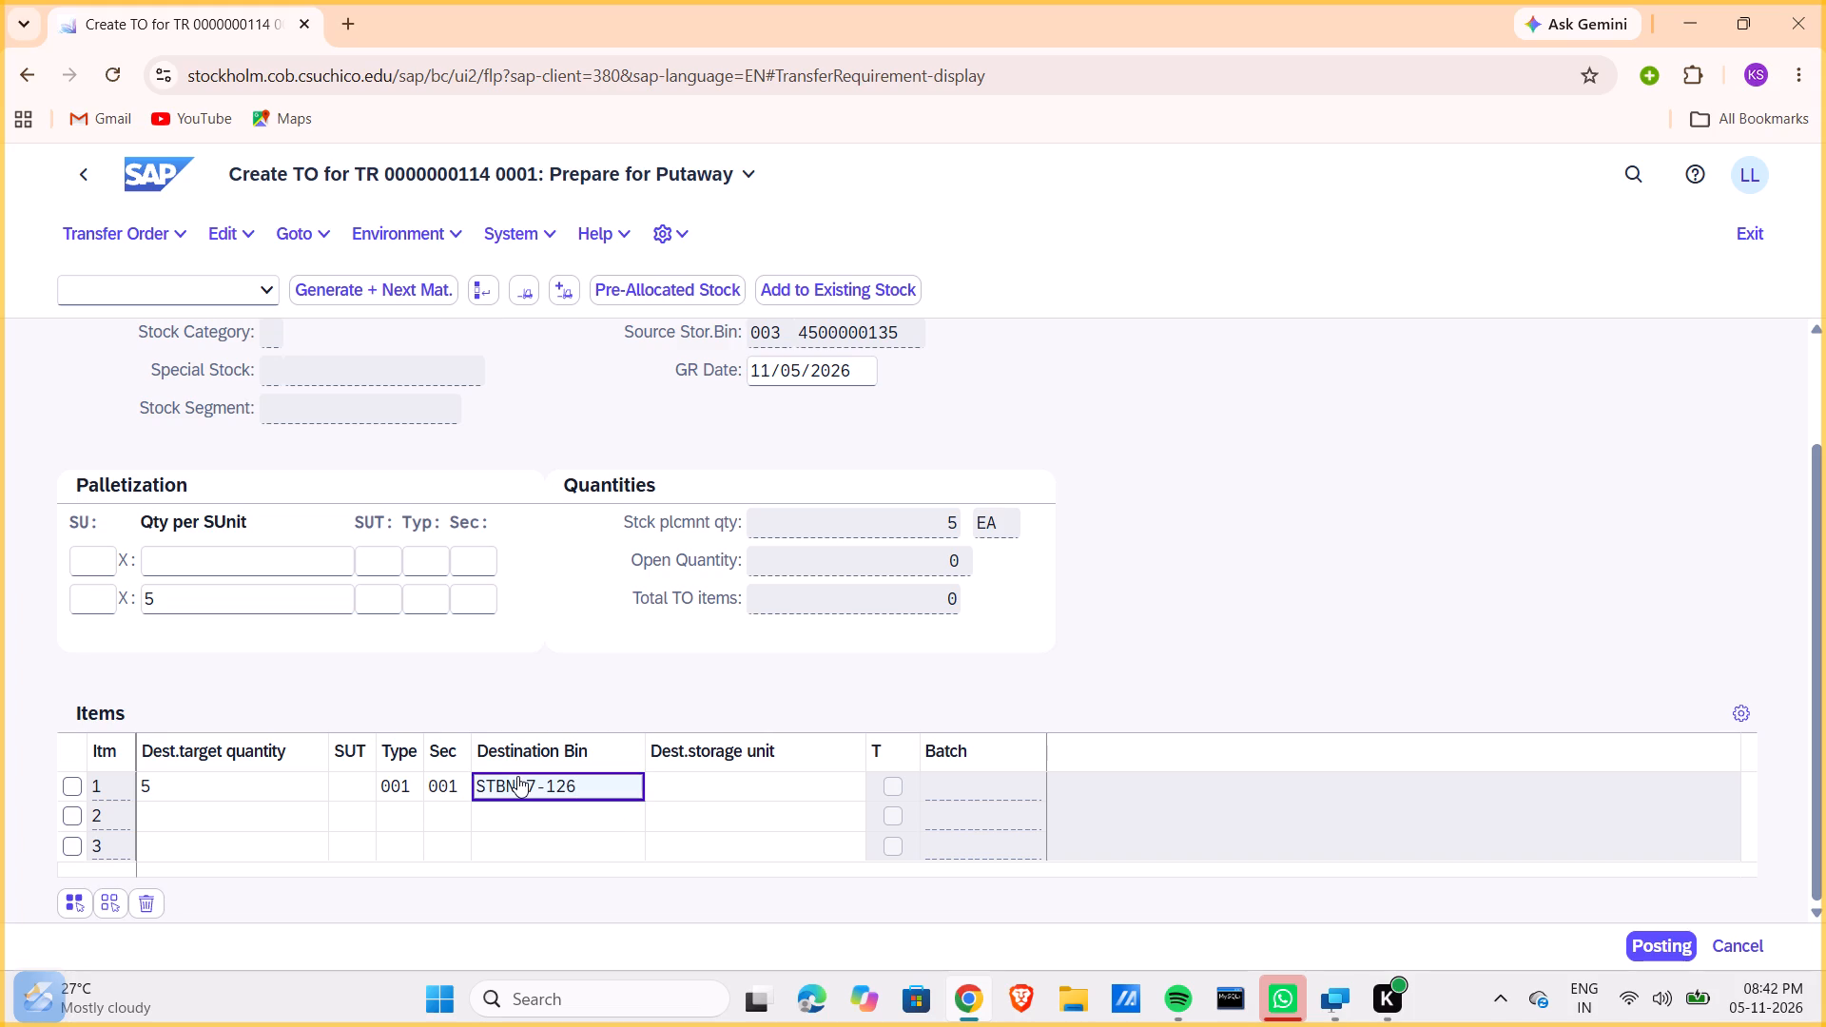
pyautogui.click(618, 826)
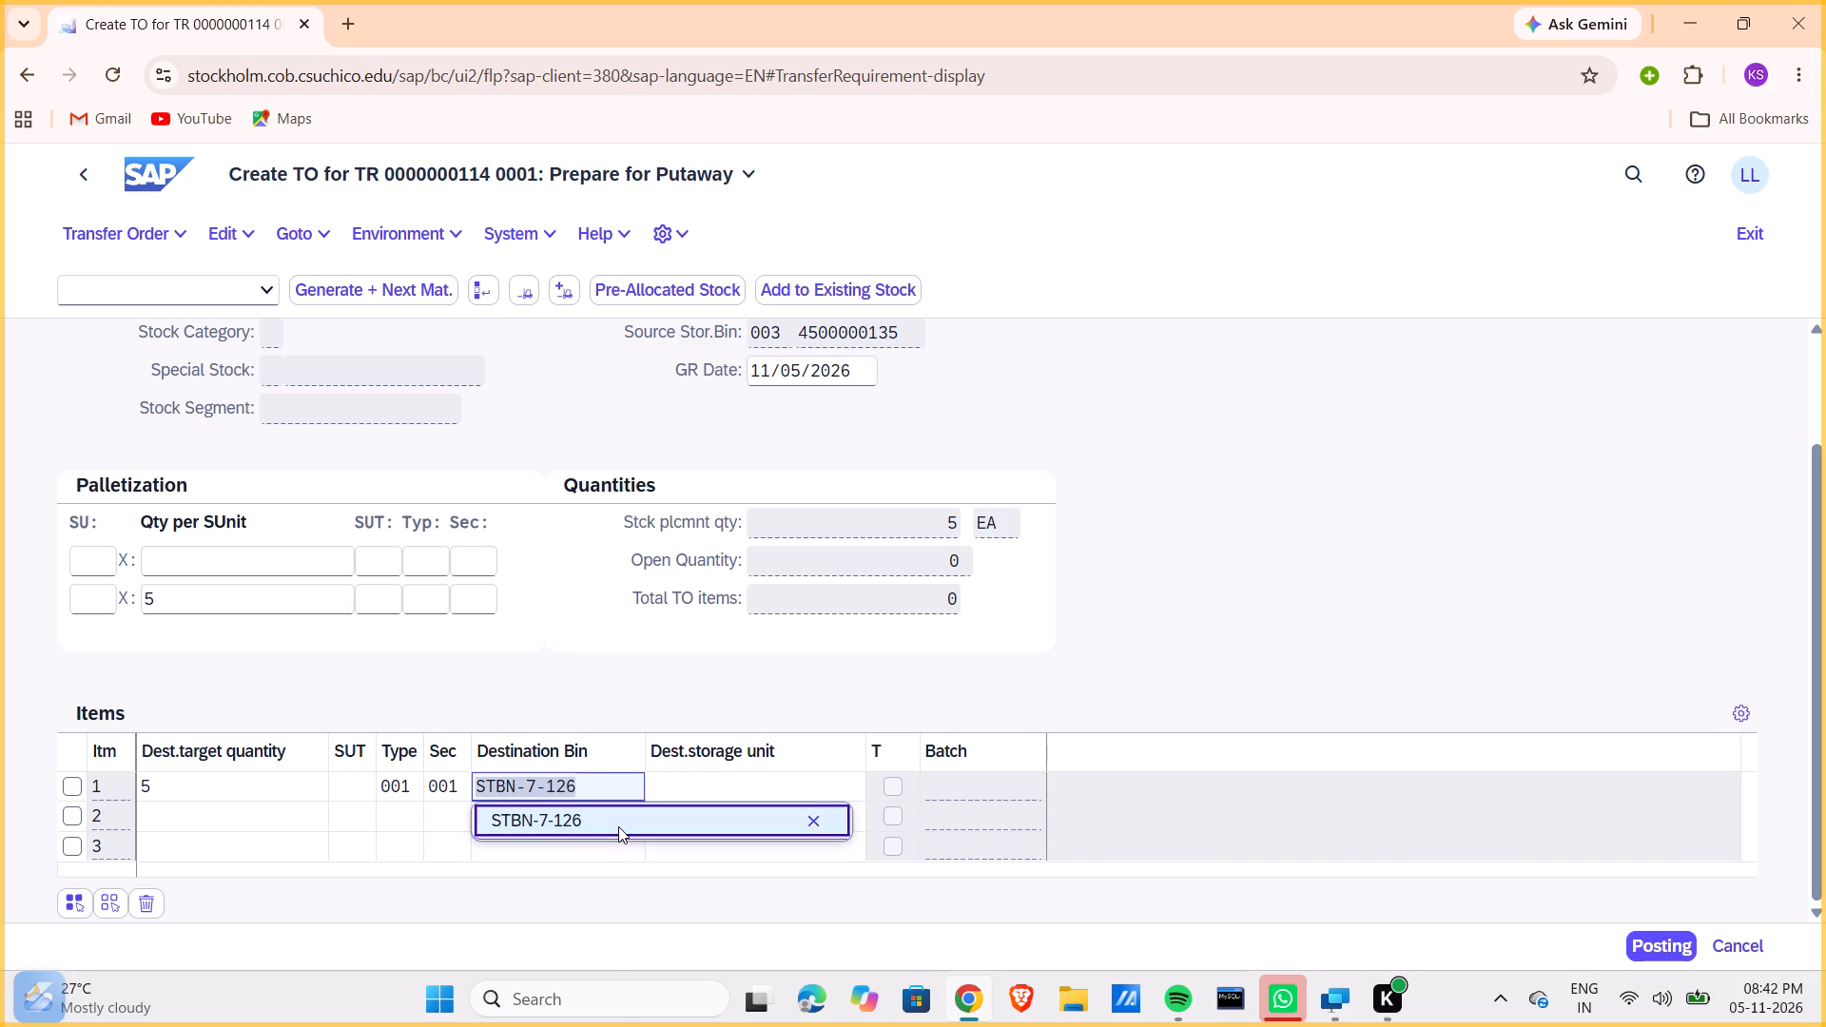
pyautogui.click(1656, 950)
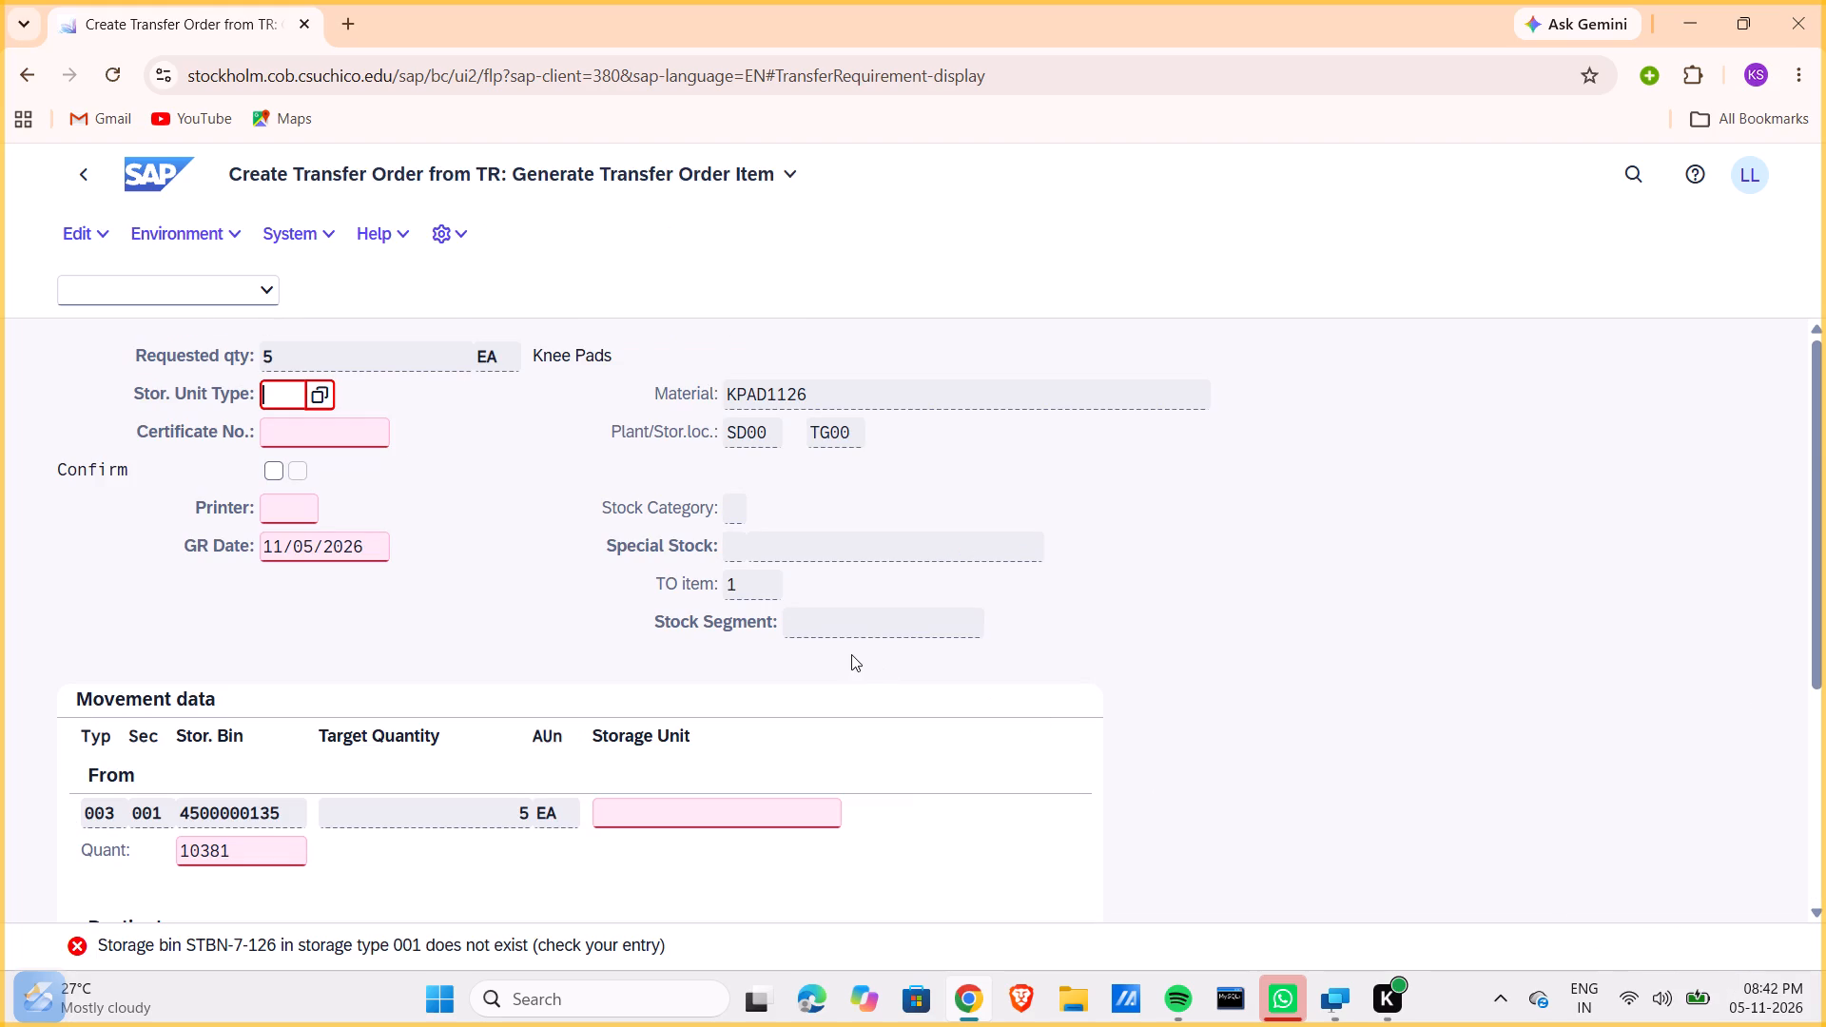
pyautogui.scroll(1, 851, 654)
pyautogui.scroll(-5, 851, 654)
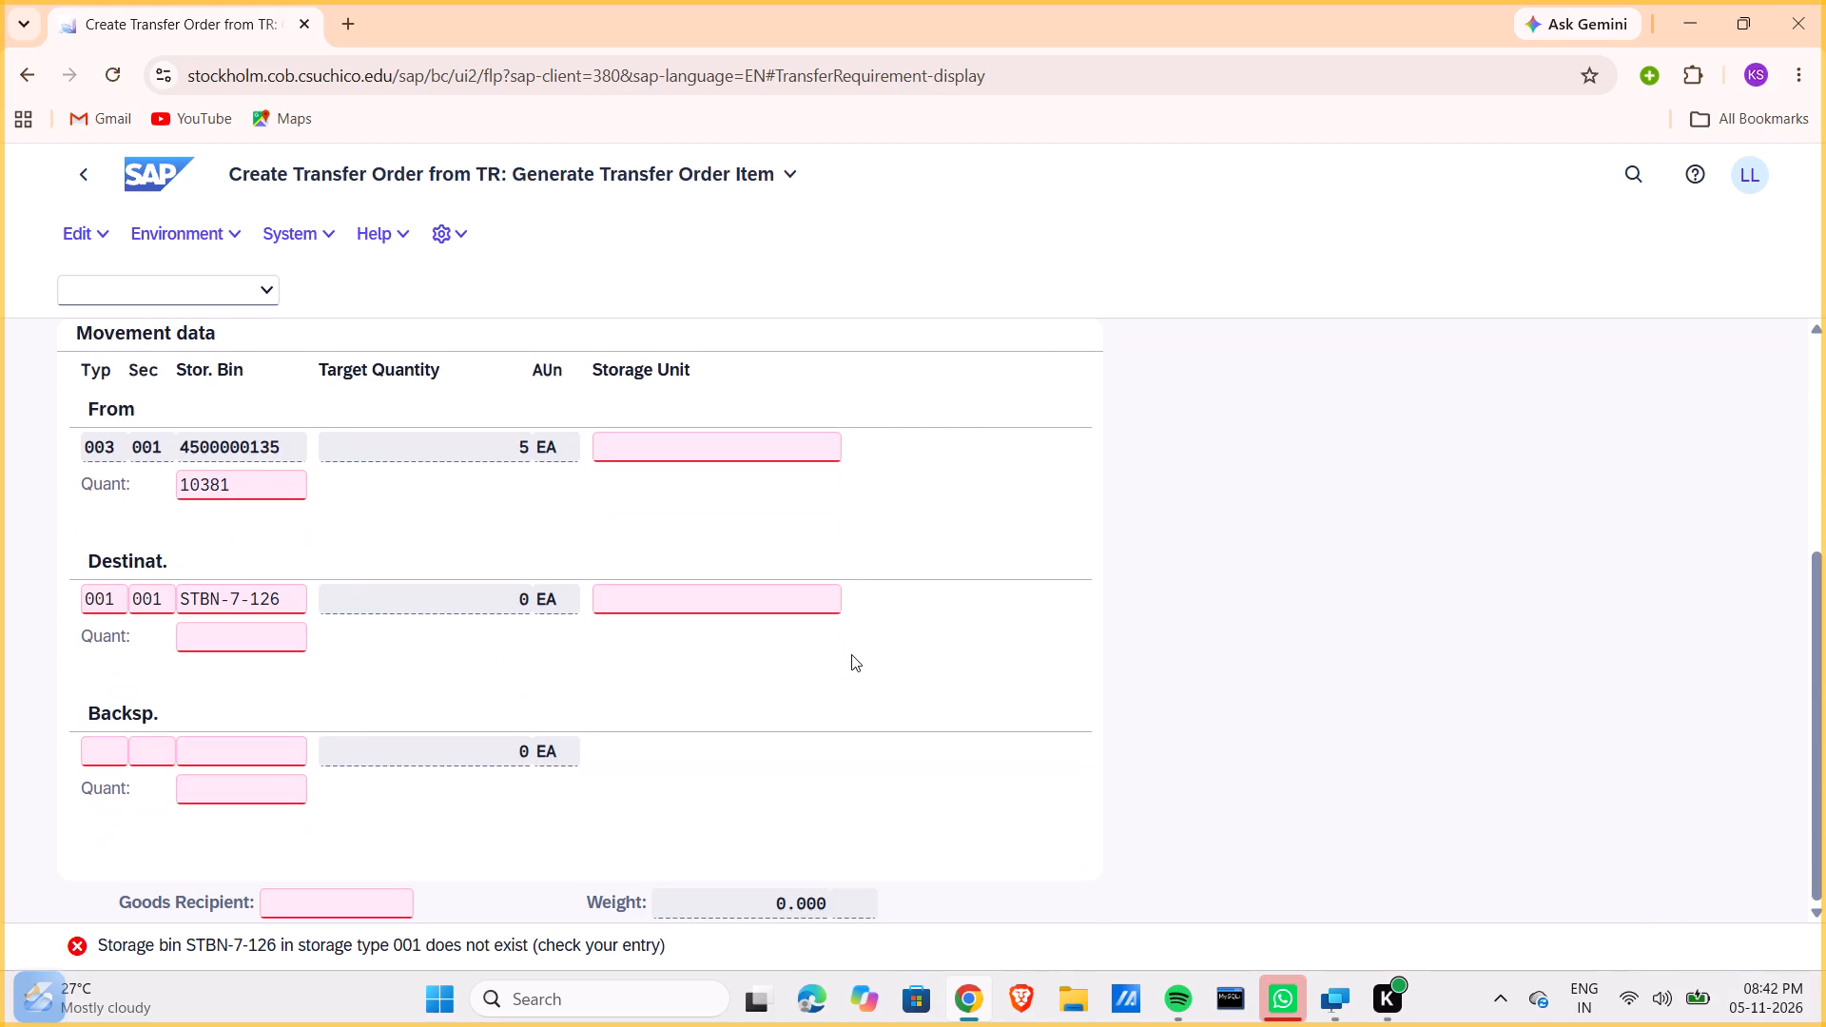
pyautogui.scroll(-1, 851, 654)
pyautogui.click(108, 598)
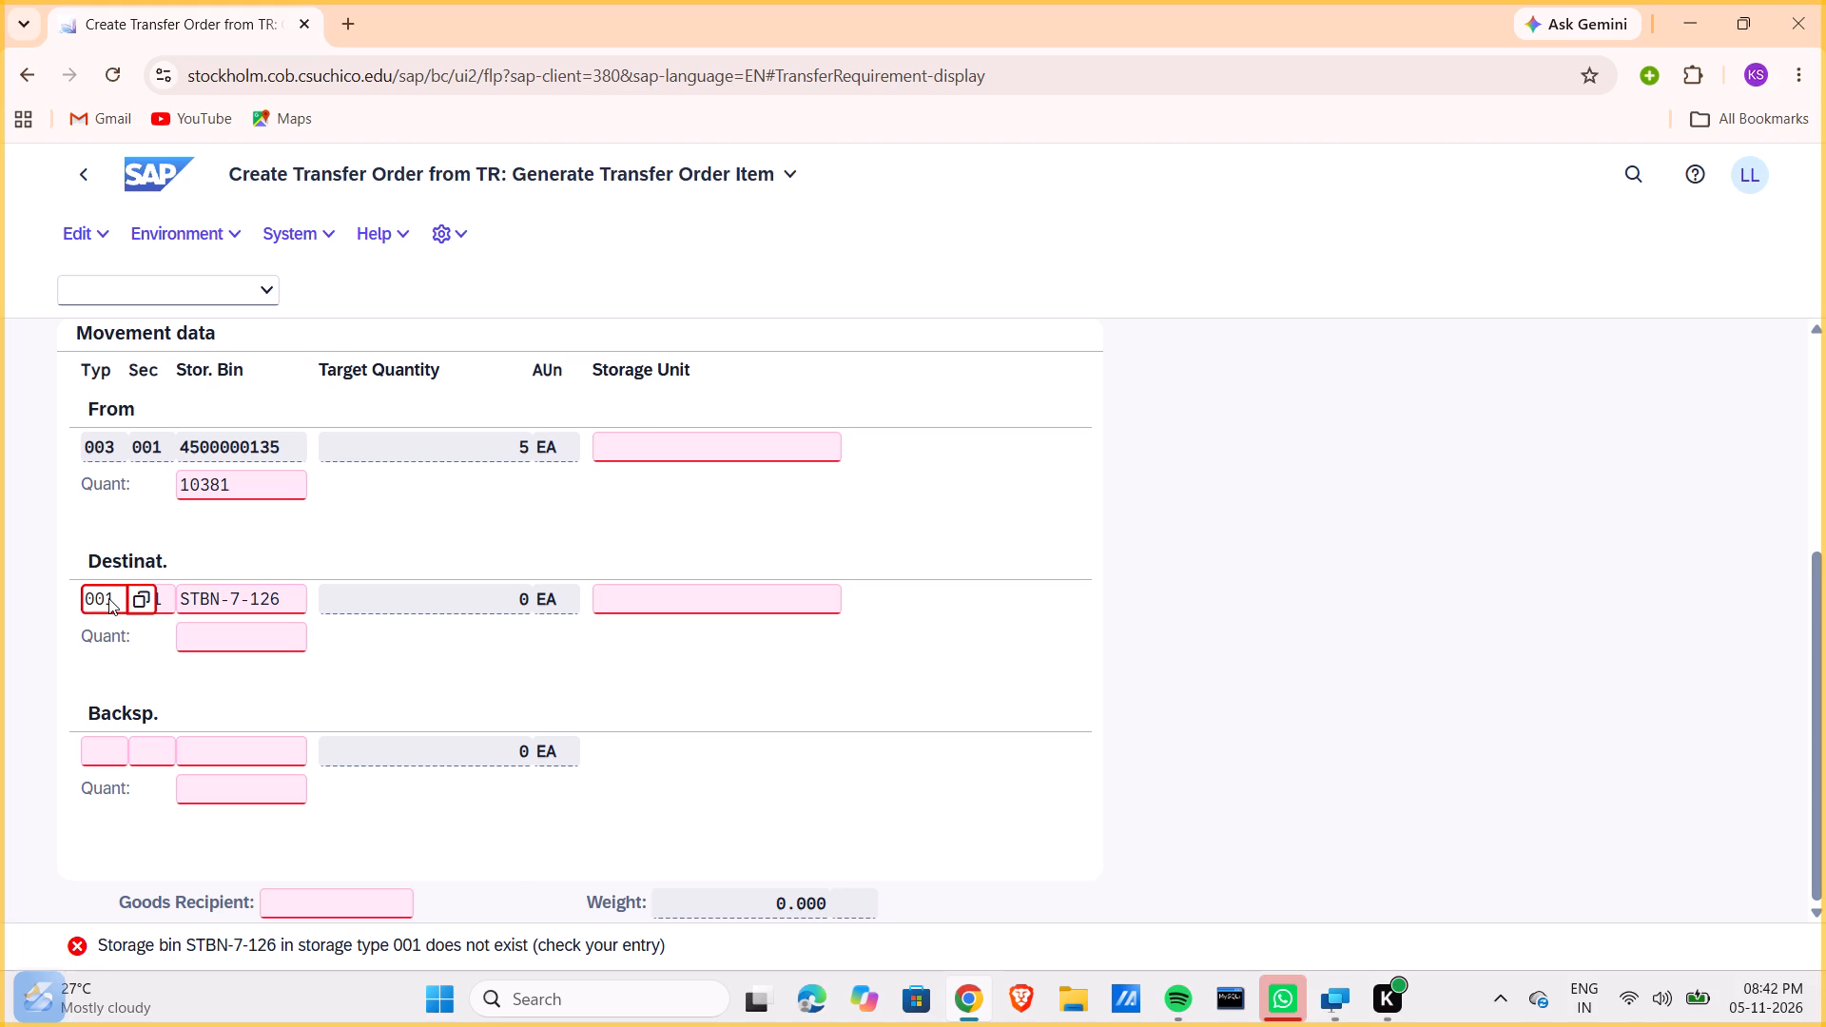
pyautogui.press('Right')
pyautogui.press('BackSpace')
pyautogui.press('2')
pyautogui.press('Return')
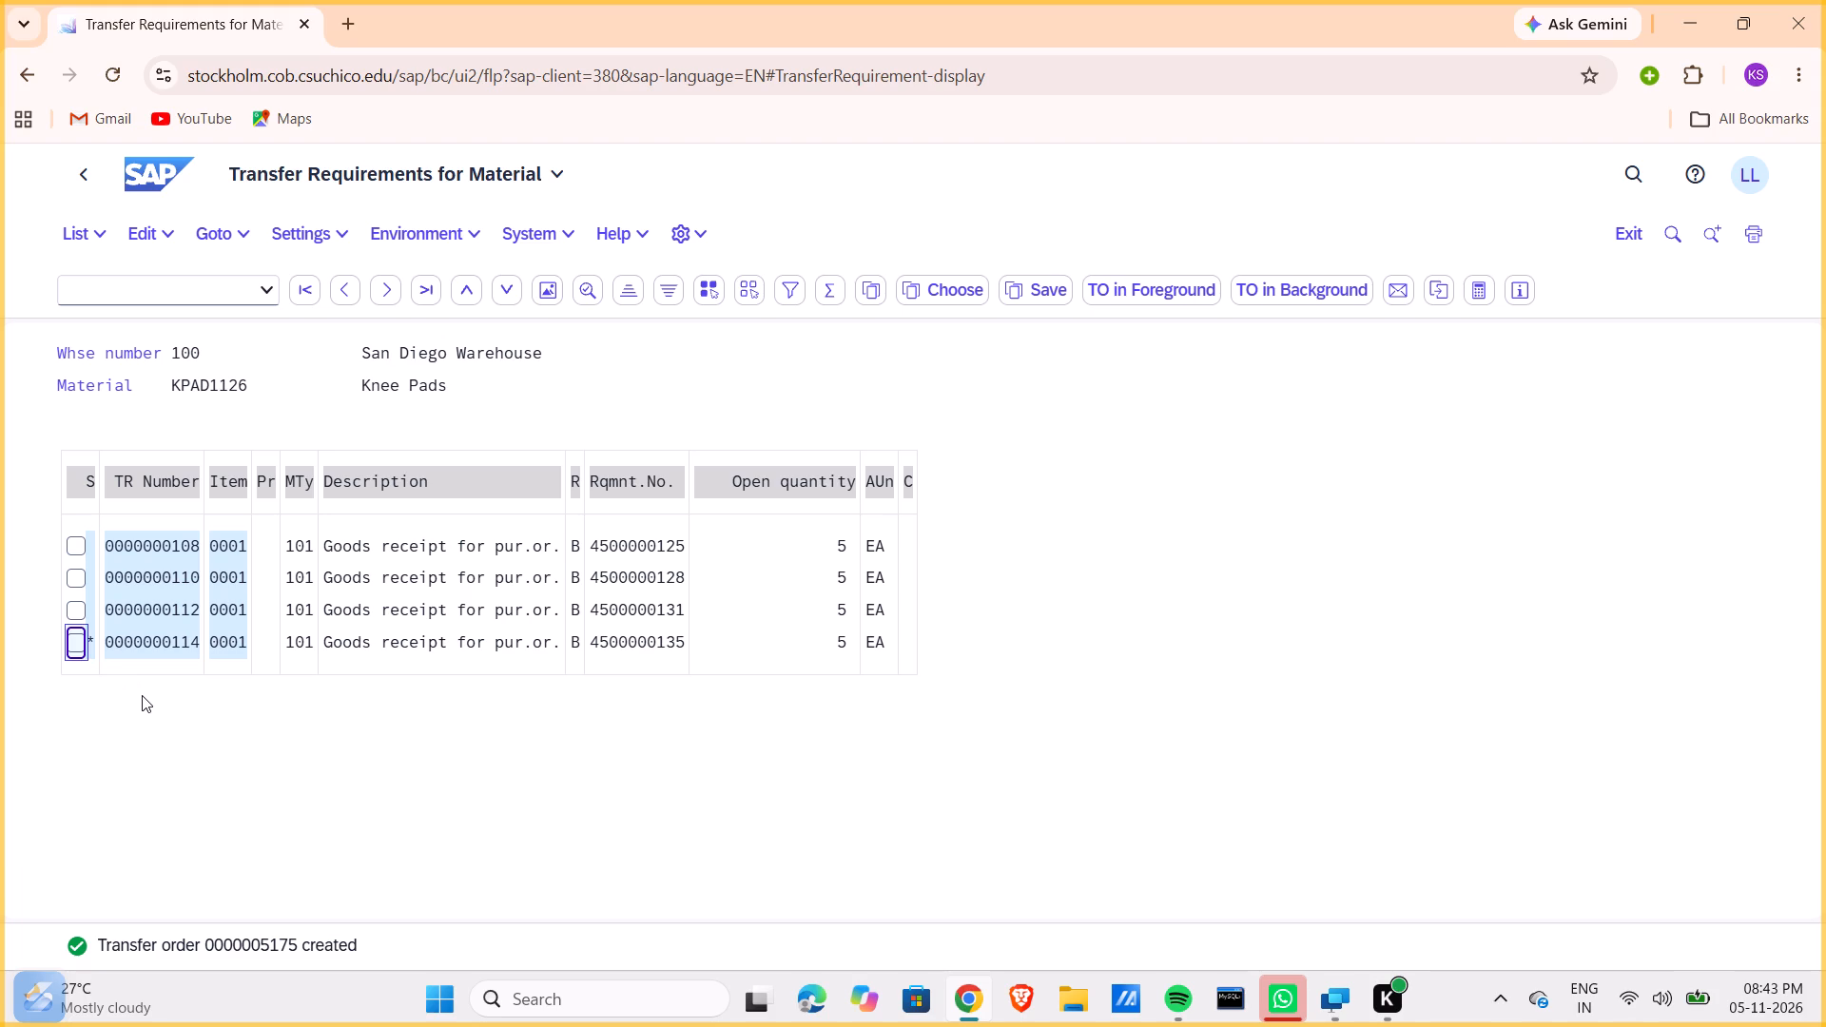
pyautogui.click(219, 727)
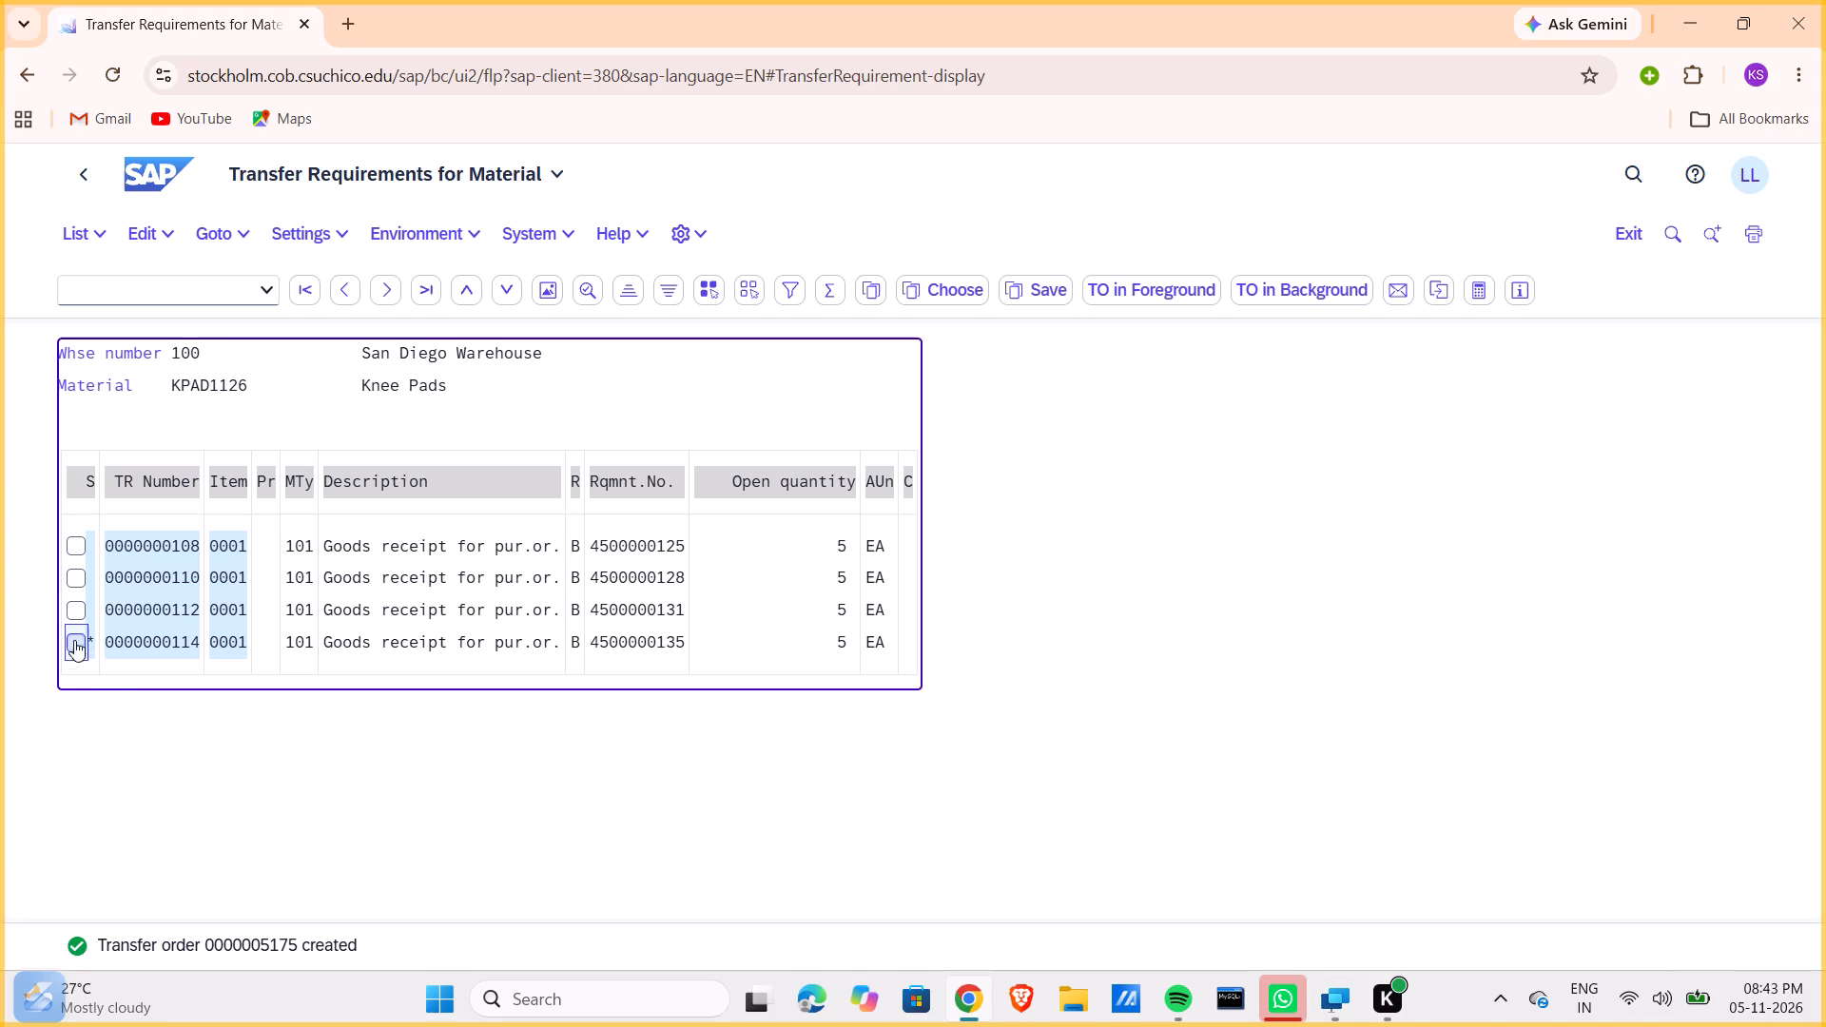
# Go back to the requirement selection and list the transfer requirements for material EPAD1126 in warehouse 100, plant SD00.
pyautogui.click(68, 195)
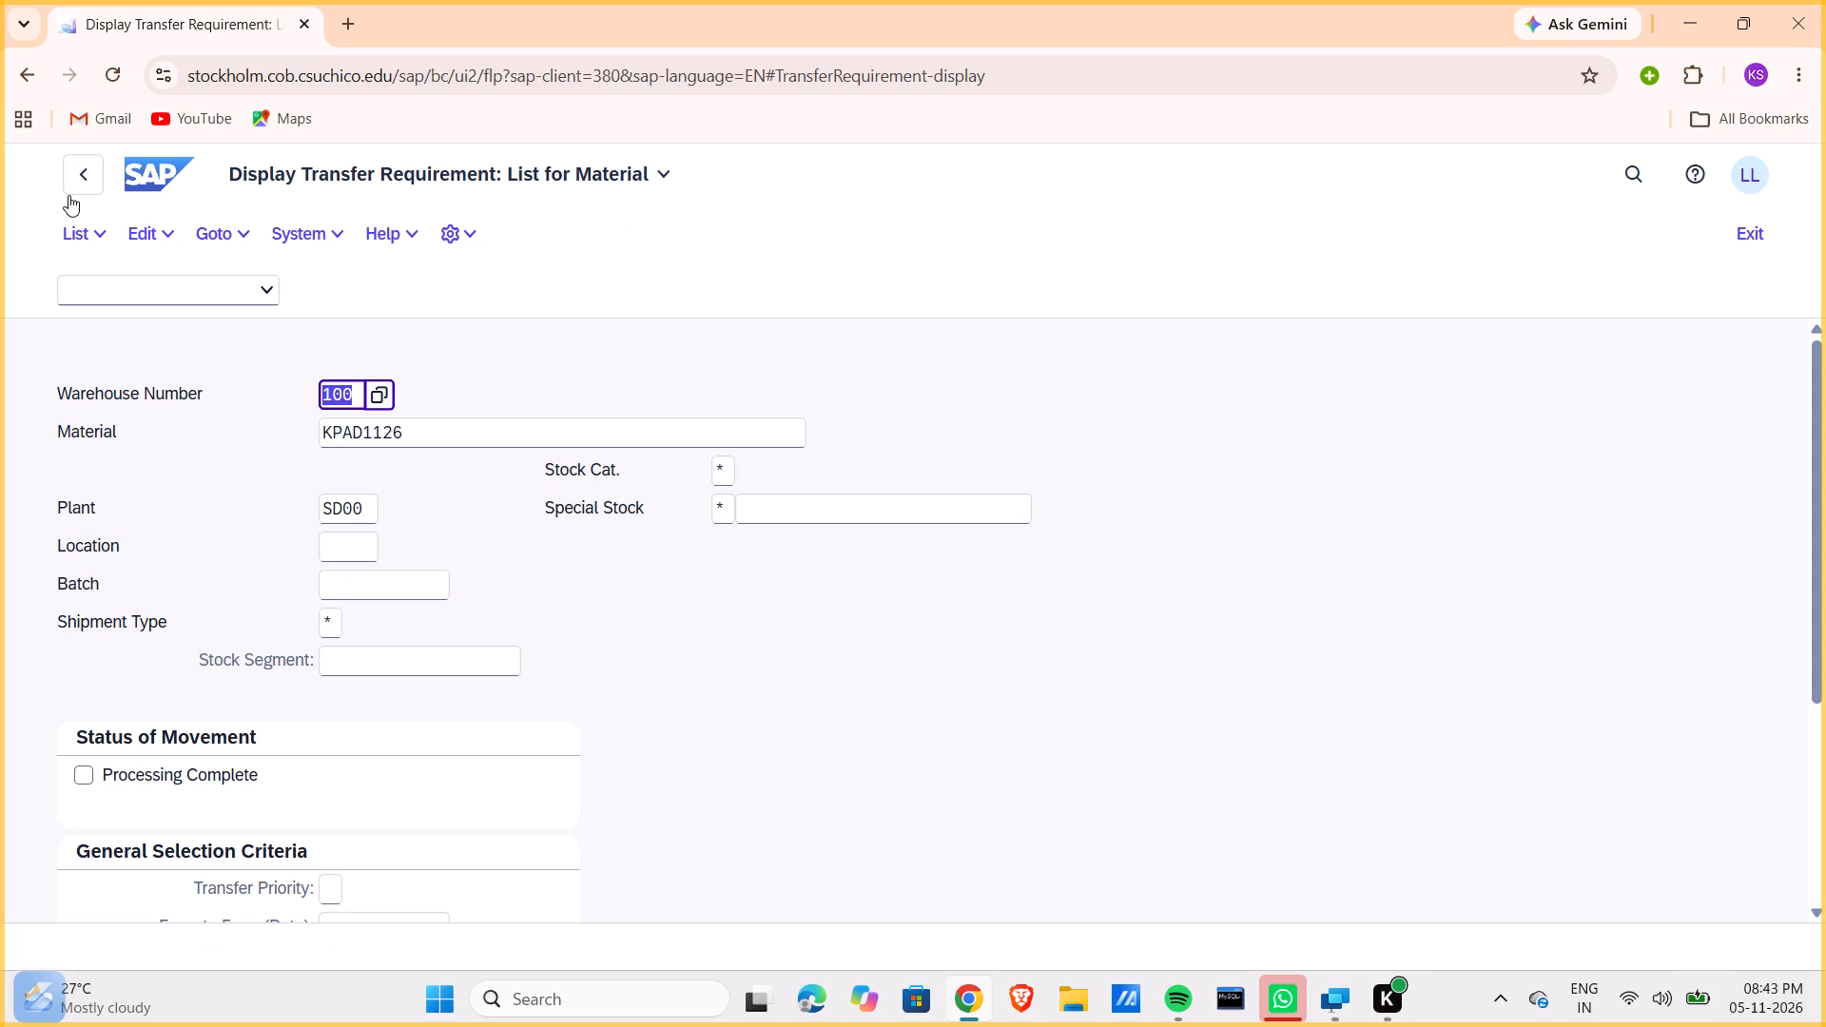
pyautogui.click(340, 435)
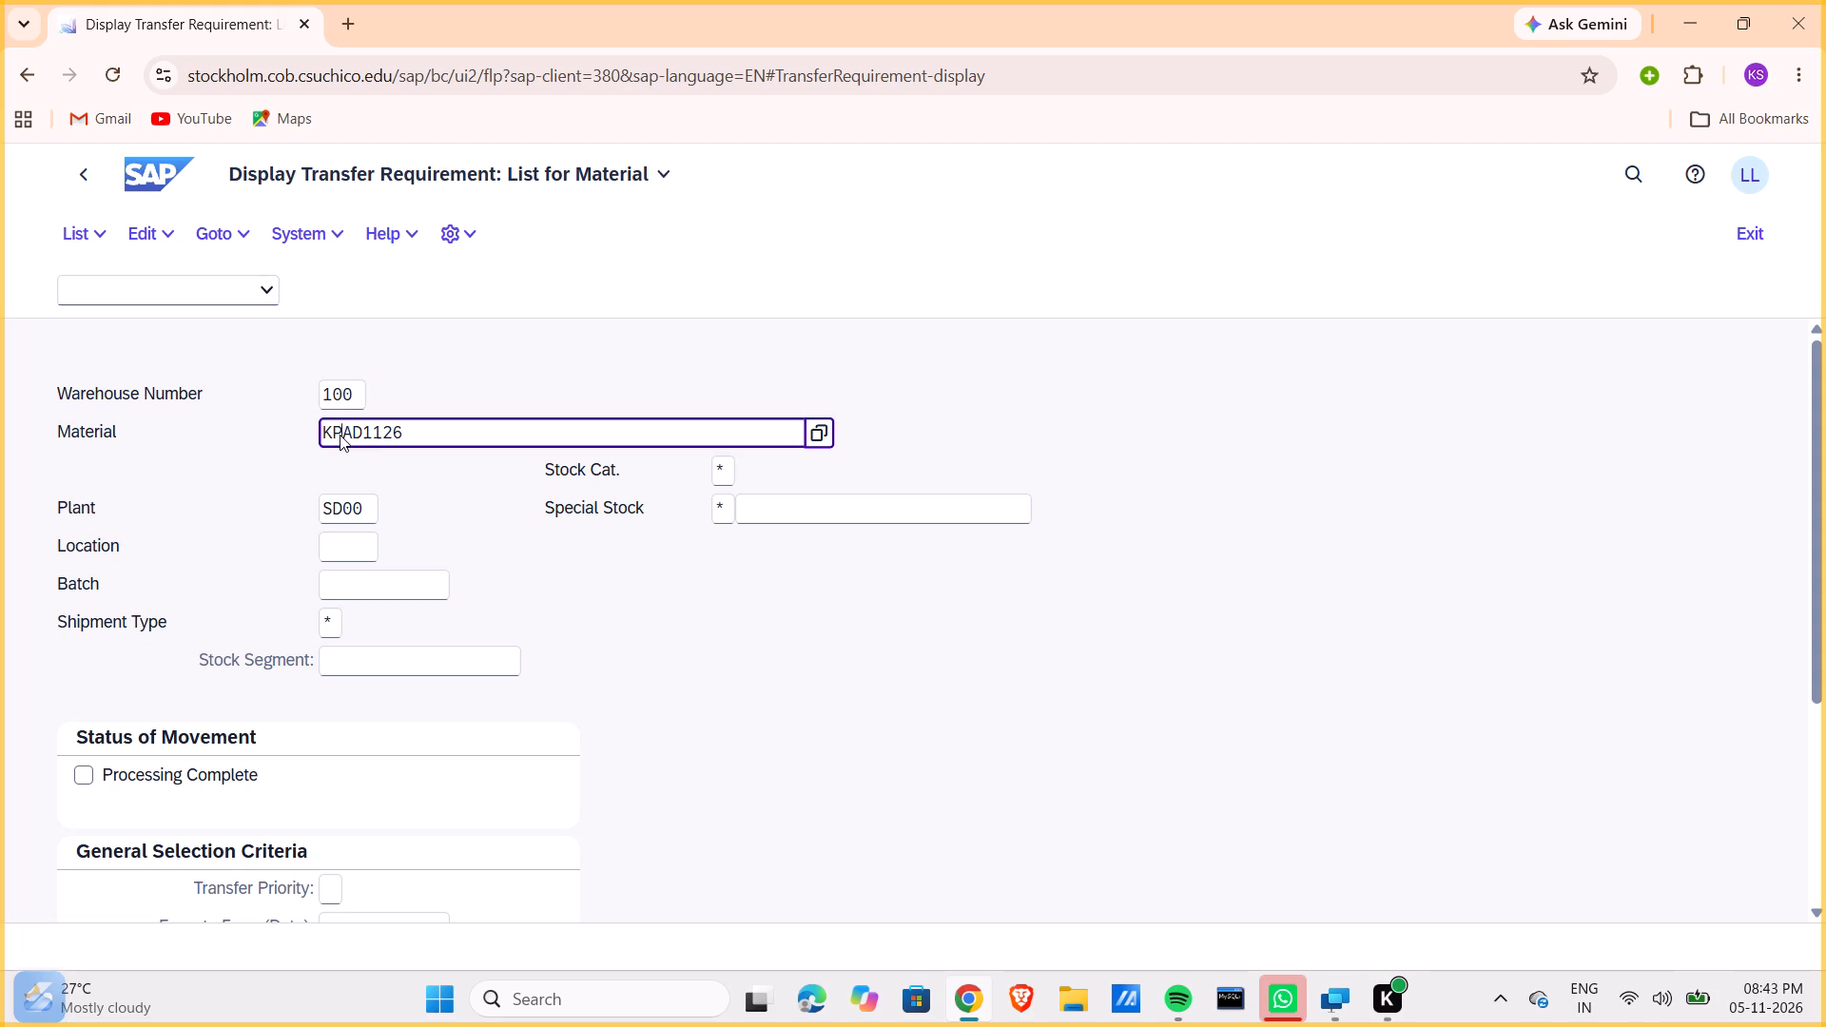
pyautogui.press('Left')
pyautogui.press('BackSpace')
pyautogui.press('e')
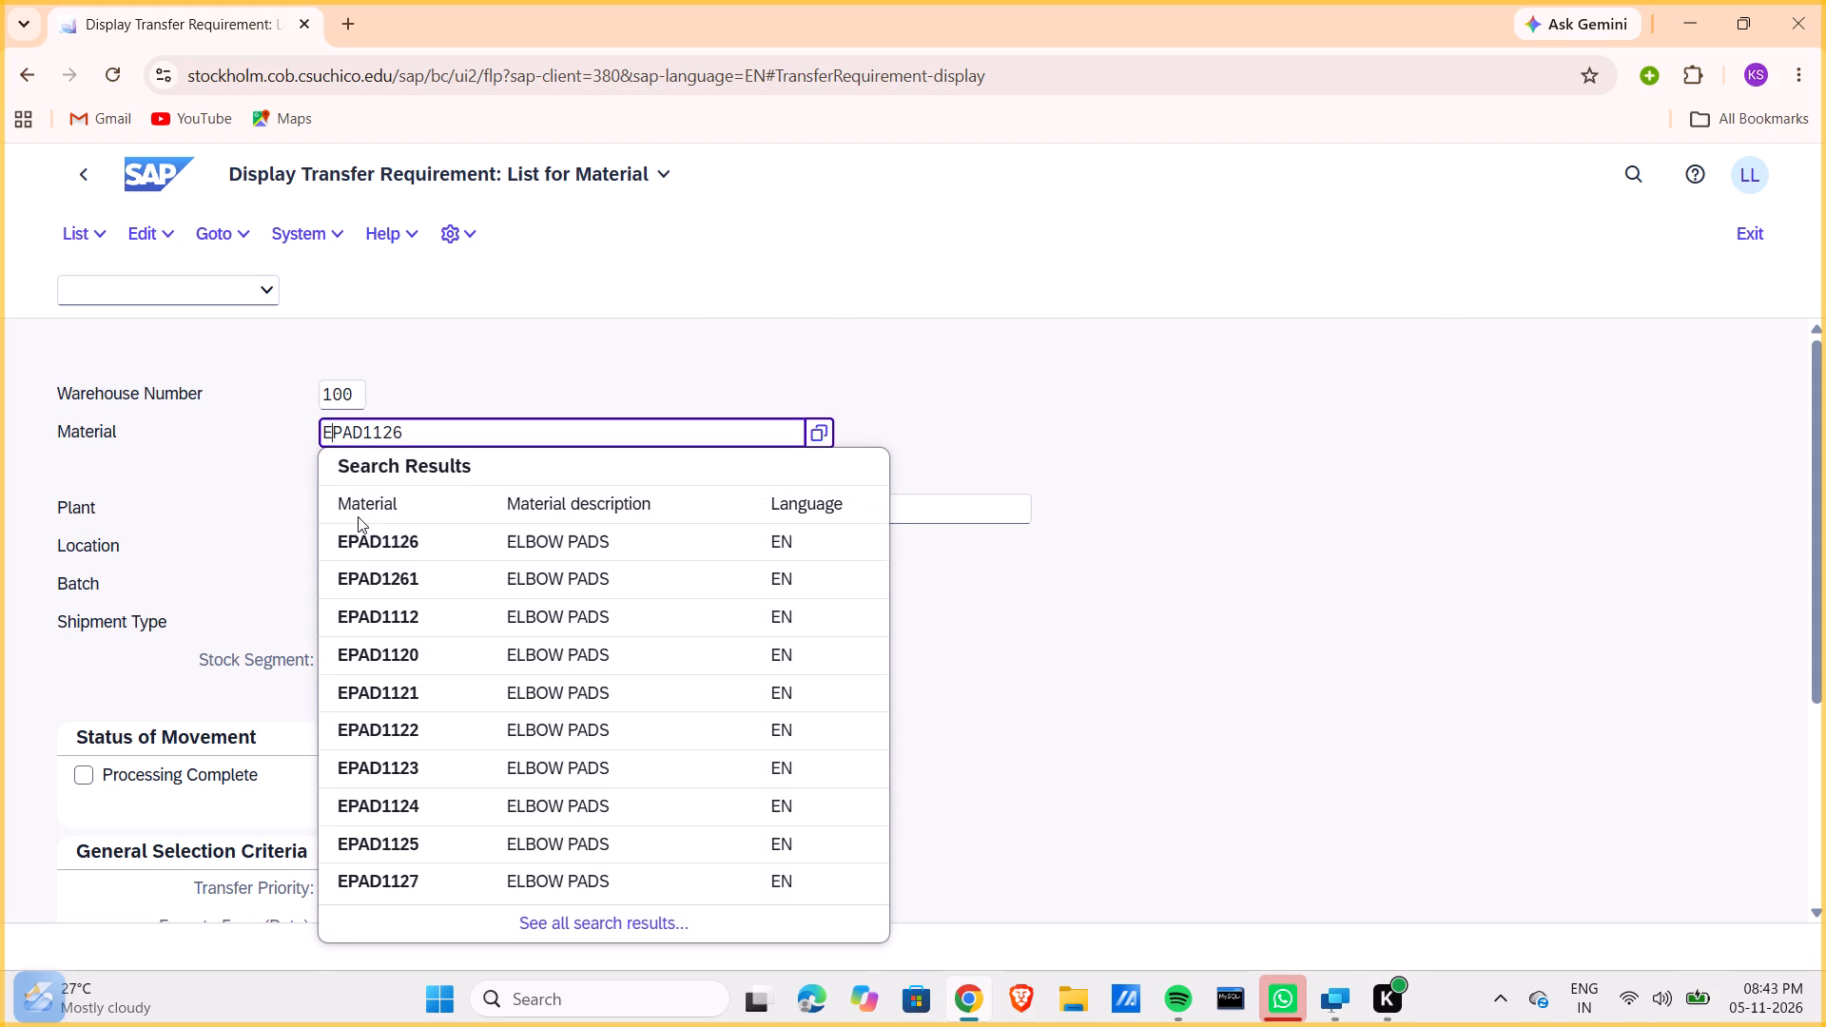
pyautogui.click(371, 529)
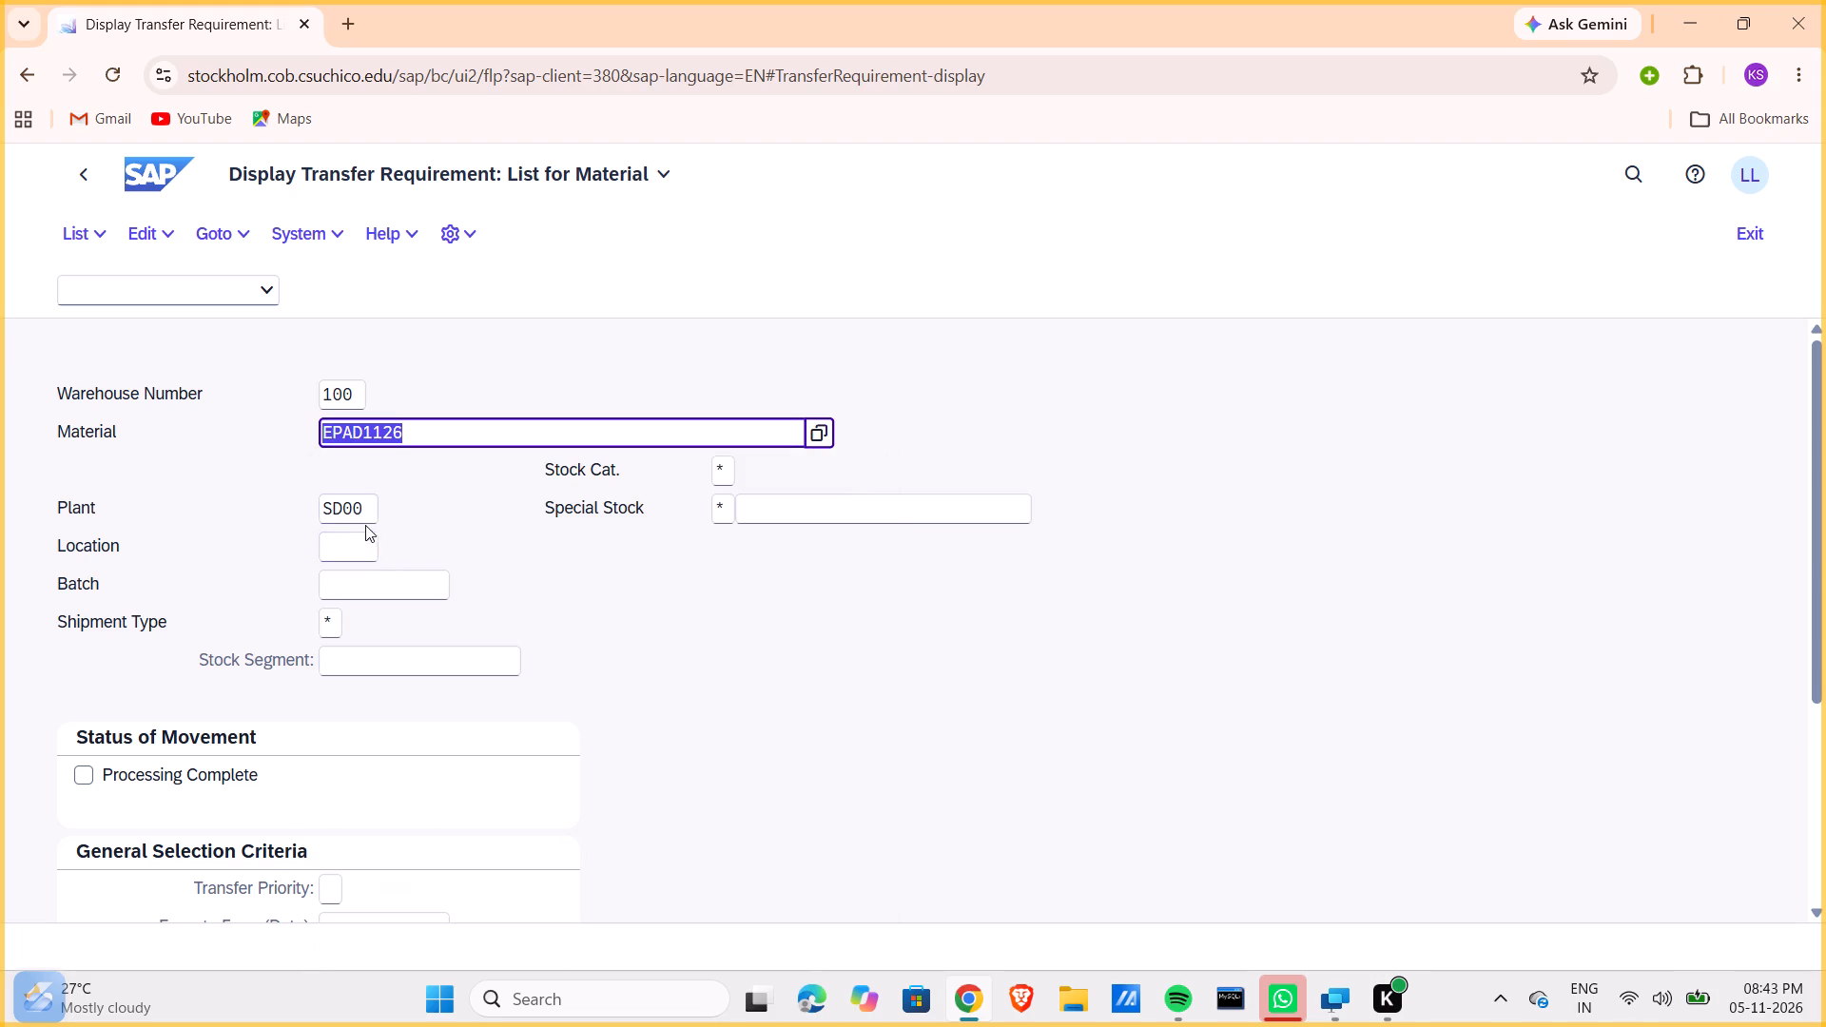
pyautogui.click(368, 509)
pyautogui.press('Return')
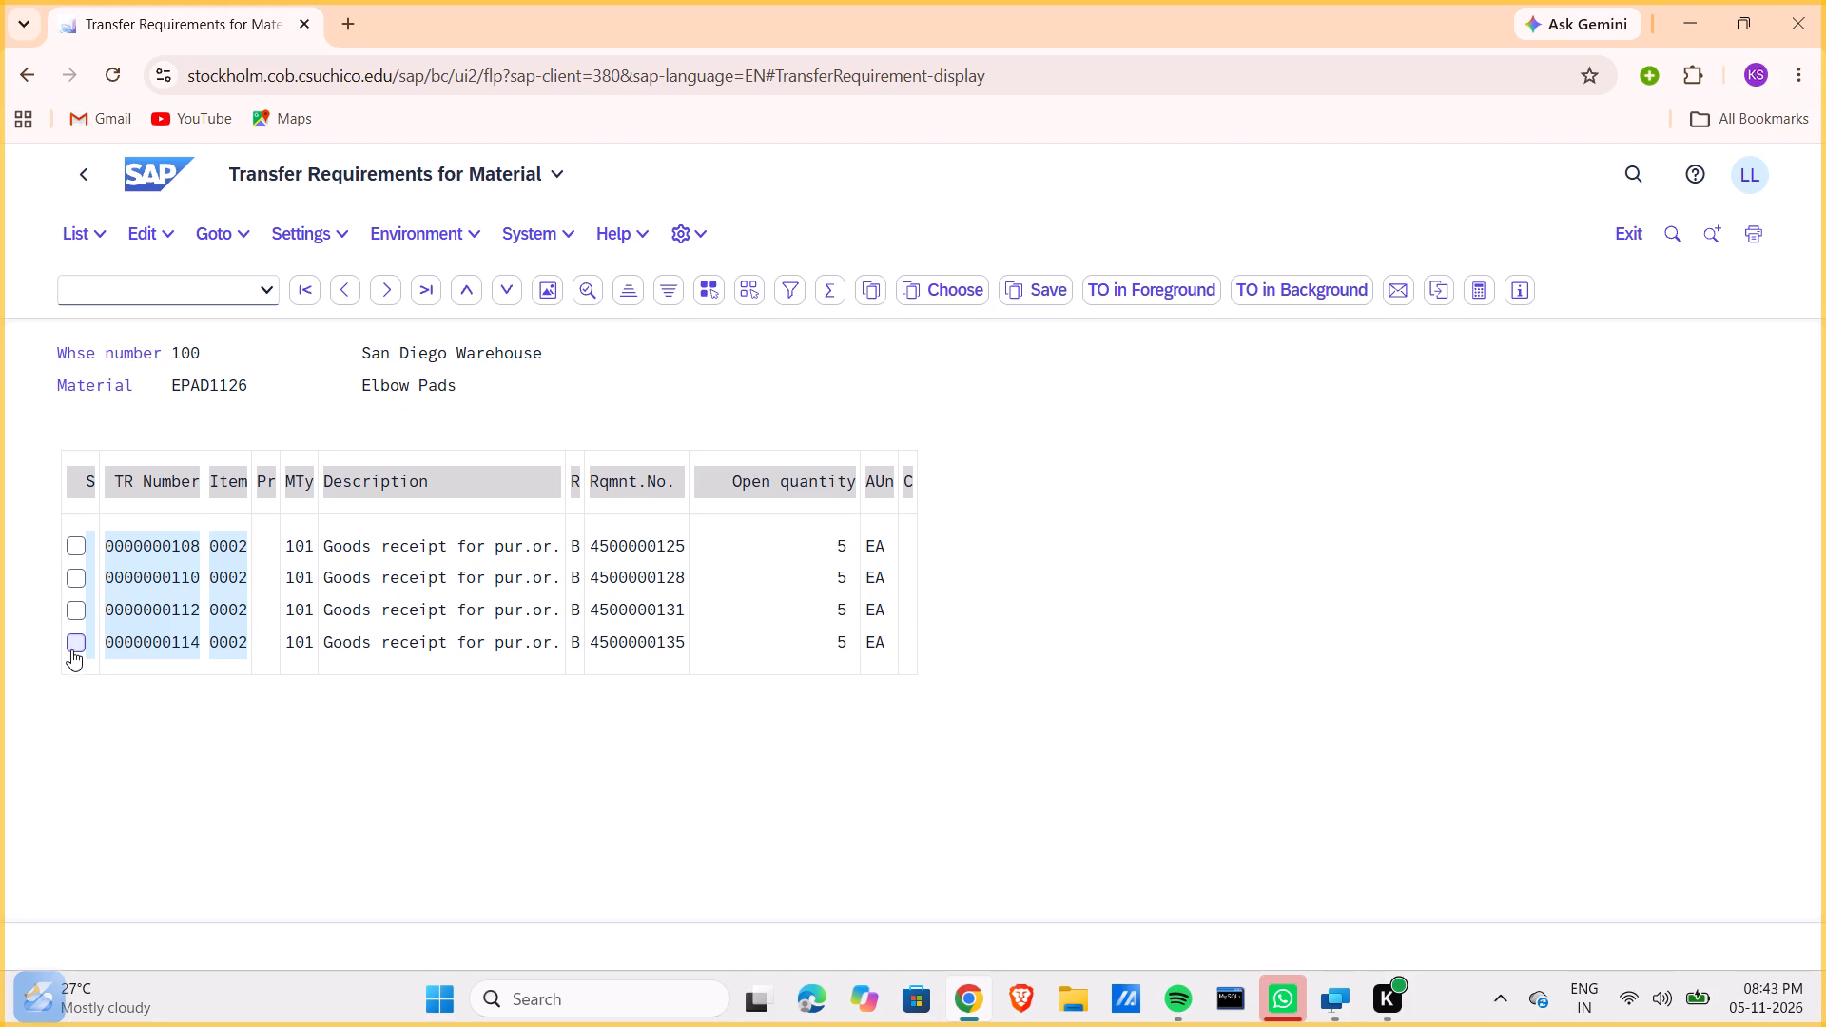
pyautogui.click(72, 615)
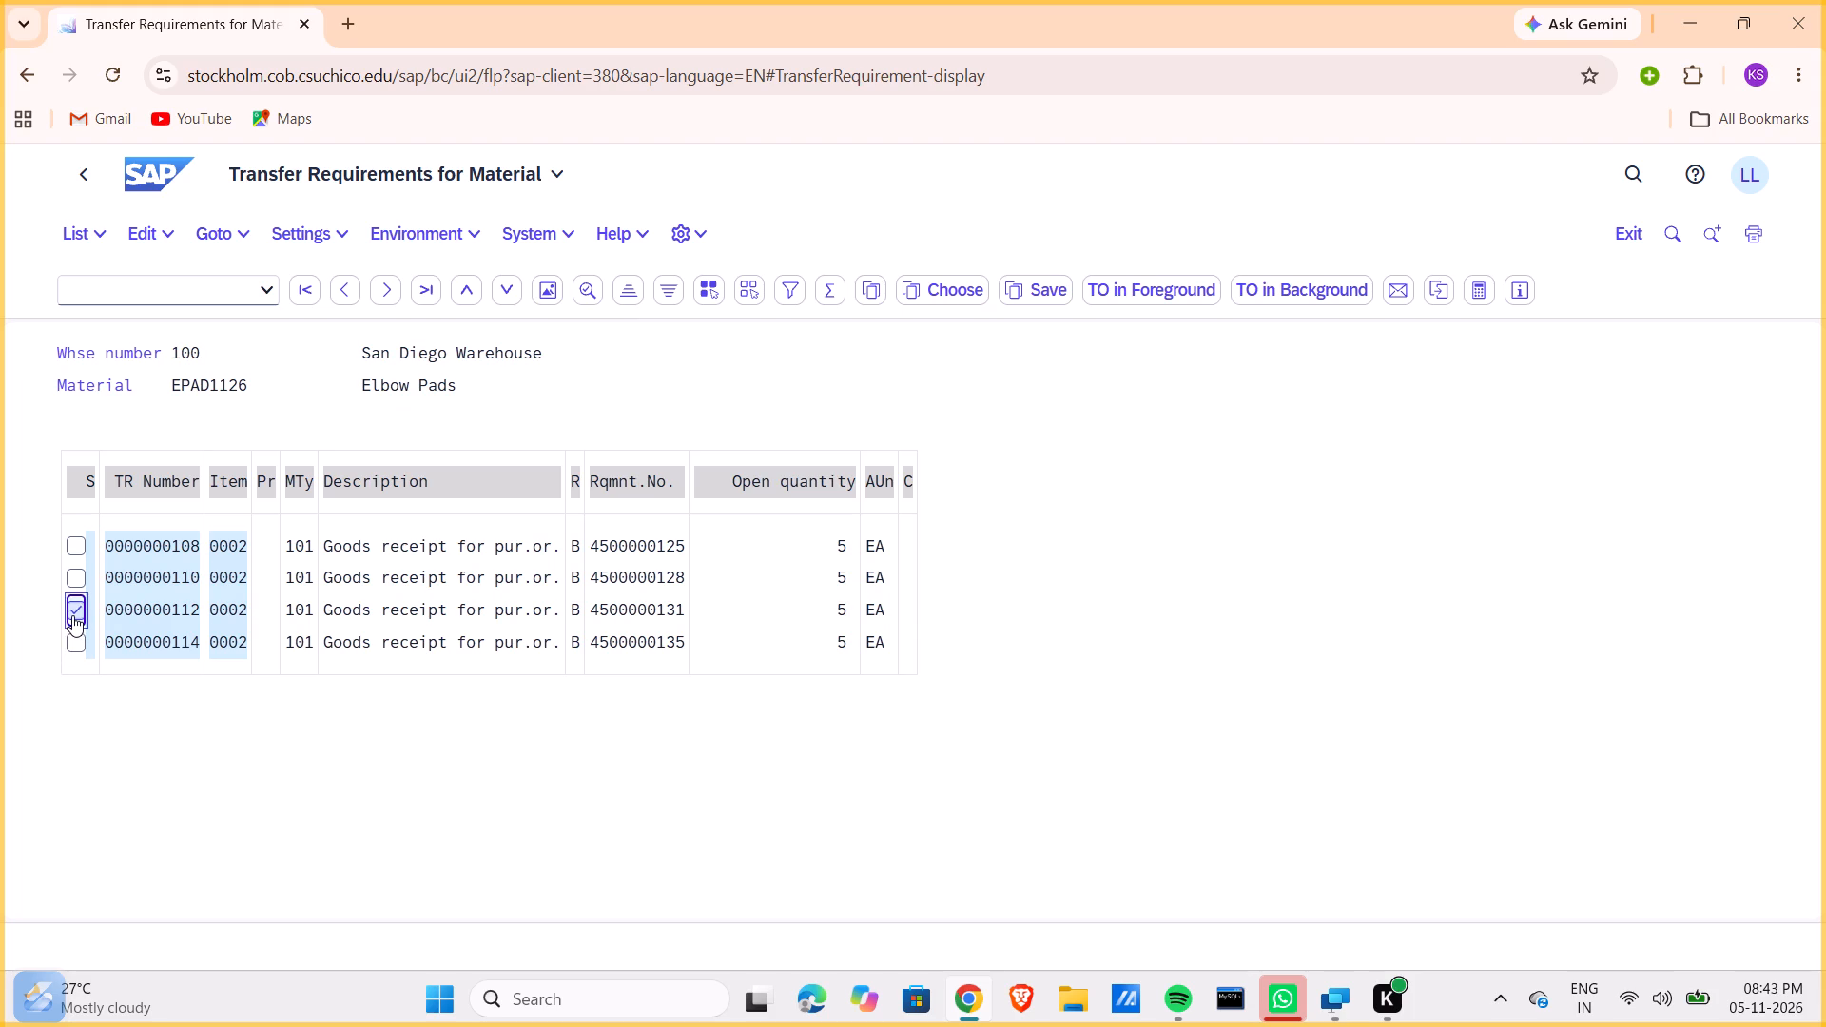
pyautogui.click(1148, 283)
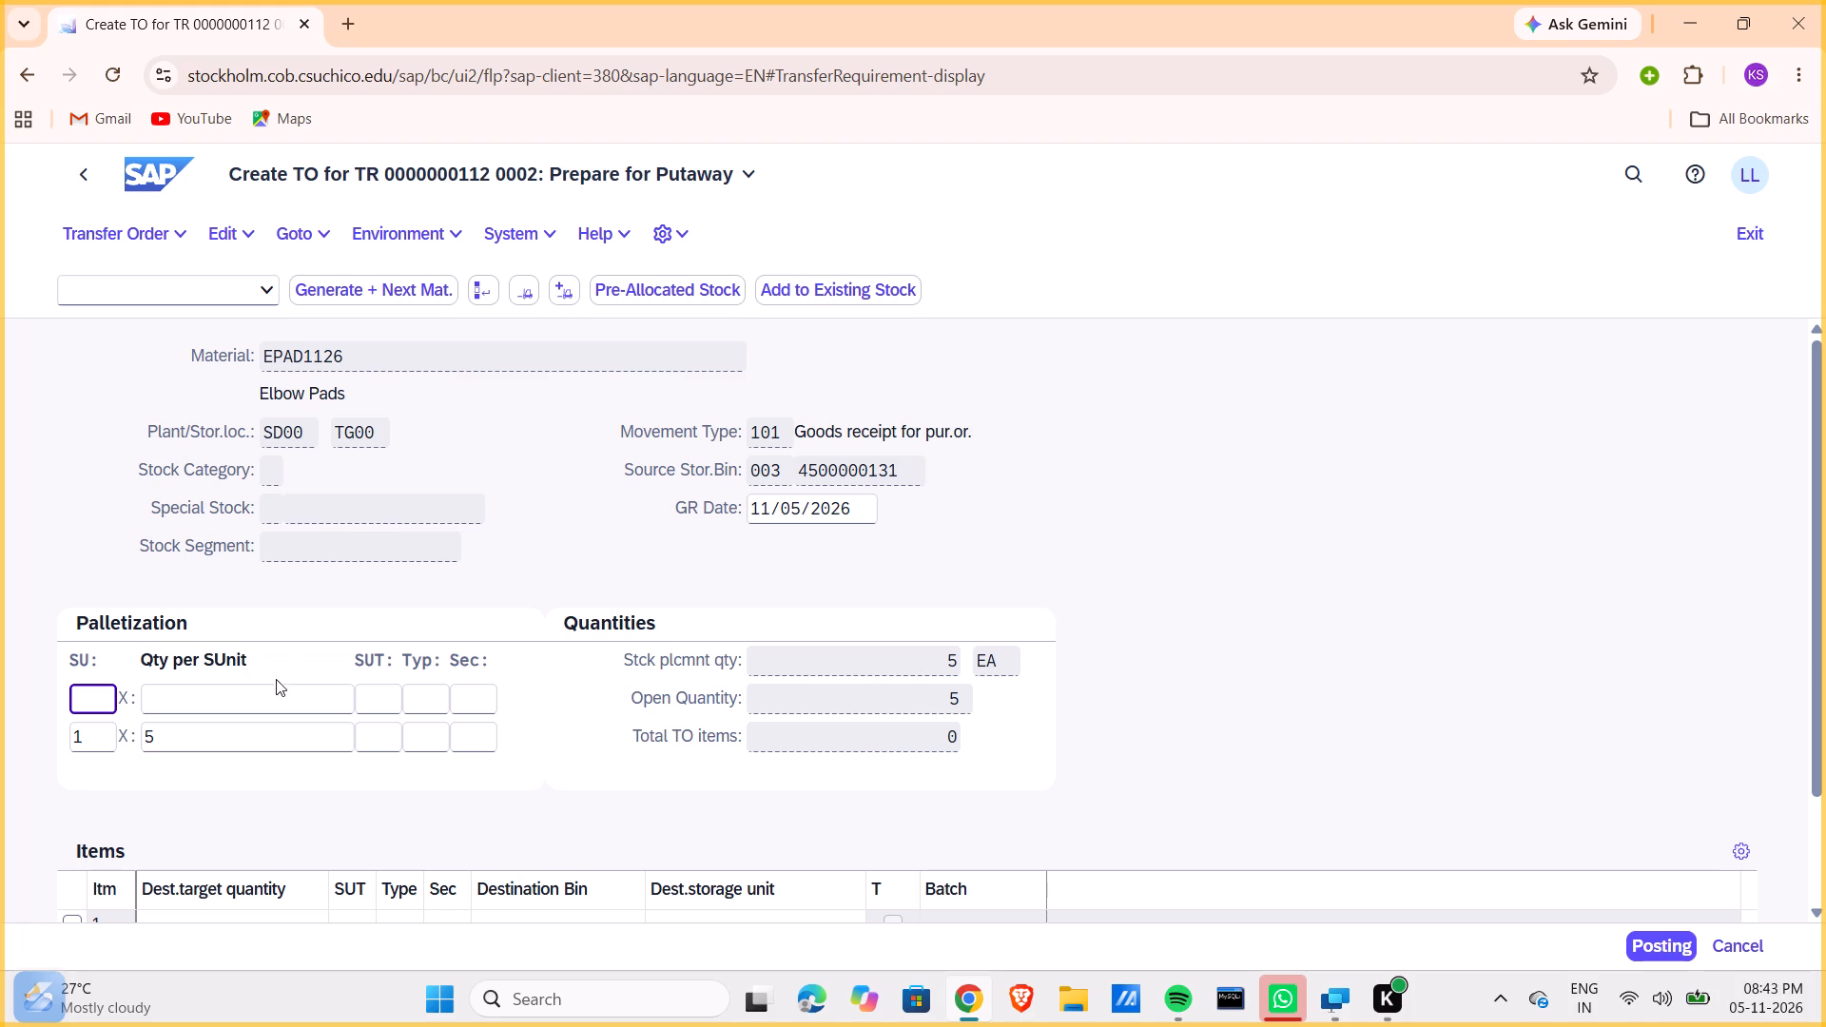
pyautogui.click(106, 729)
pyautogui.press('Return')
# Set item 1's destination to storage type 001, section 001 and the copied bin STBN-7-126.
pyautogui.scroll(-2, 106, 729)
pyautogui.click(396, 778)
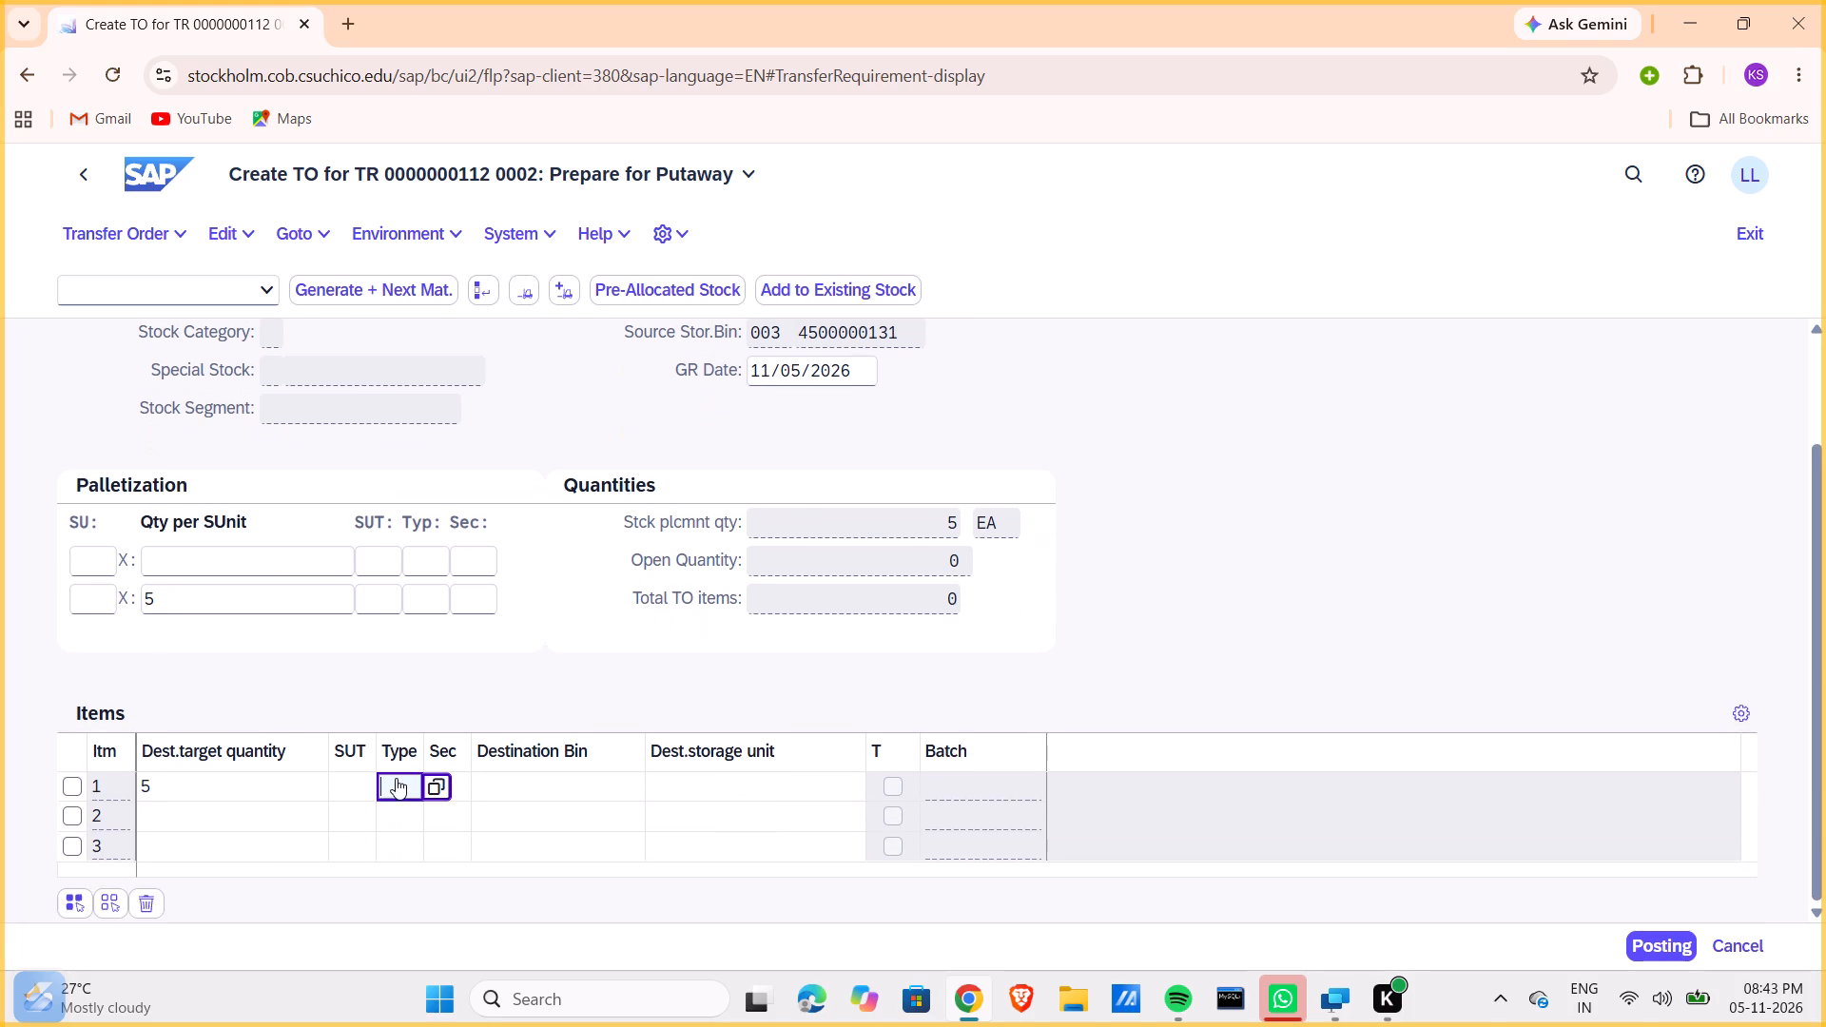
pyautogui.write('001')
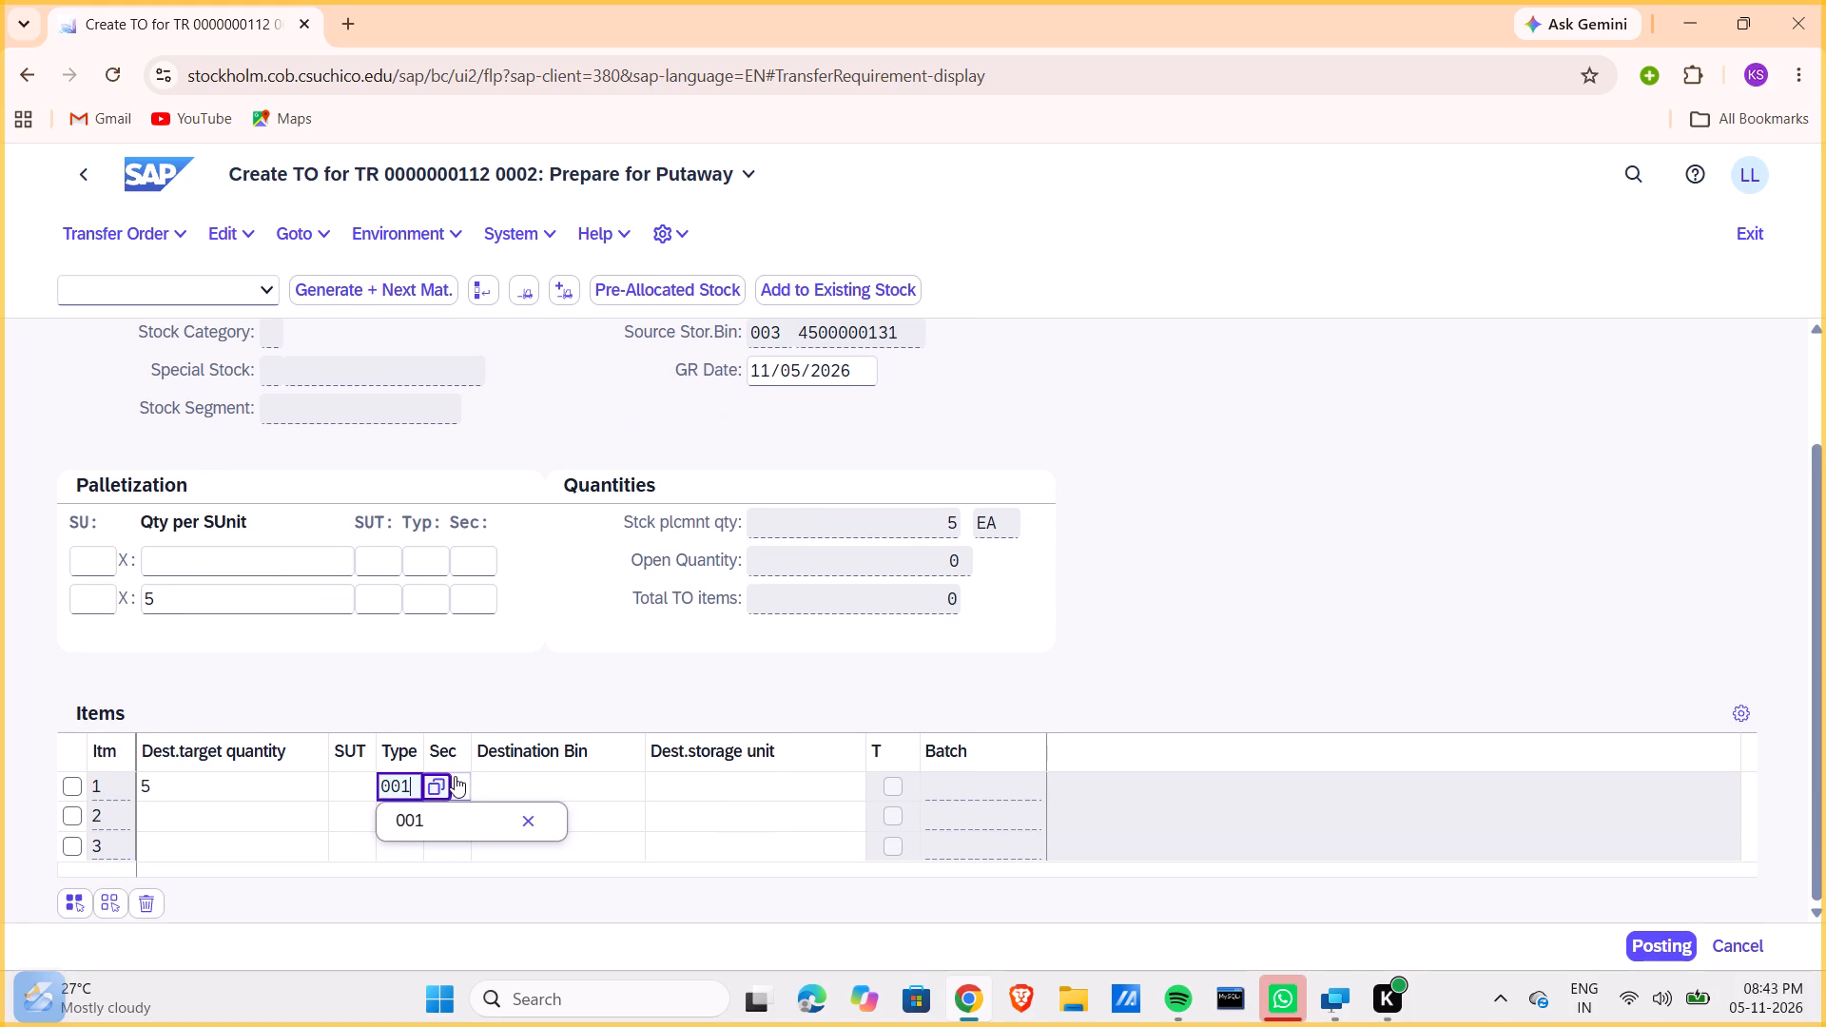
pyautogui.click(456, 777)
pyautogui.write('001')
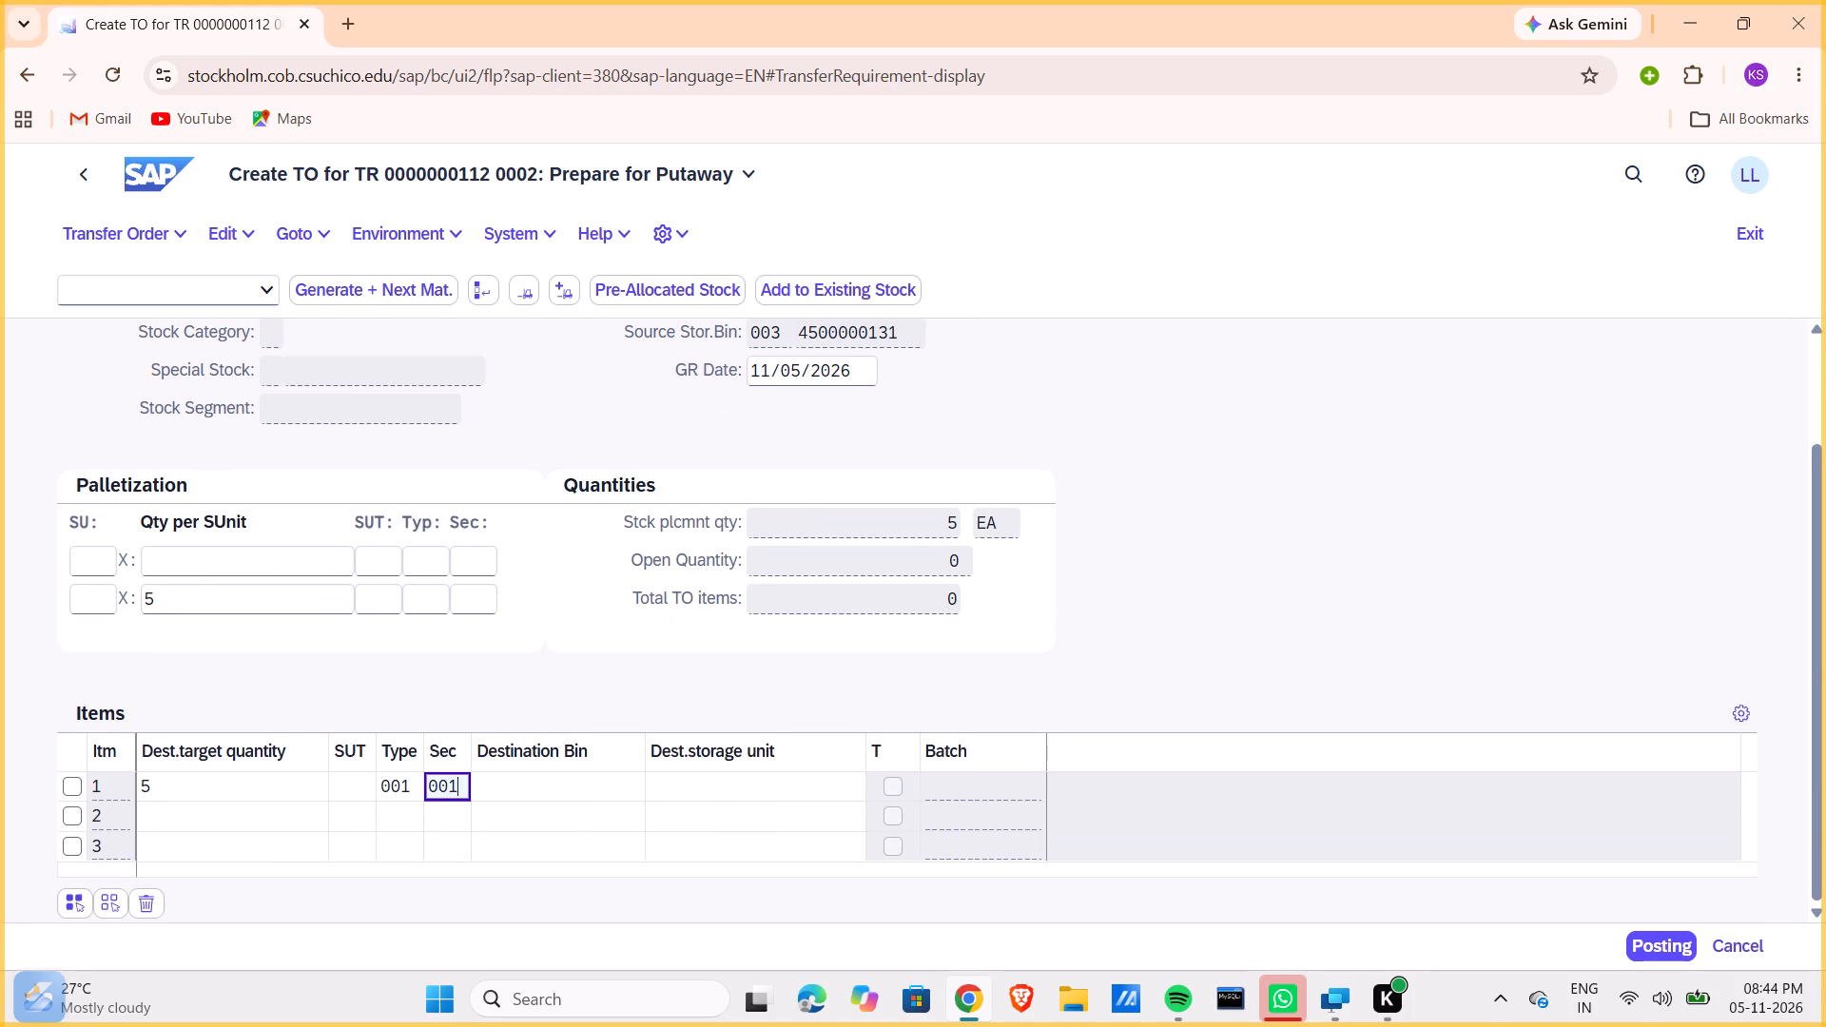
pyautogui.click(564, 786)
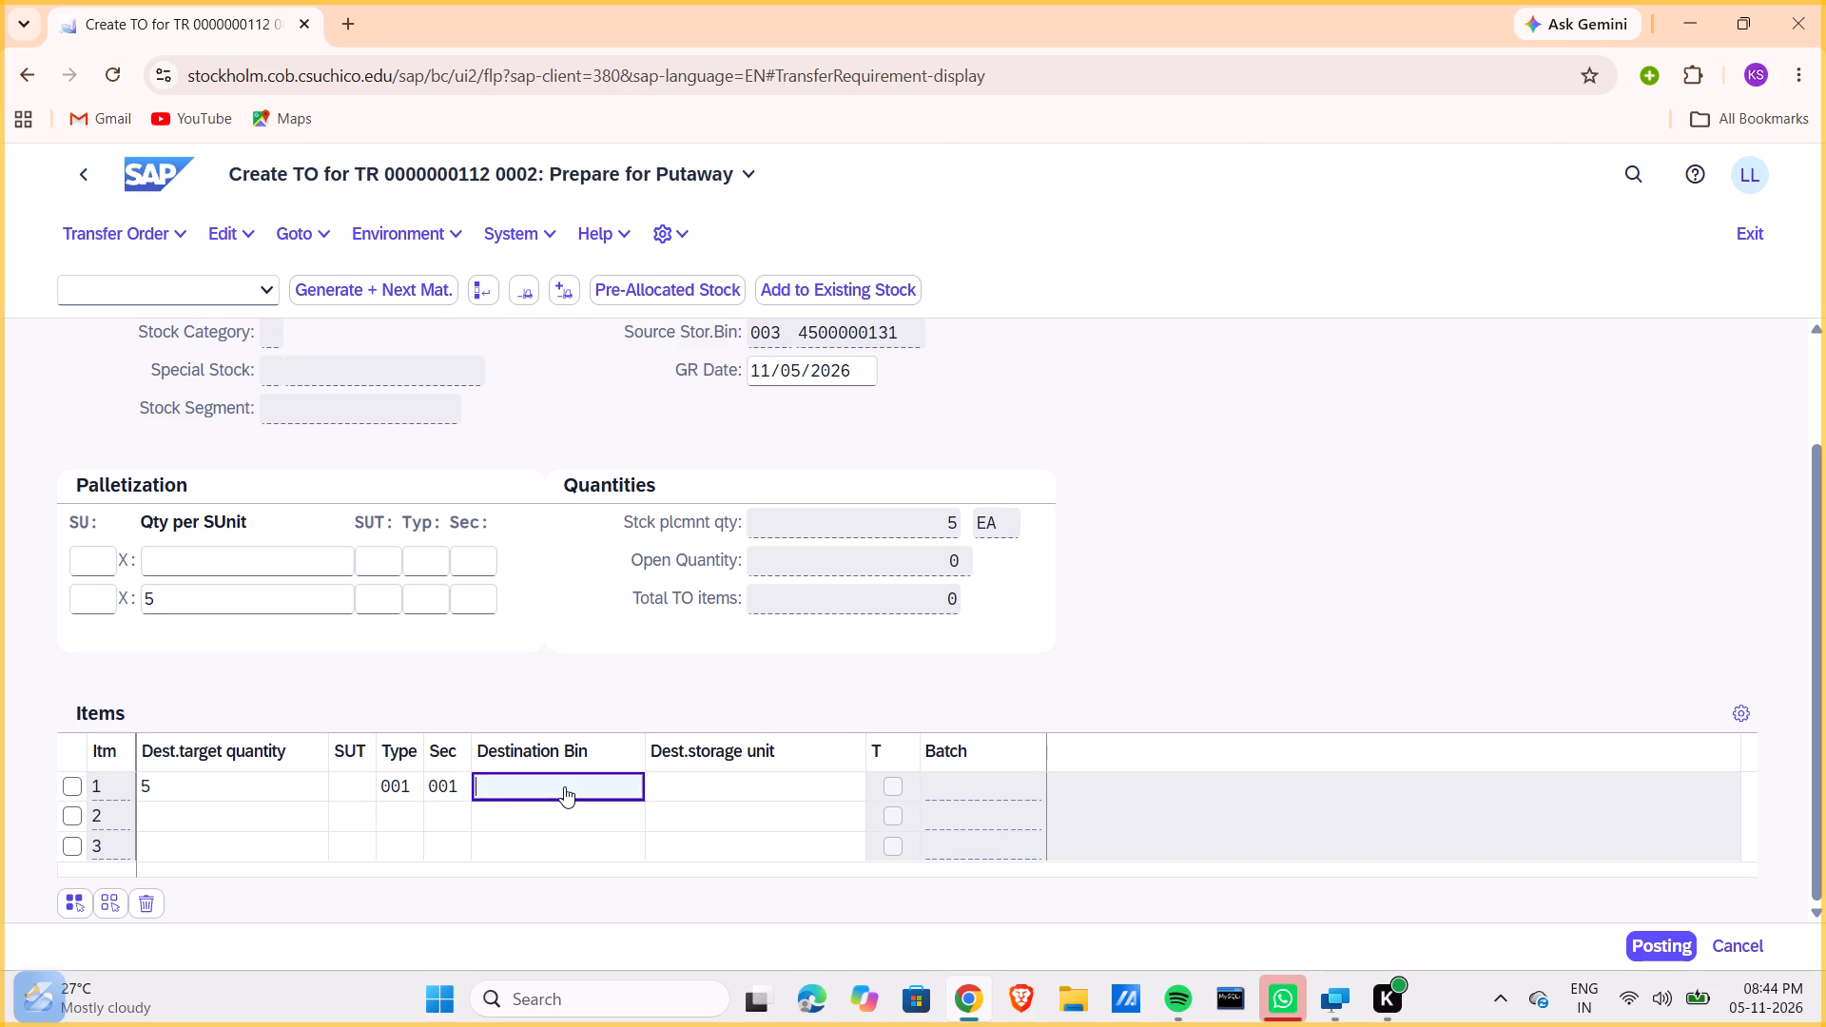
pyautogui.hotkey('ctrl', 'v')
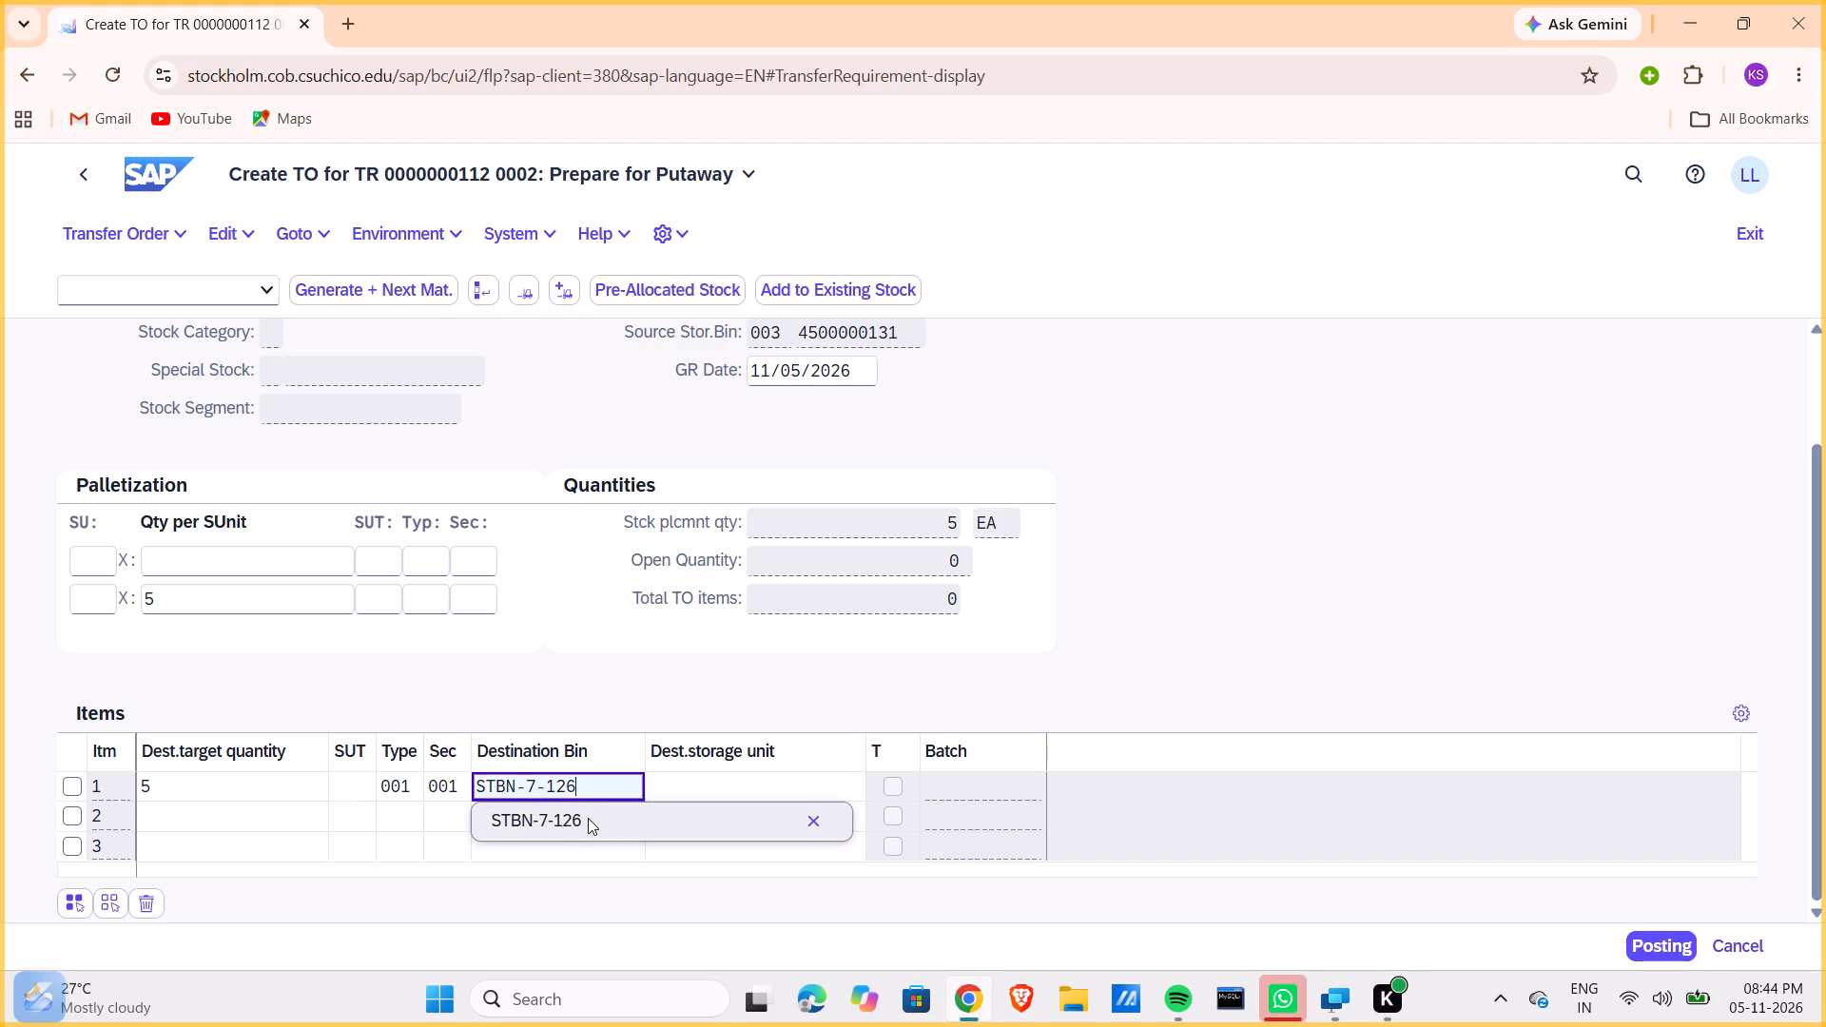
pyautogui.click(588, 818)
pyautogui.click(600, 786)
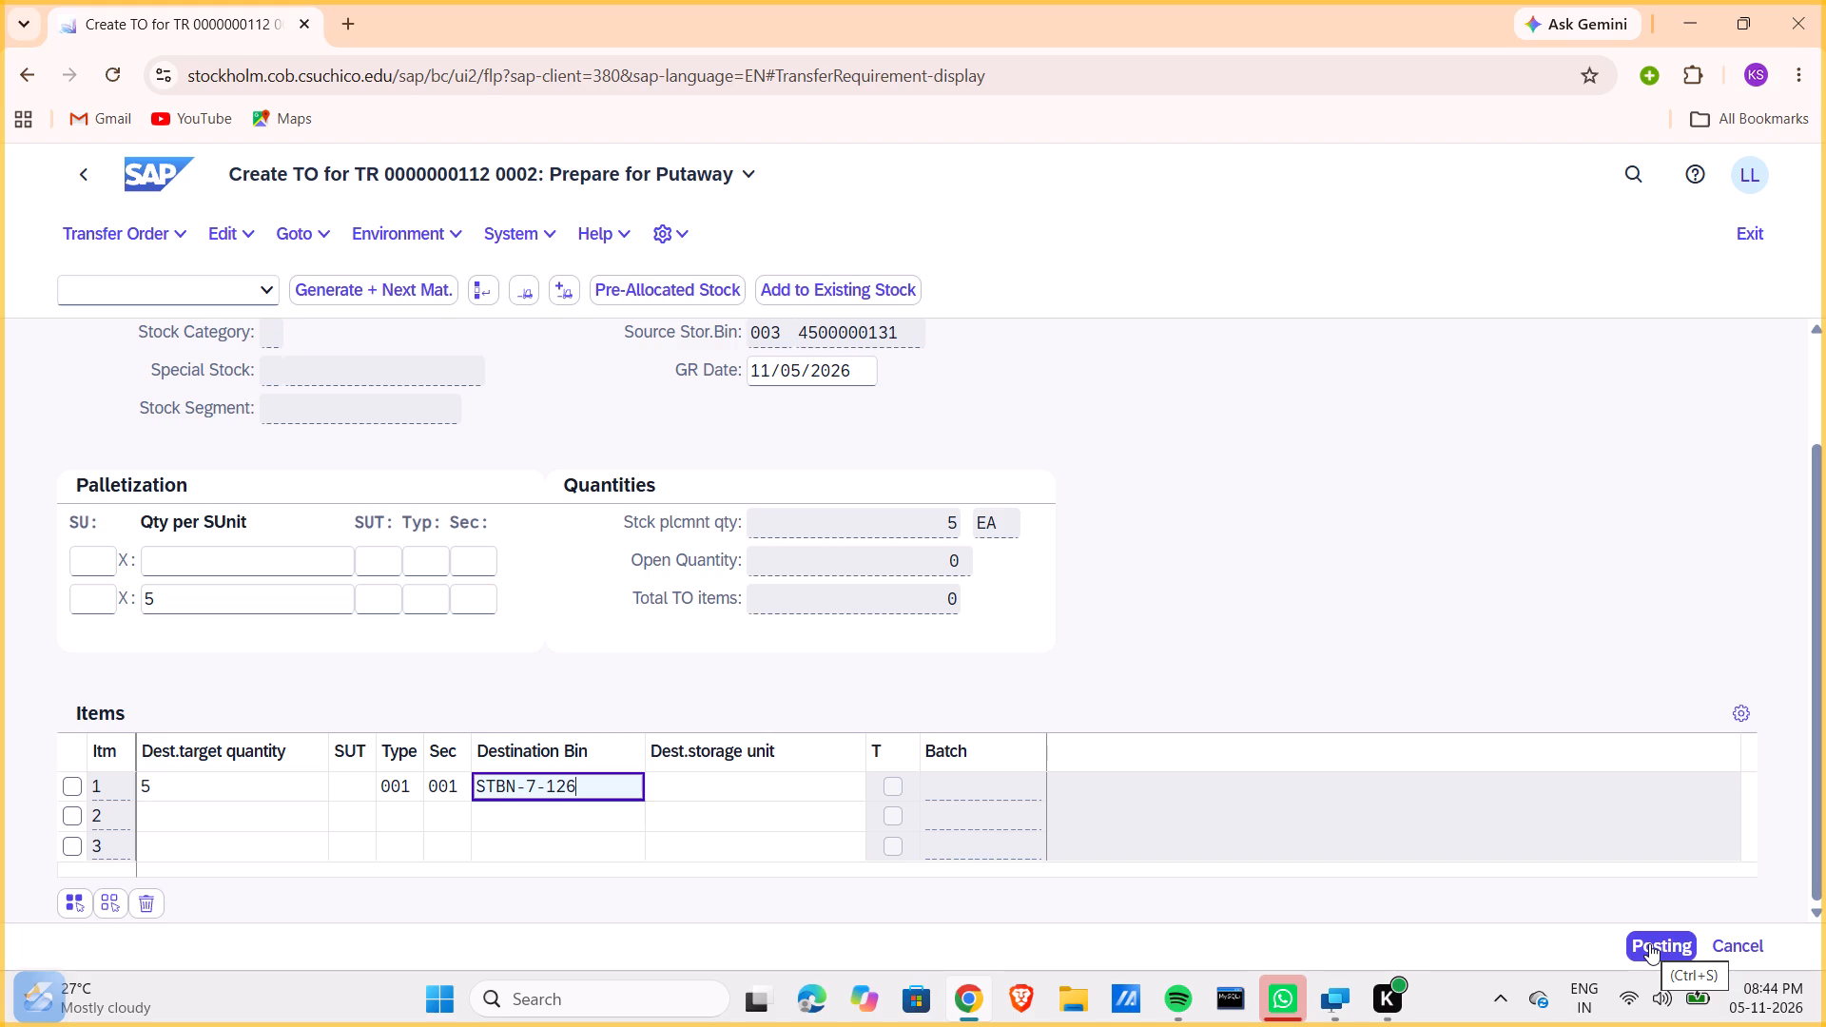
# Post the EPAD1126 transfer order, correcting the destination storage type to 002 for bin STBN-7-126.
pyautogui.click(1649, 943)
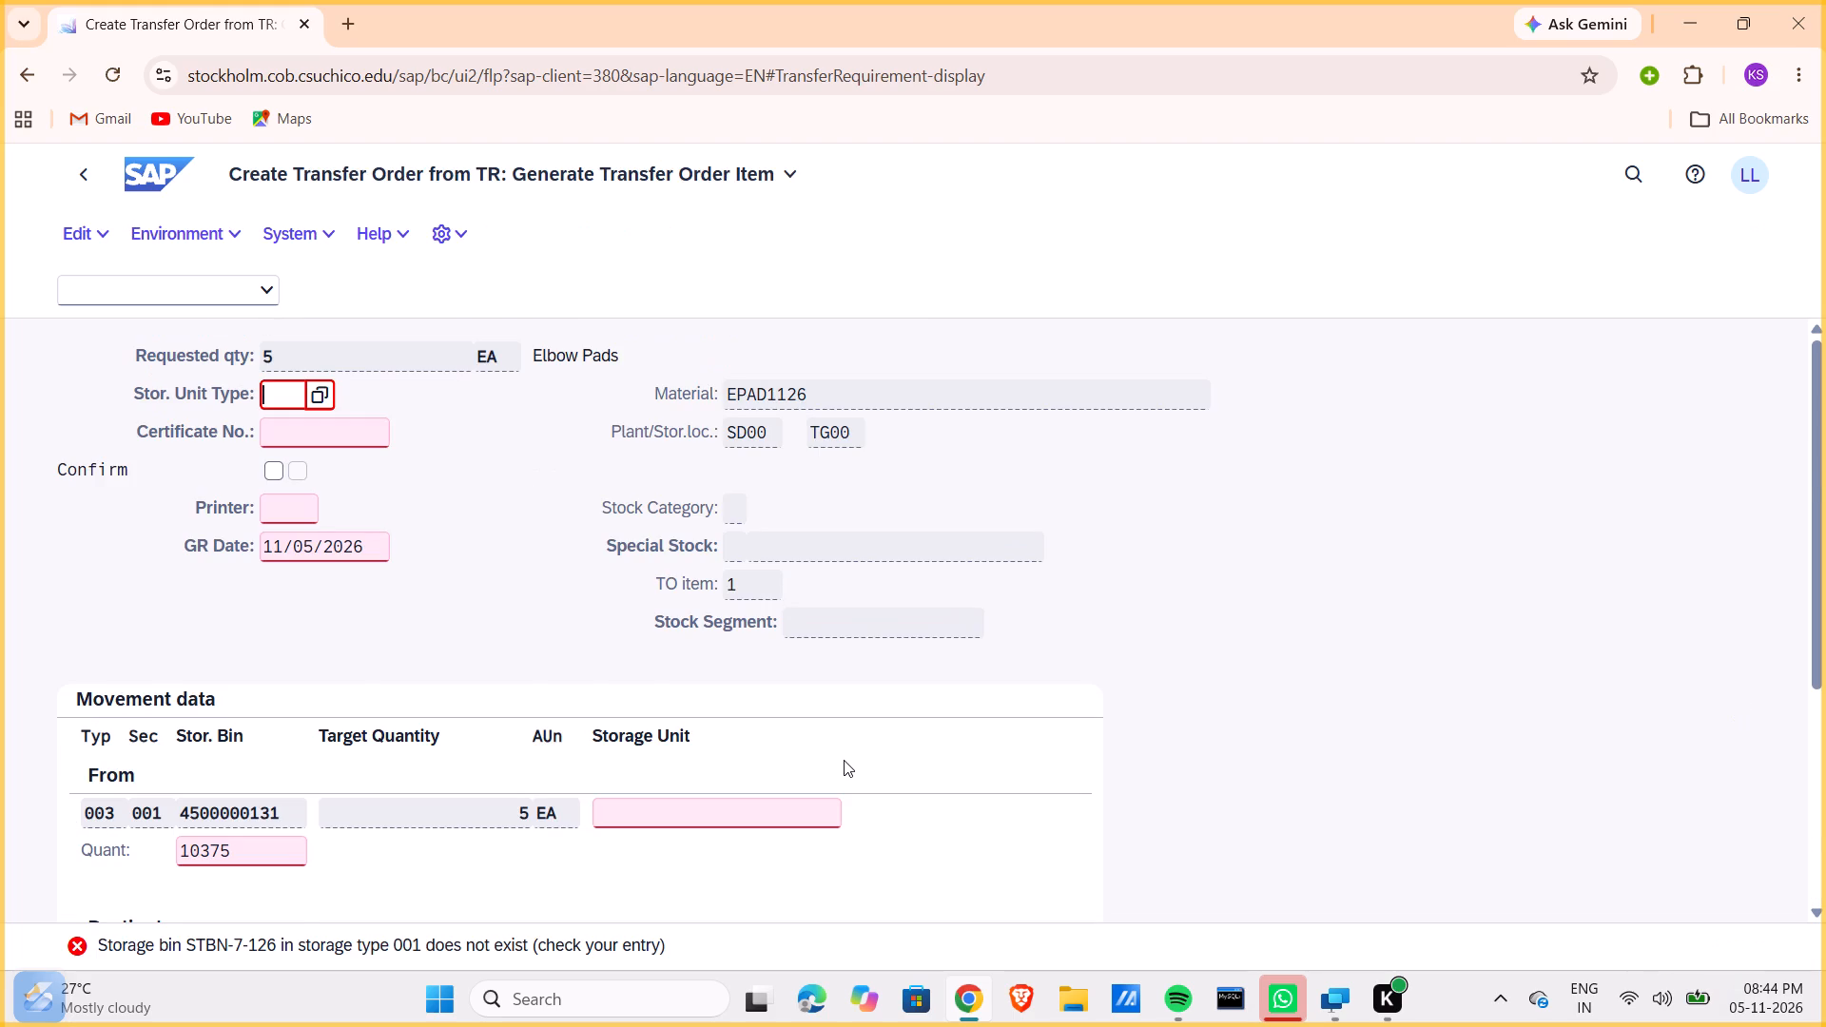
pyautogui.scroll(-5, 844, 760)
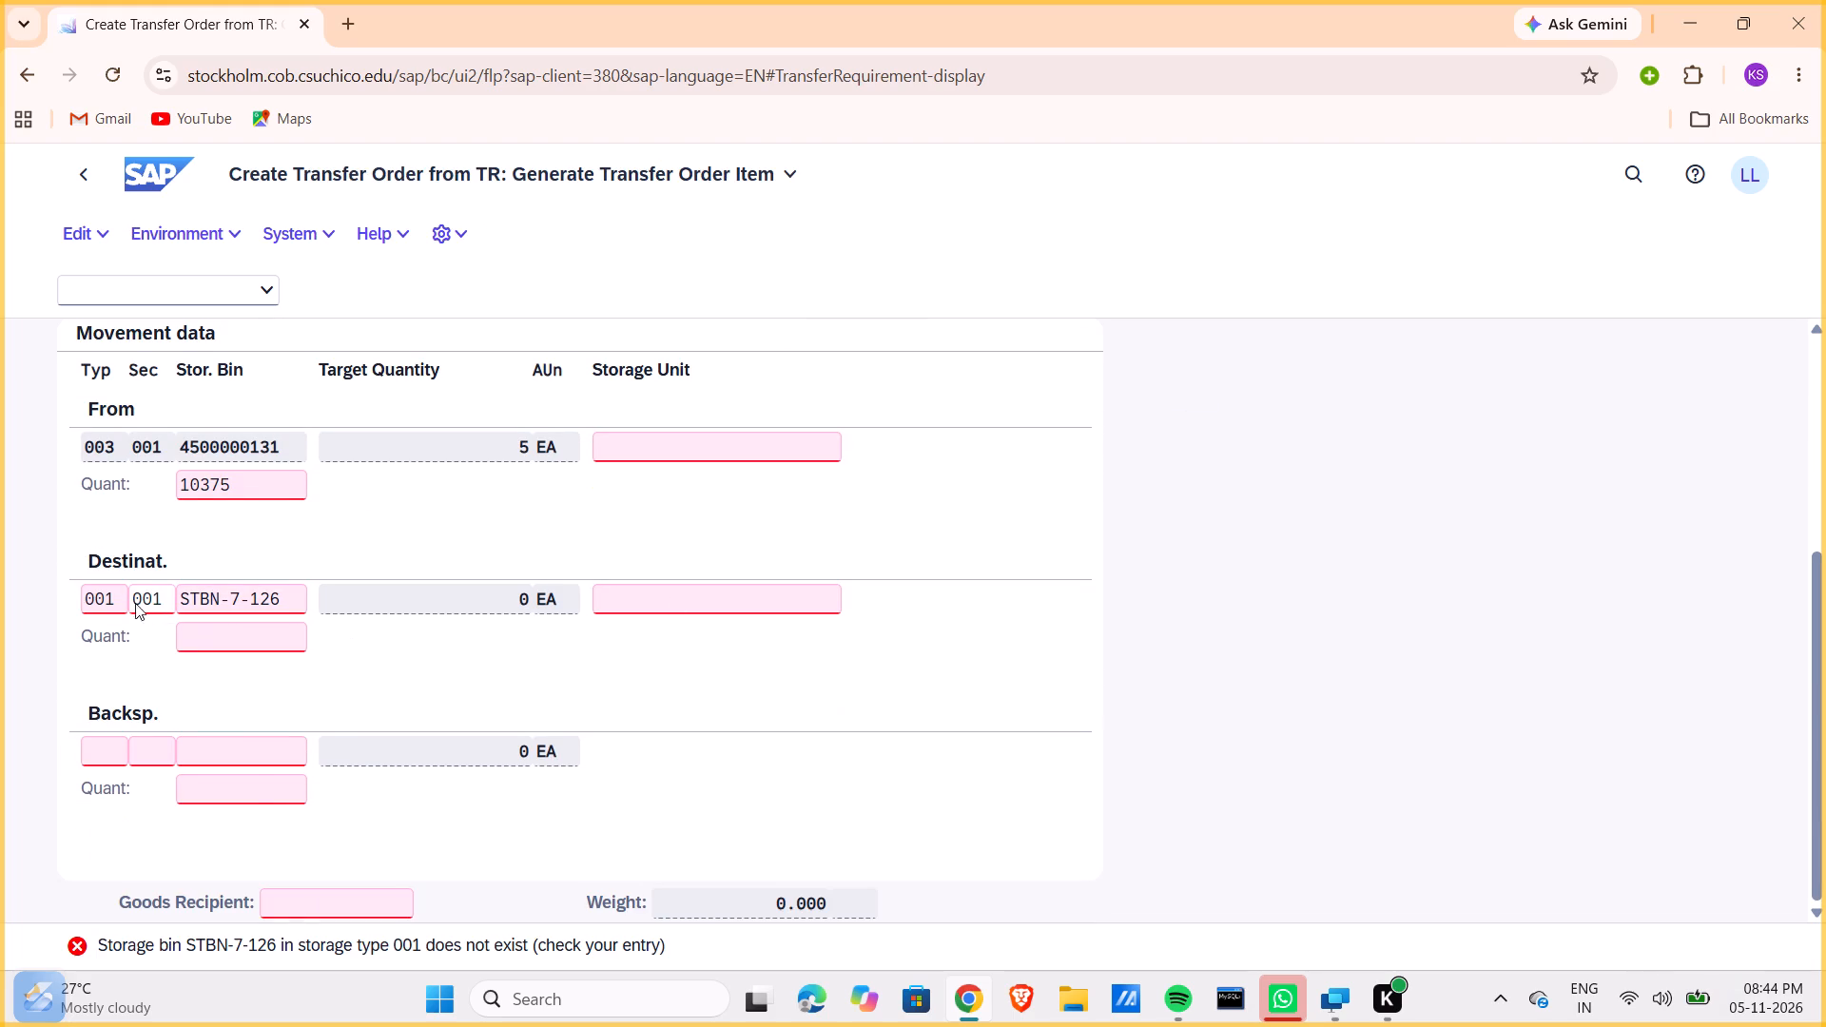
pyautogui.click(122, 601)
pyautogui.press('BackSpace')
pyautogui.press('2')
pyautogui.press('Return')
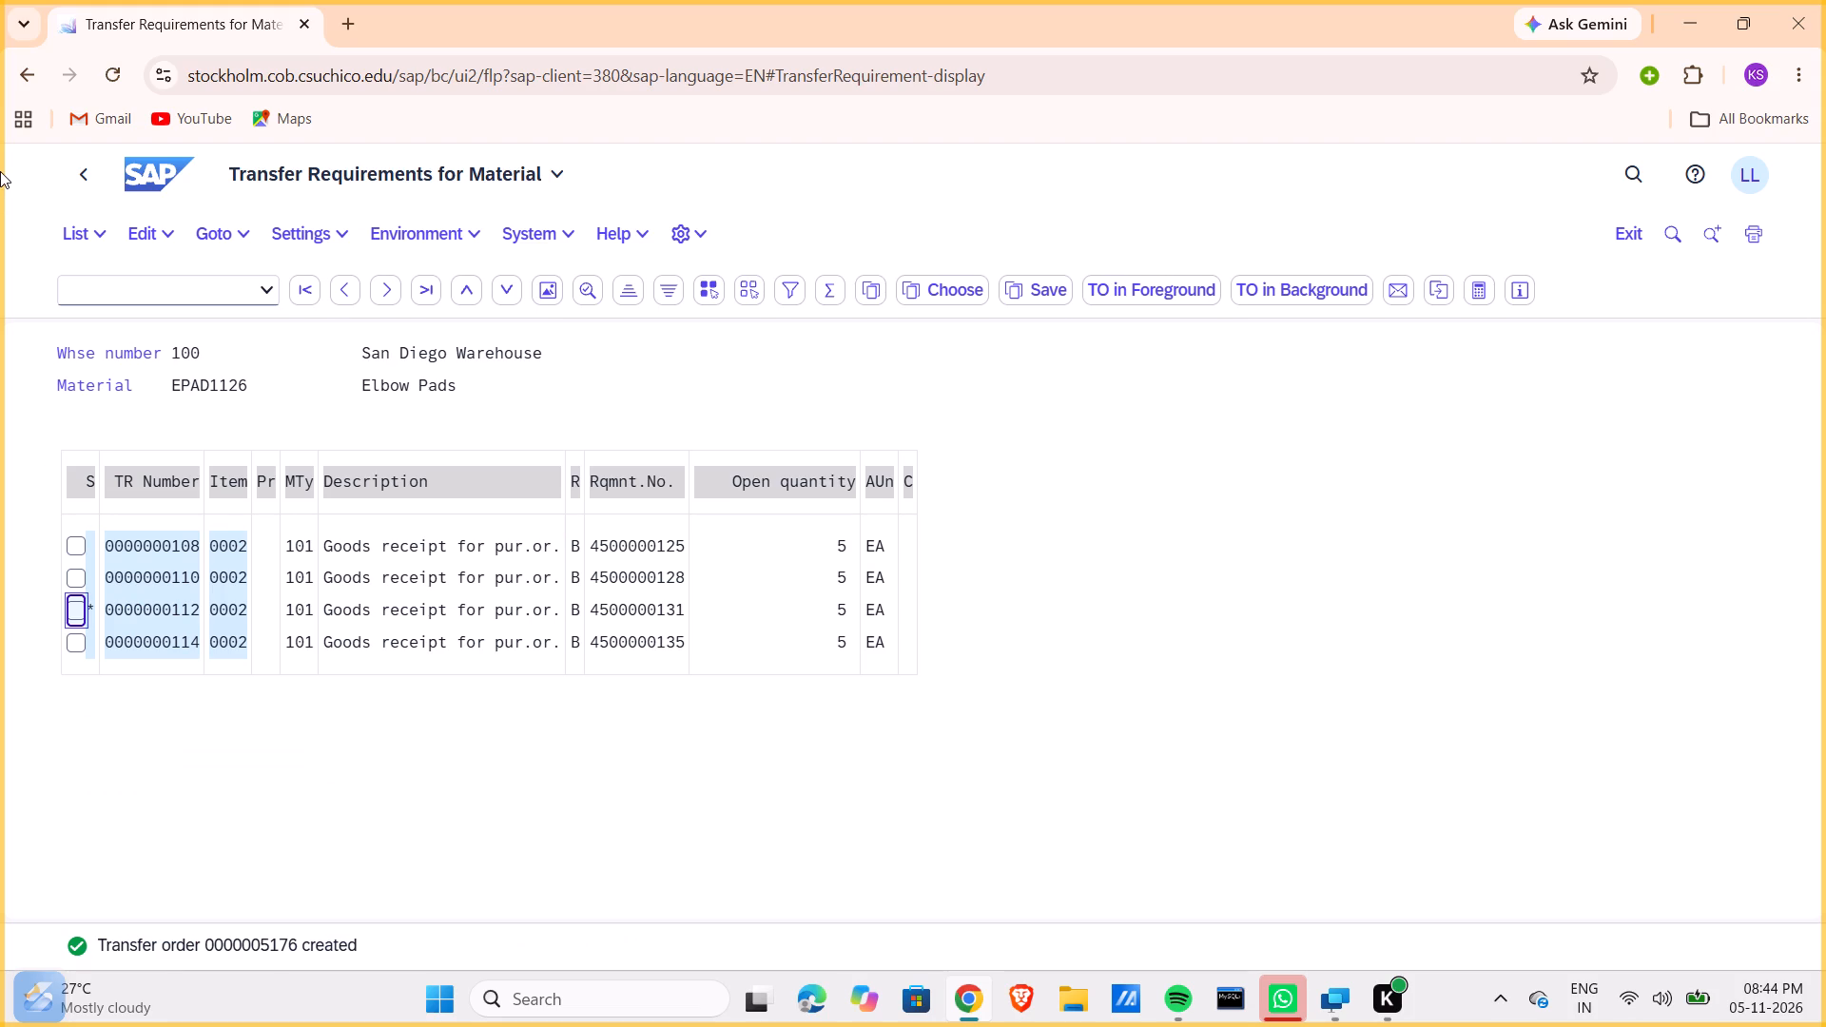
# Open Confirm Transfer Order for the warehouse employee and confirm transfer order 5175 in warehouse 100.
pyautogui.click(85, 185)
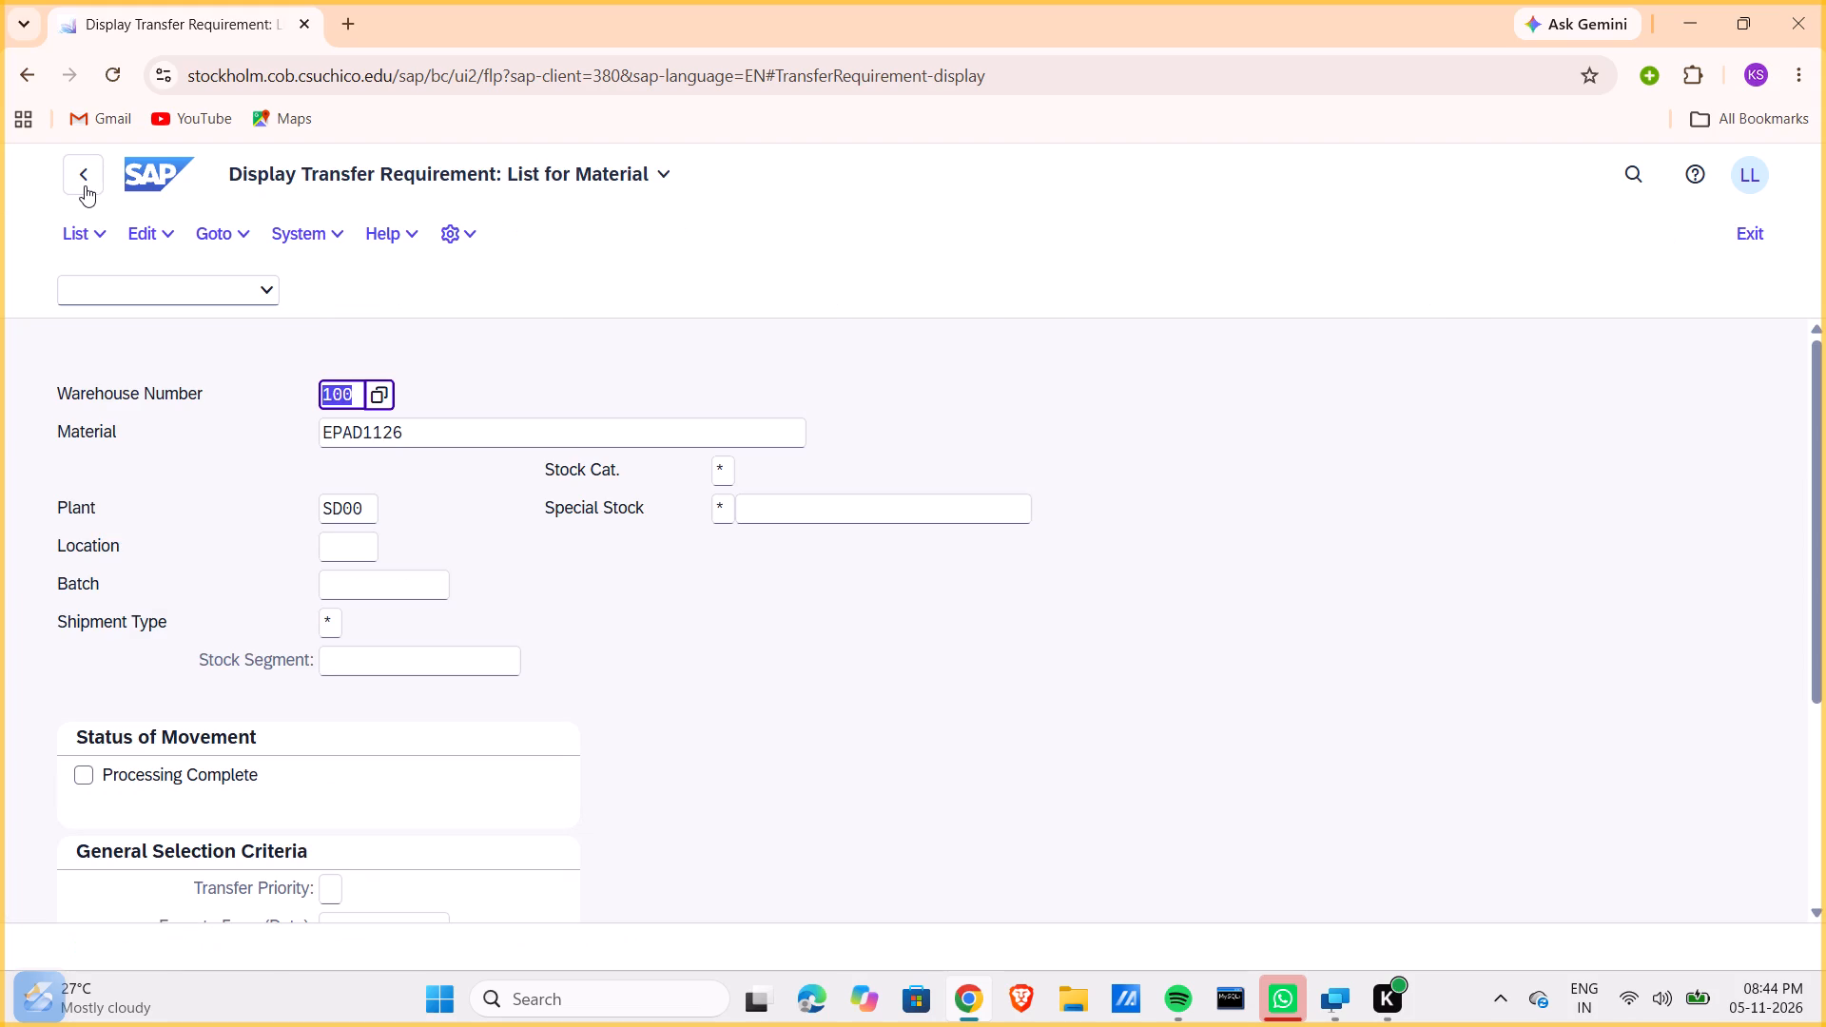
pyautogui.click(85, 185)
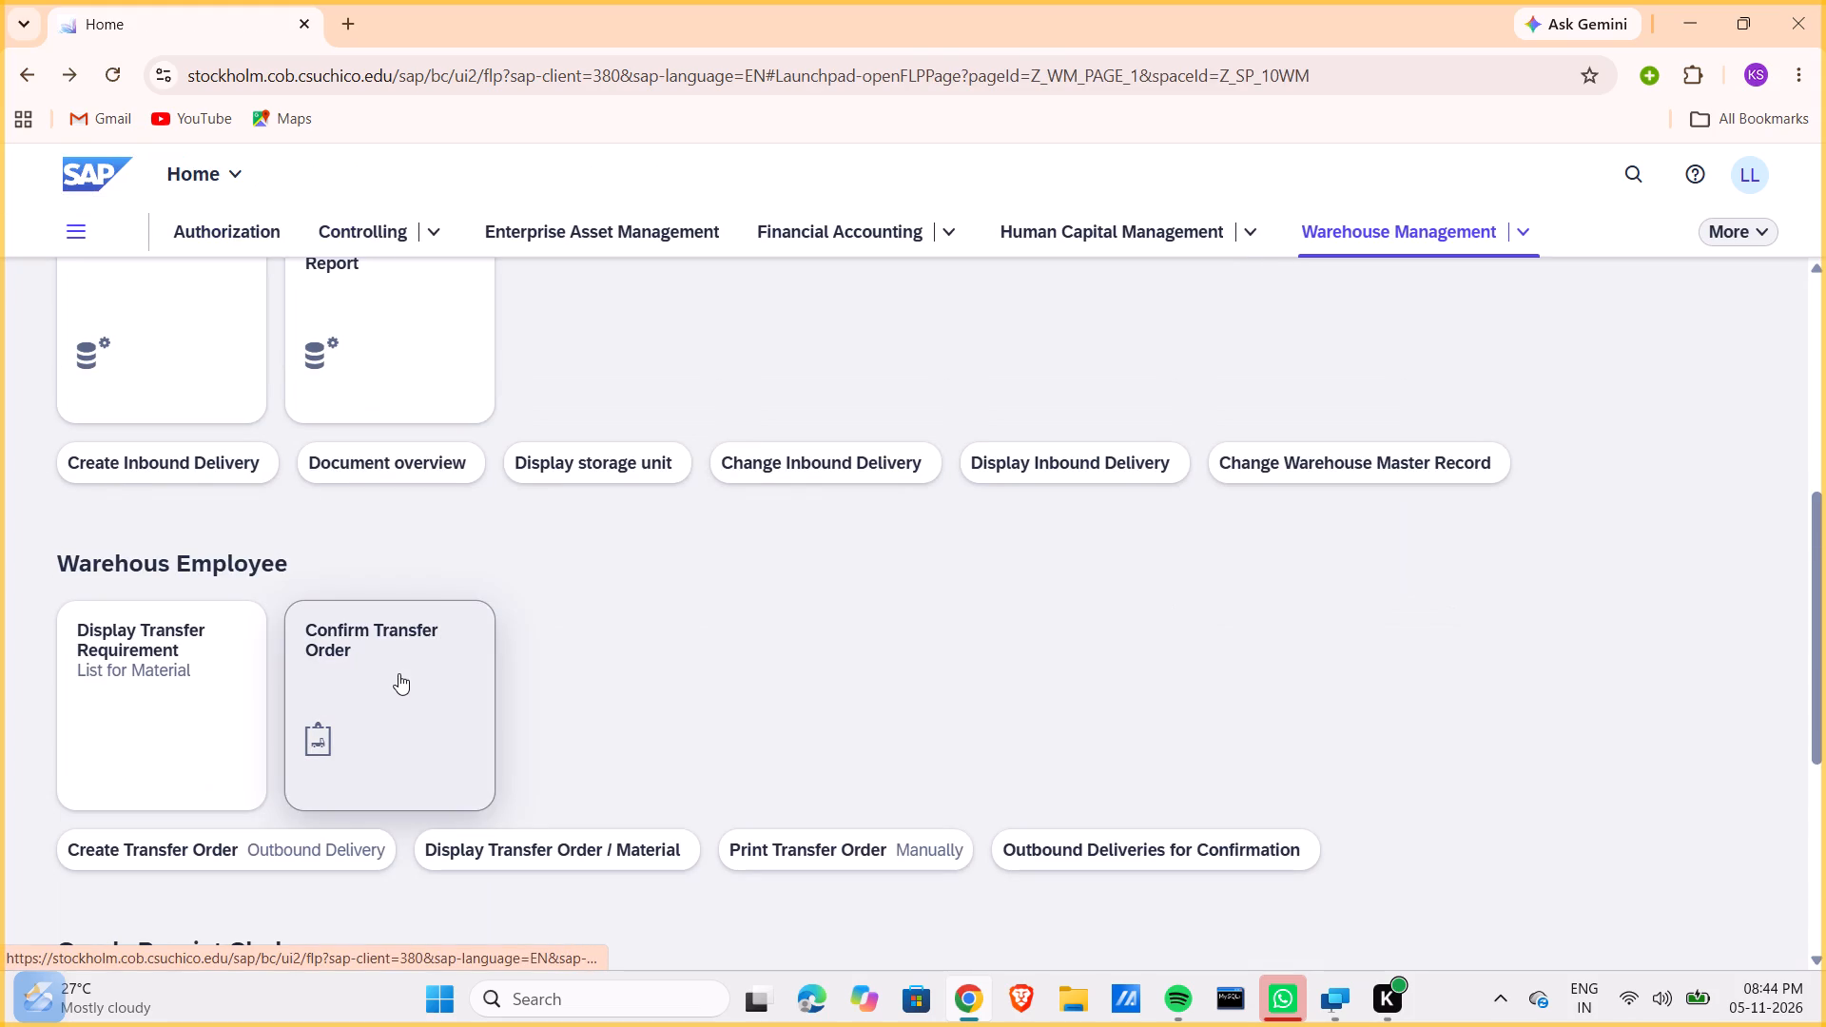
pyautogui.click(398, 673)
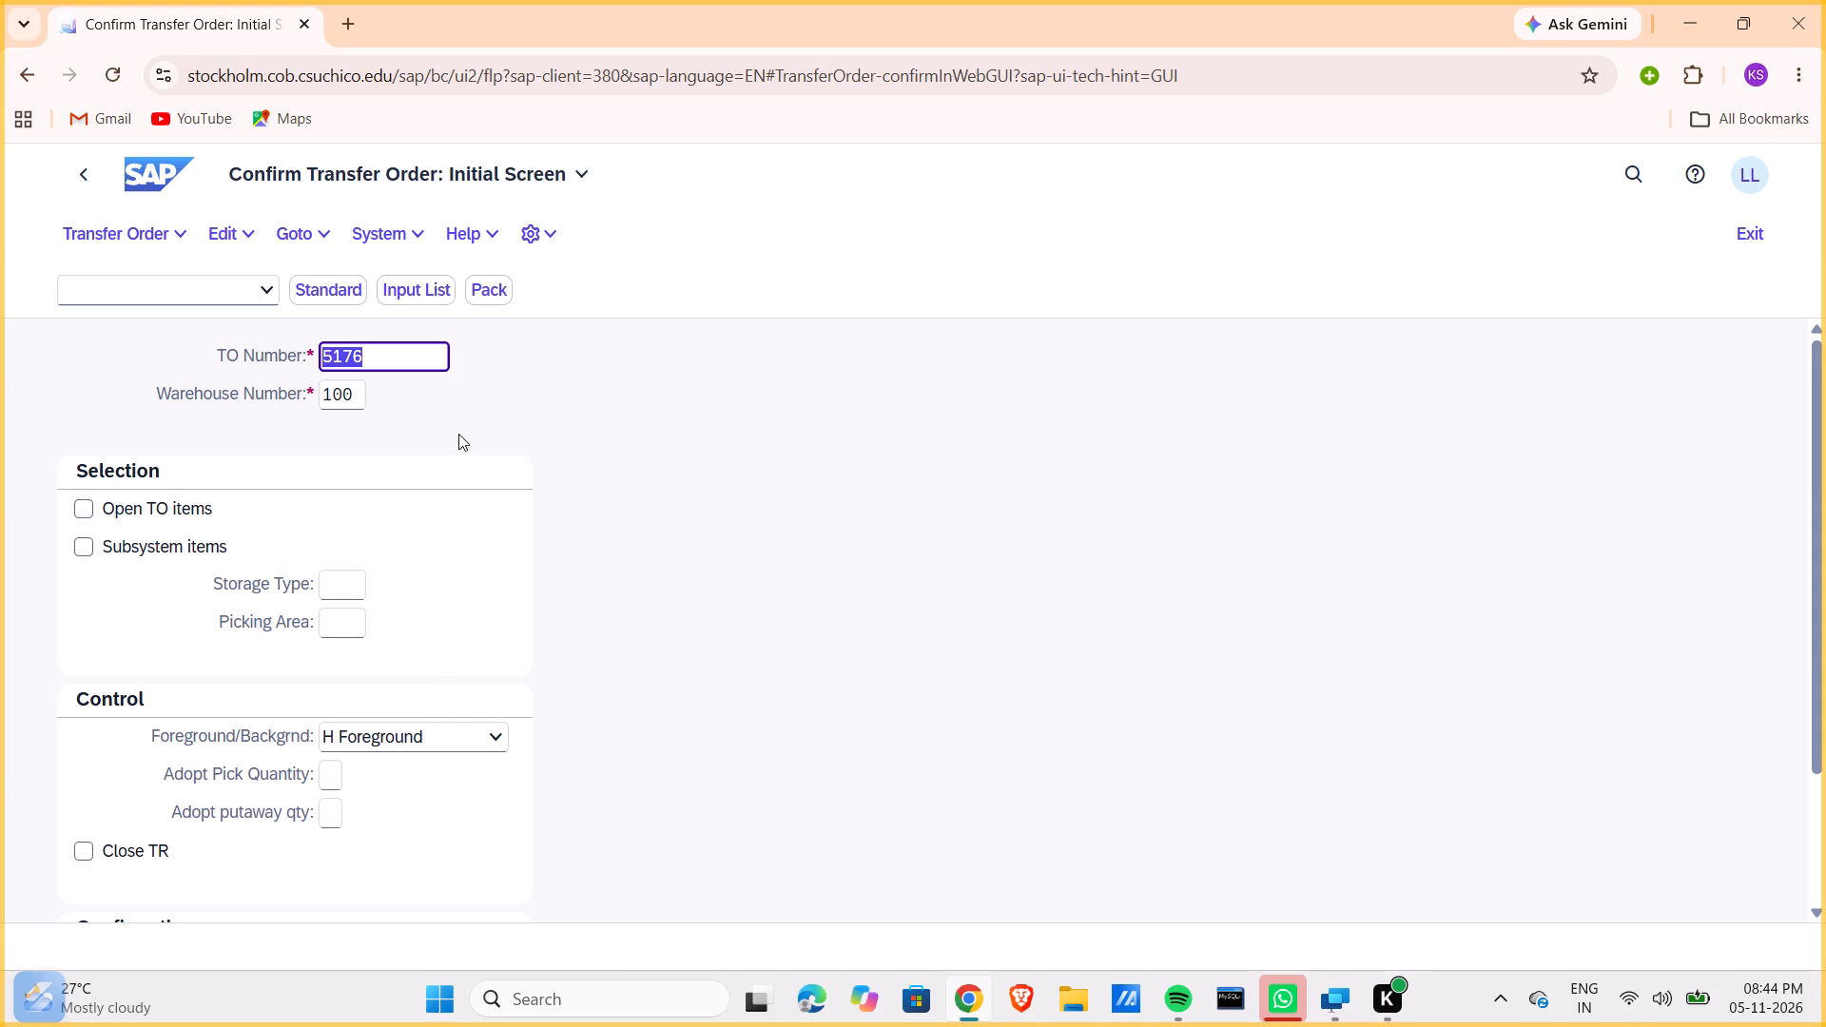
pyautogui.click(398, 357)
pyautogui.press('BackSpace')
pyautogui.press('5')
pyautogui.click(360, 392)
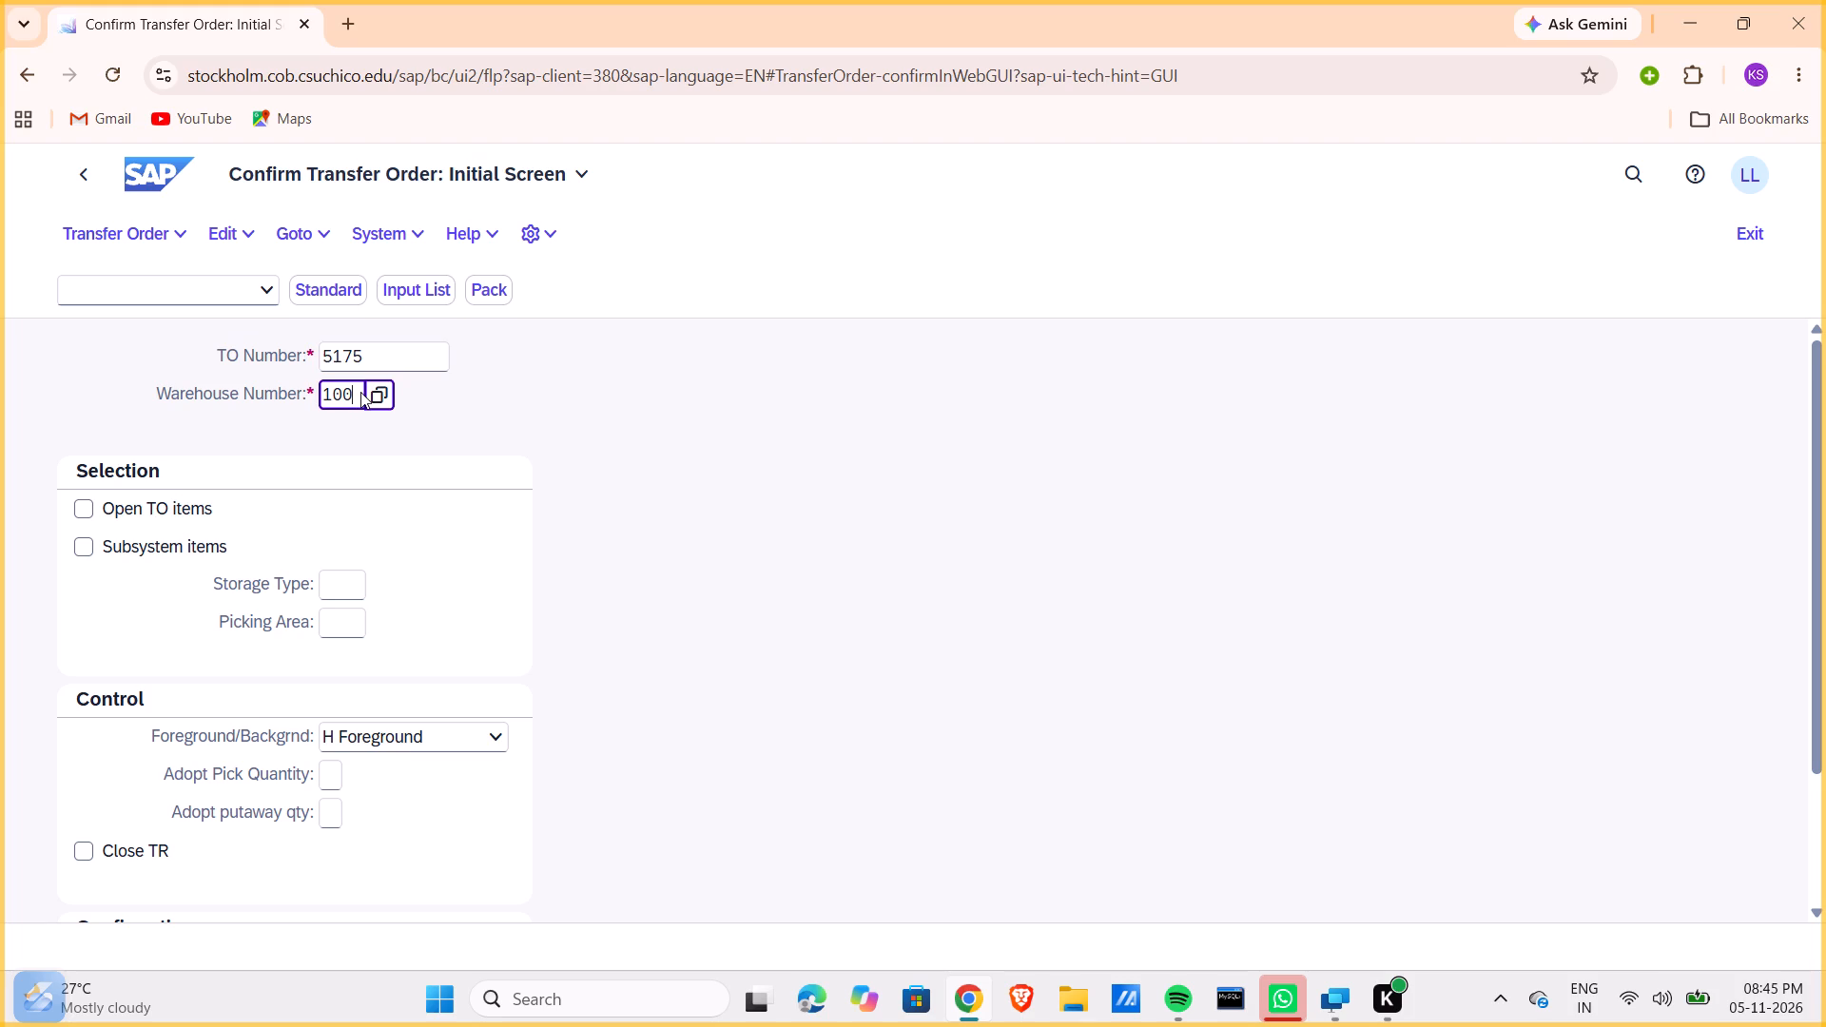
pyautogui.press('Return')
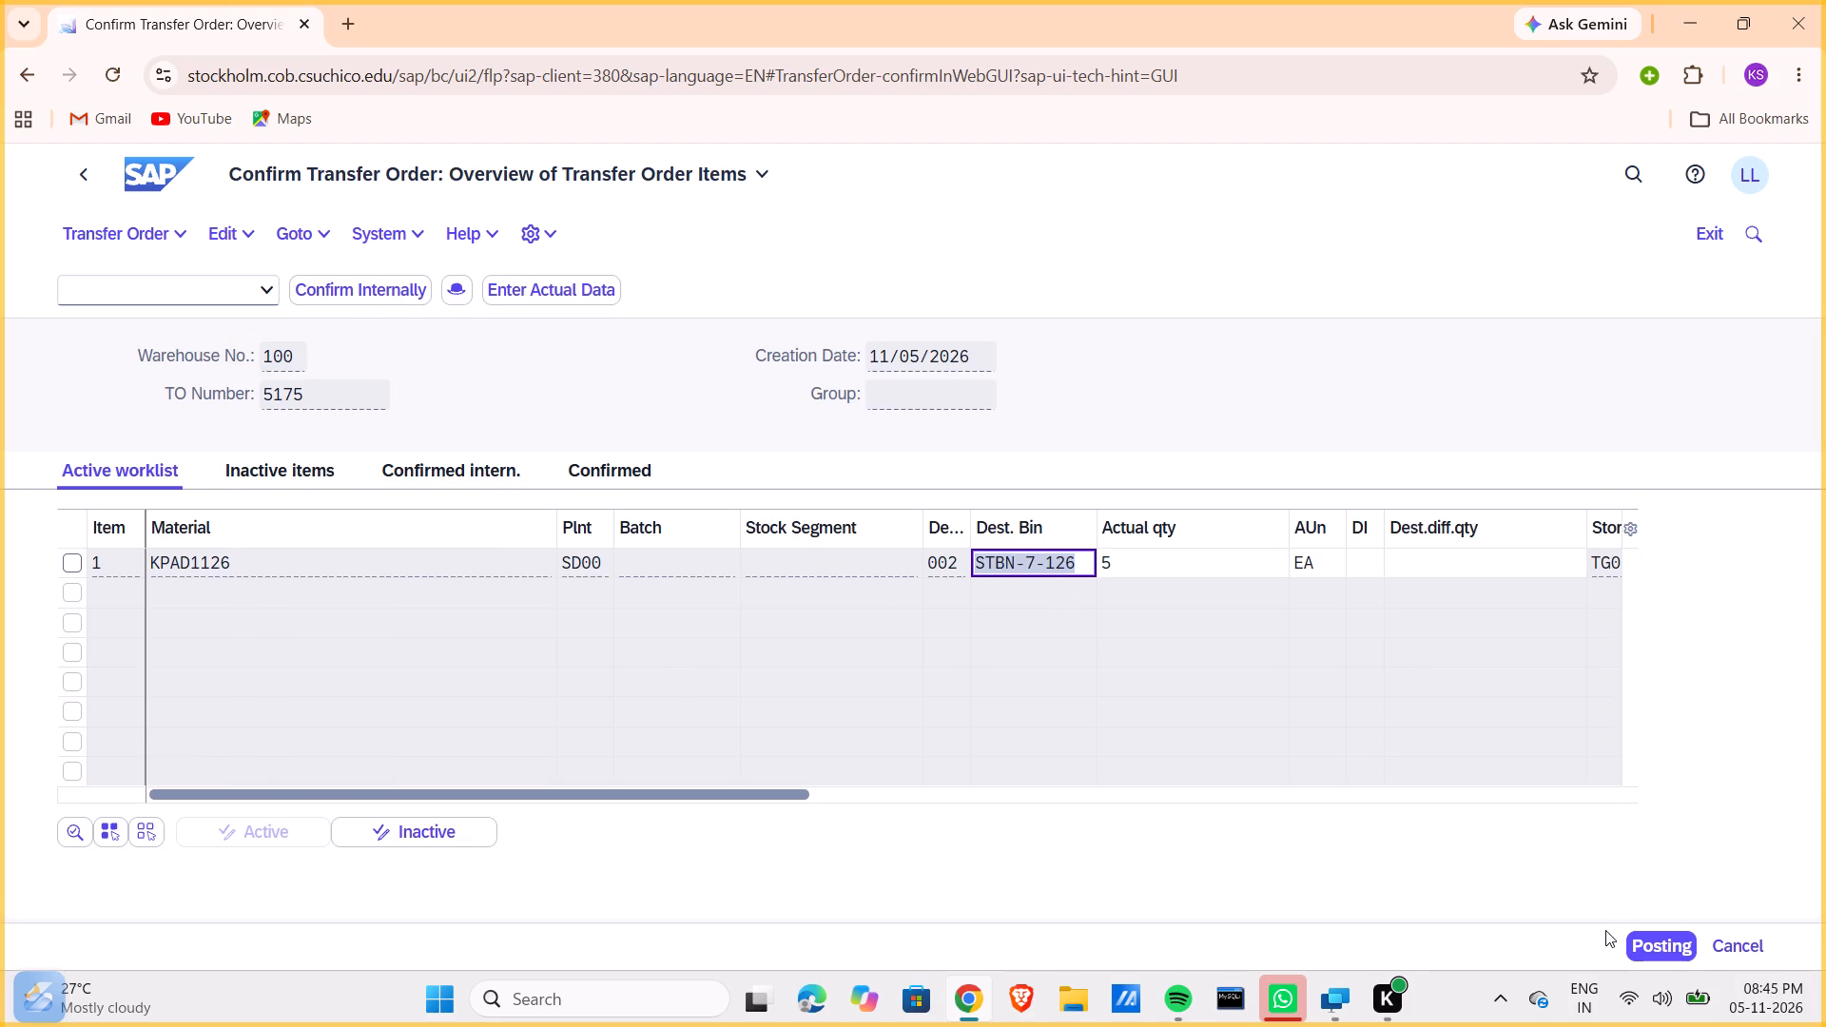
pyautogui.click(1658, 940)
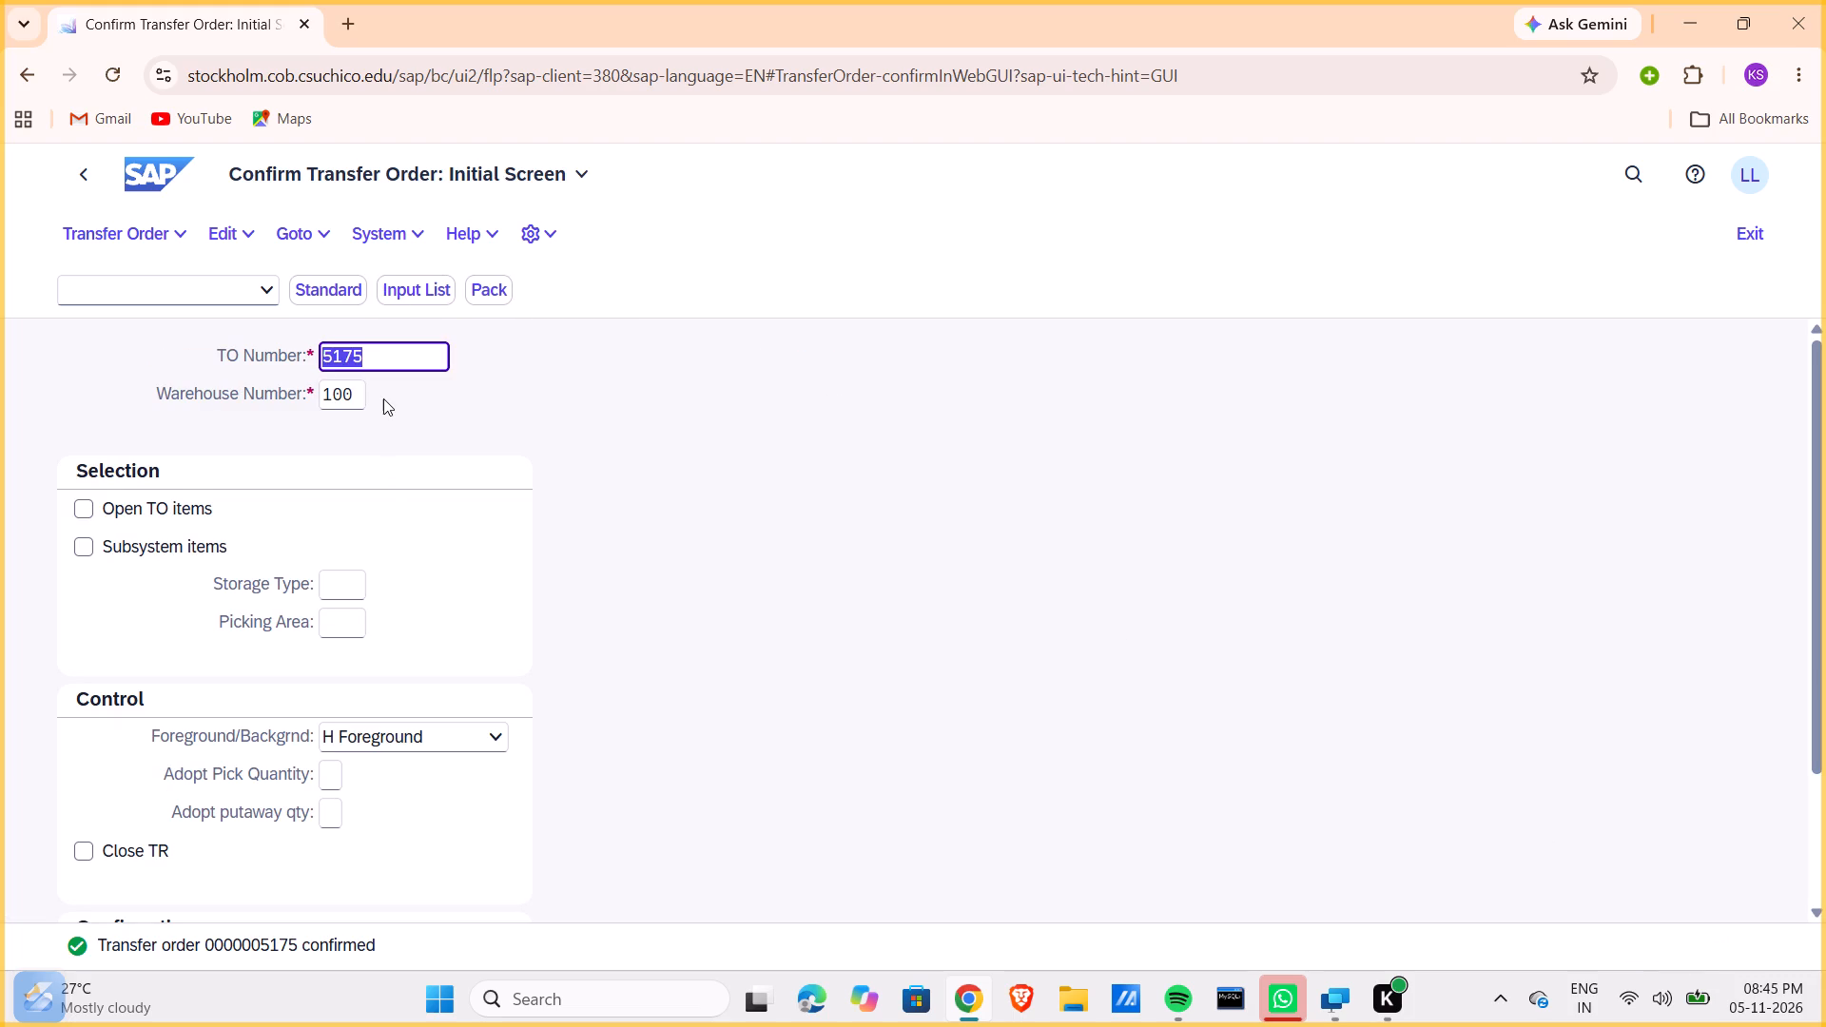
# Reopen Confirm Transfer Order and confirm EPAD1126 transfer order 5176 in warehouse 100.
pyautogui.scroll(3, 383, 397)
pyautogui.click(82, 171)
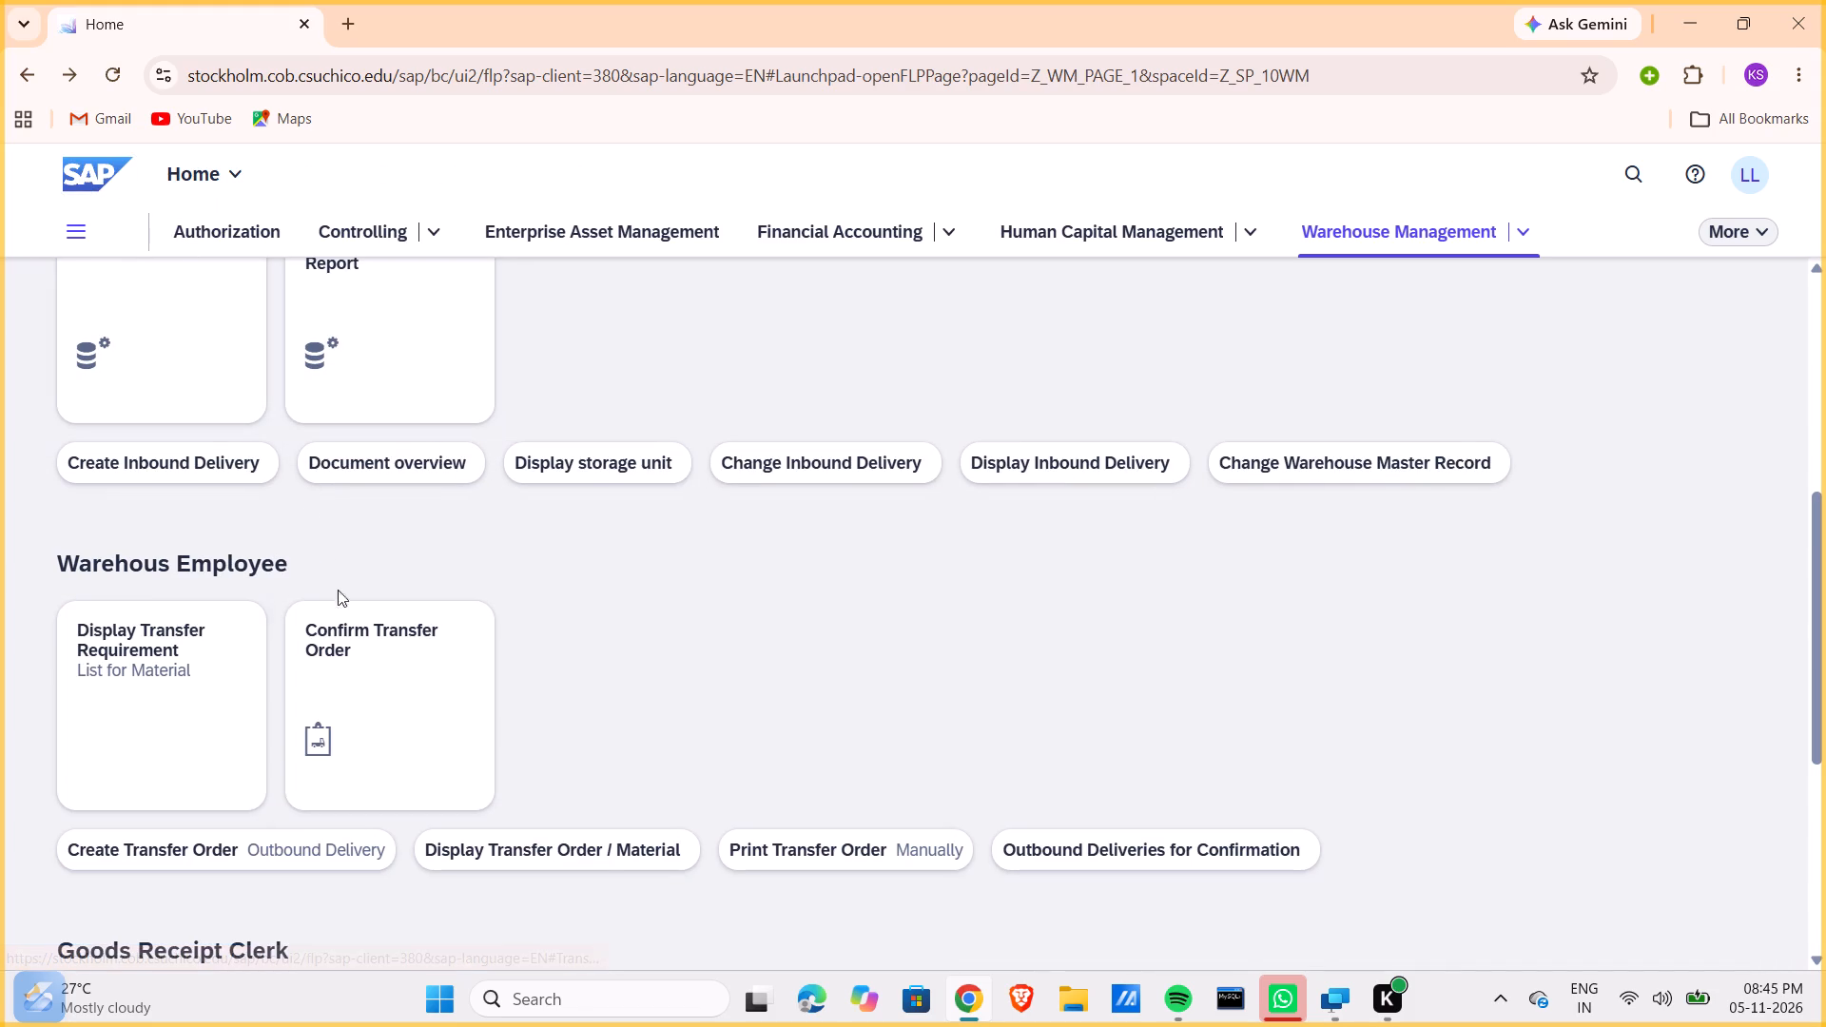
pyautogui.doubleClick(348, 628)
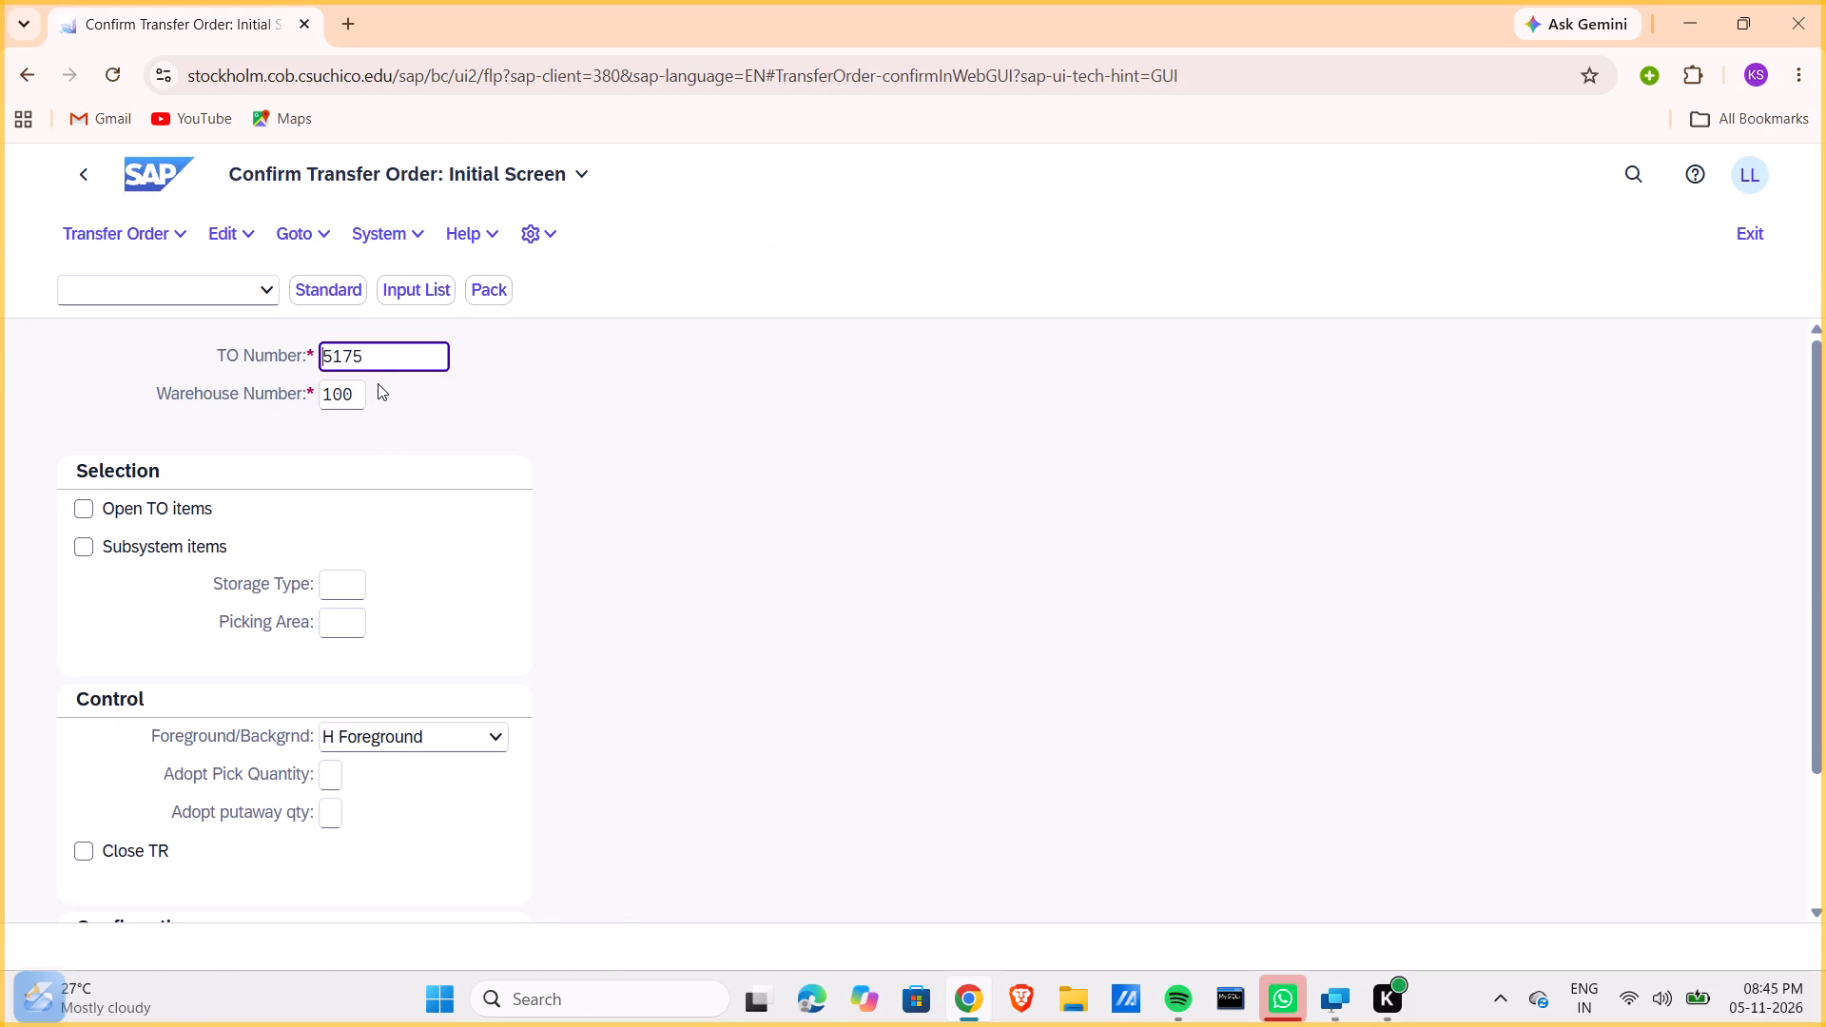
pyautogui.click(374, 352)
pyautogui.press('BackSpace')
pyautogui.press('6')
pyautogui.press('Return')
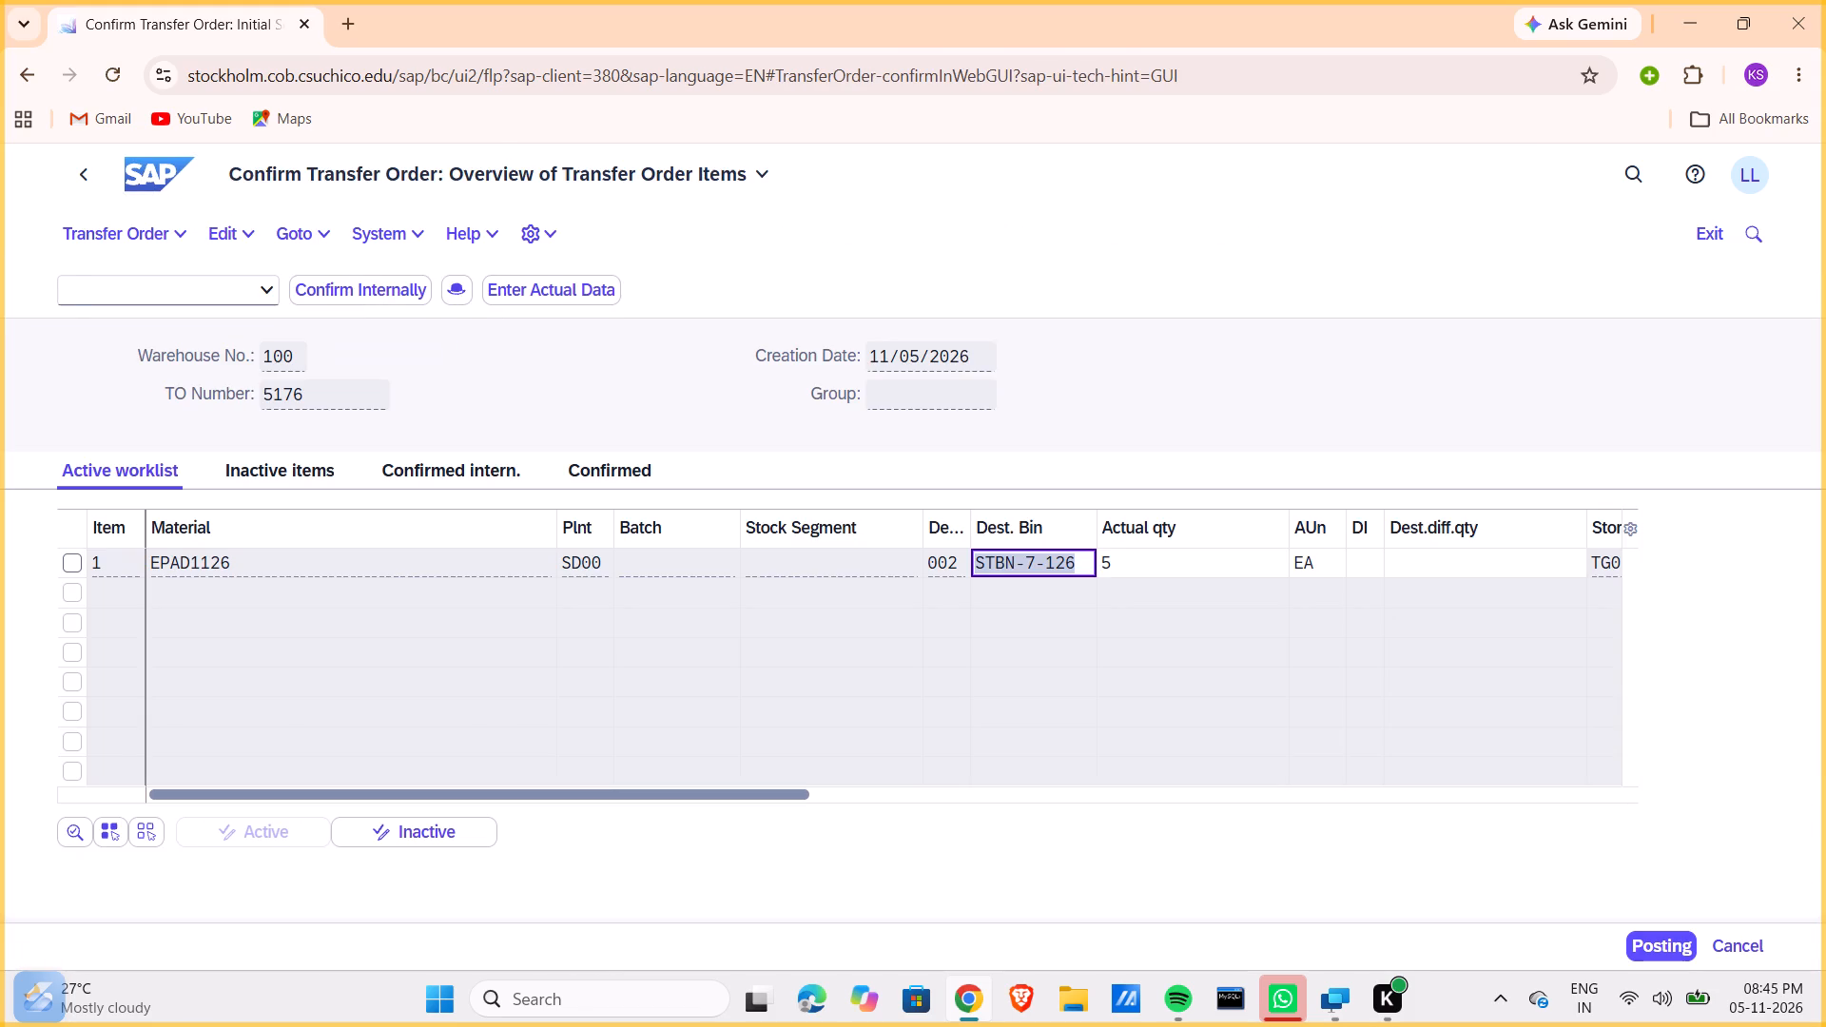
pyautogui.click(1663, 939)
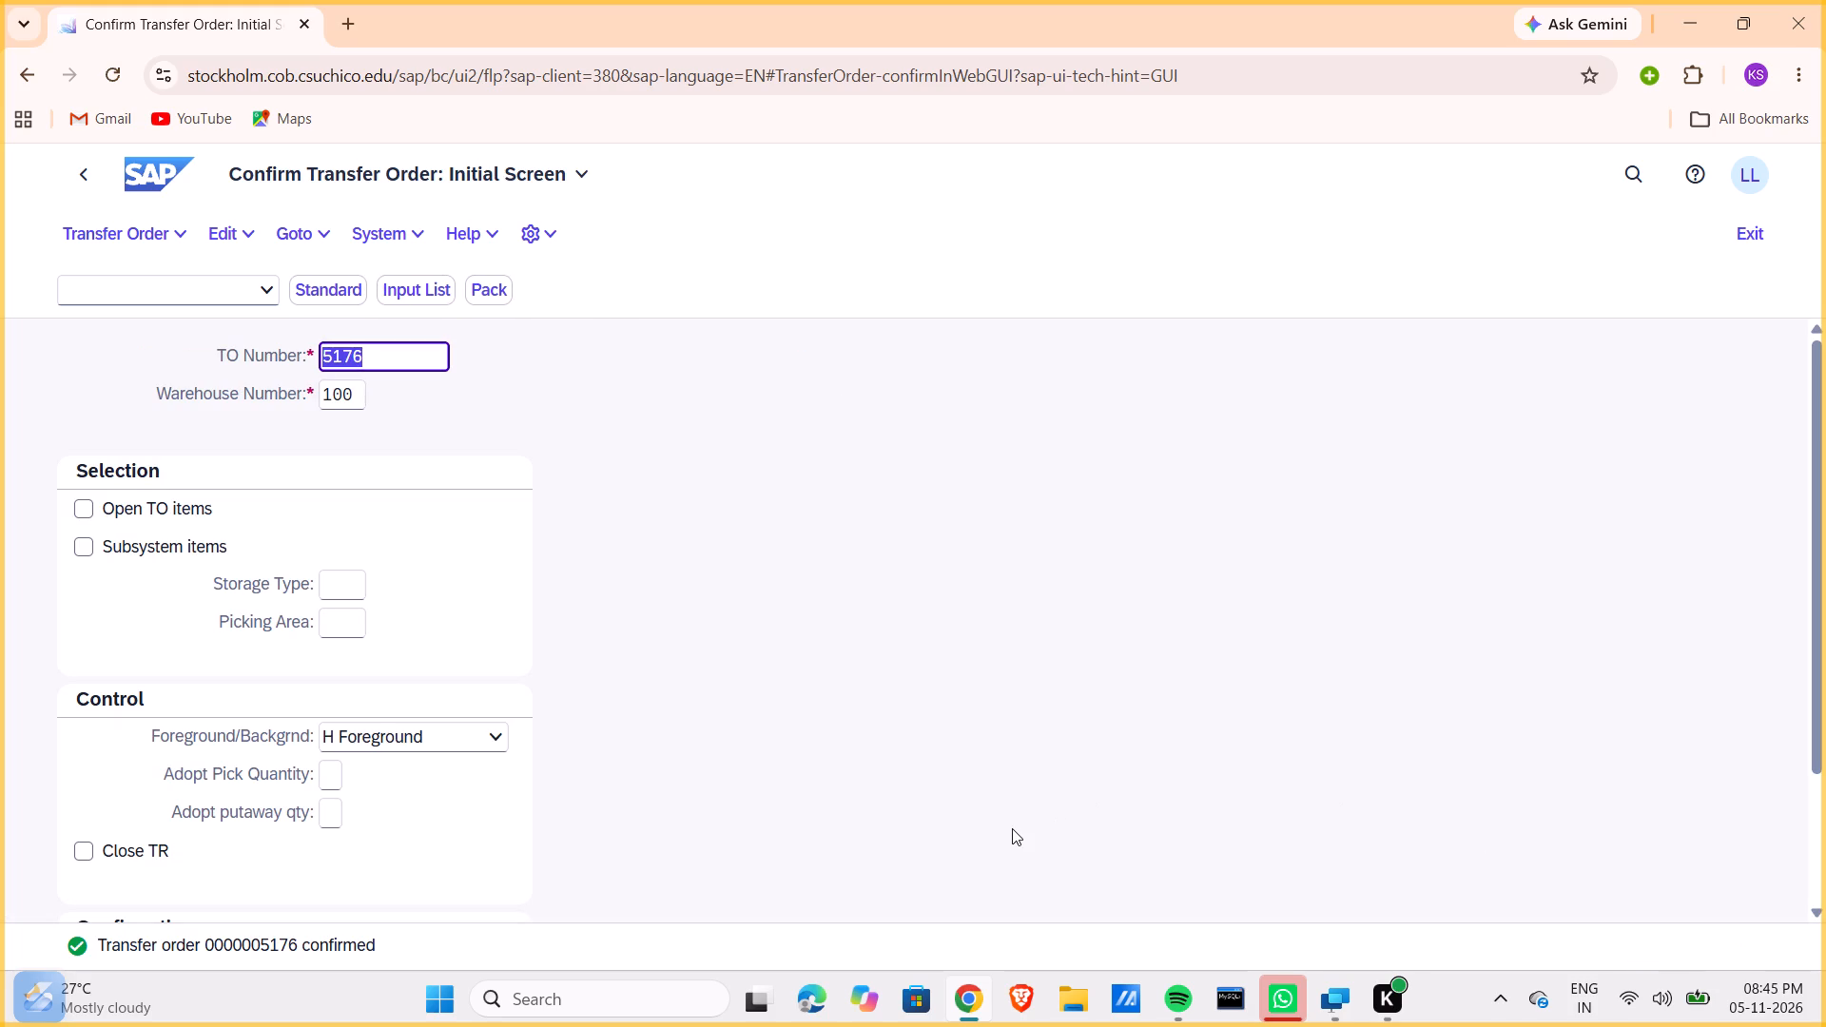
pyautogui.click(94, 167)
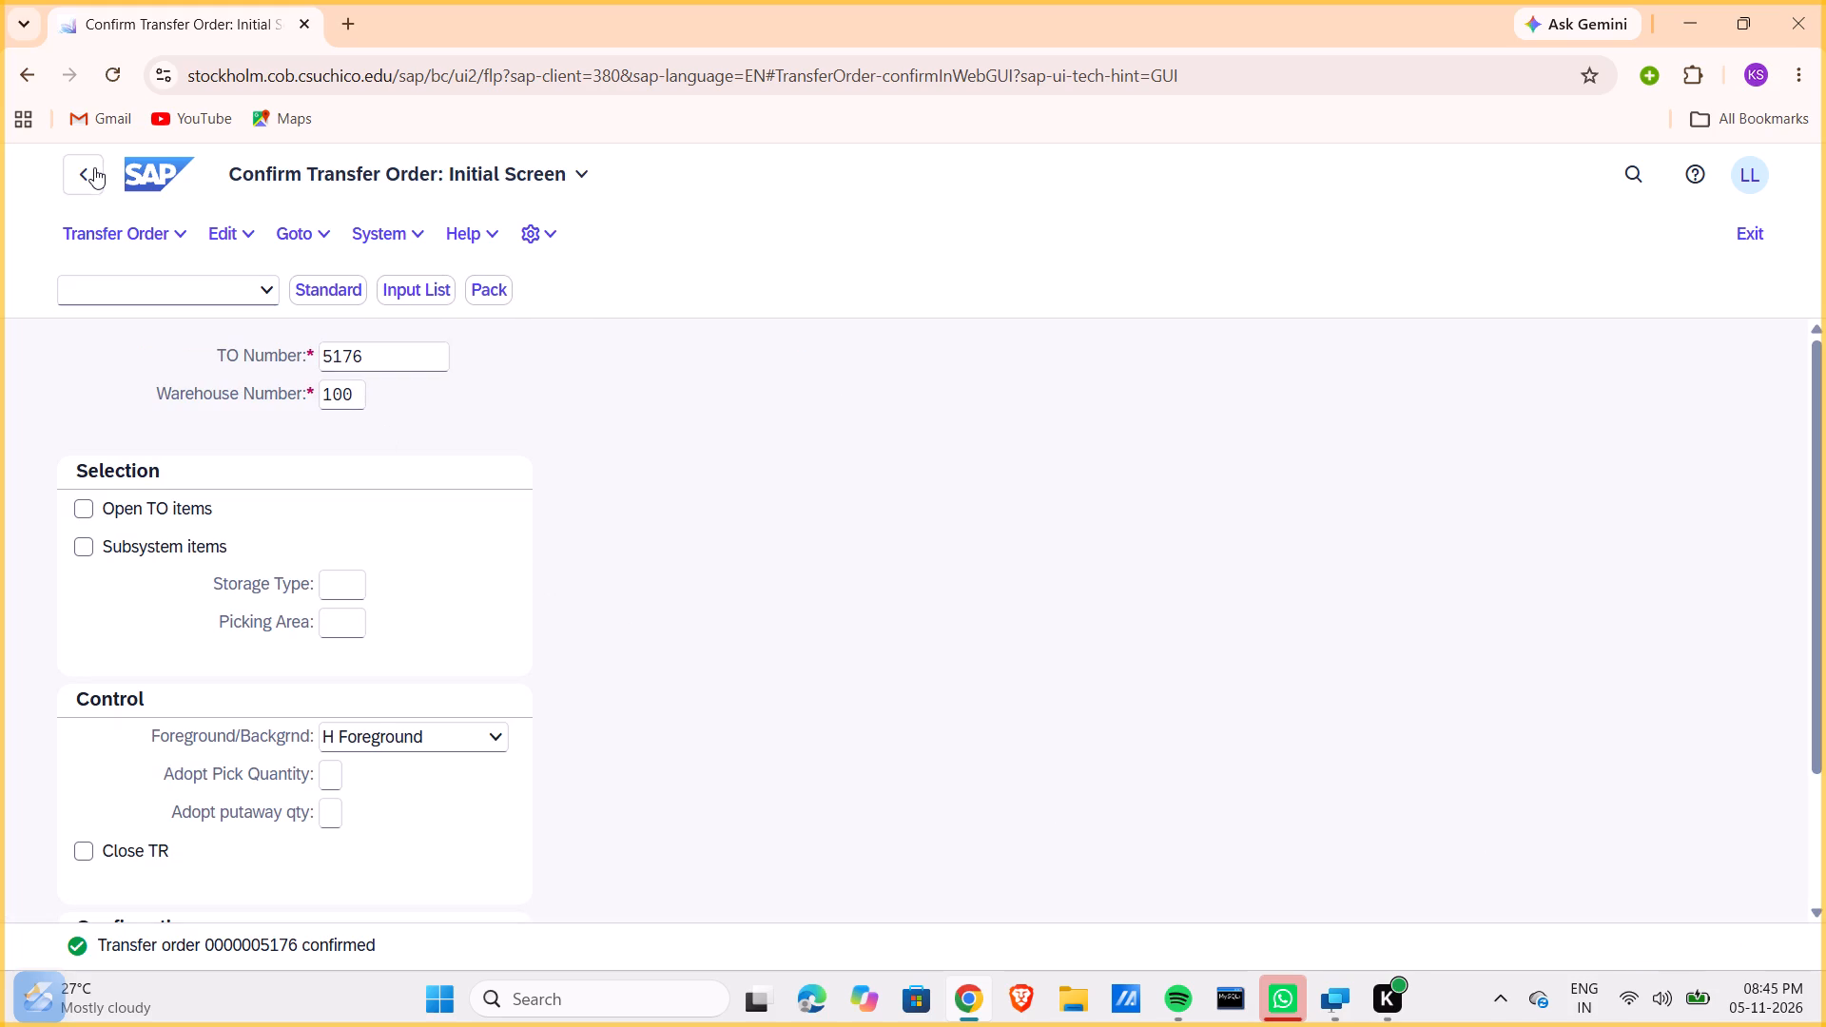
# Run the Bin Status Report for warehouse 100 with storage bin filter STBN*126.
pyautogui.scroll(4, 336, 677)
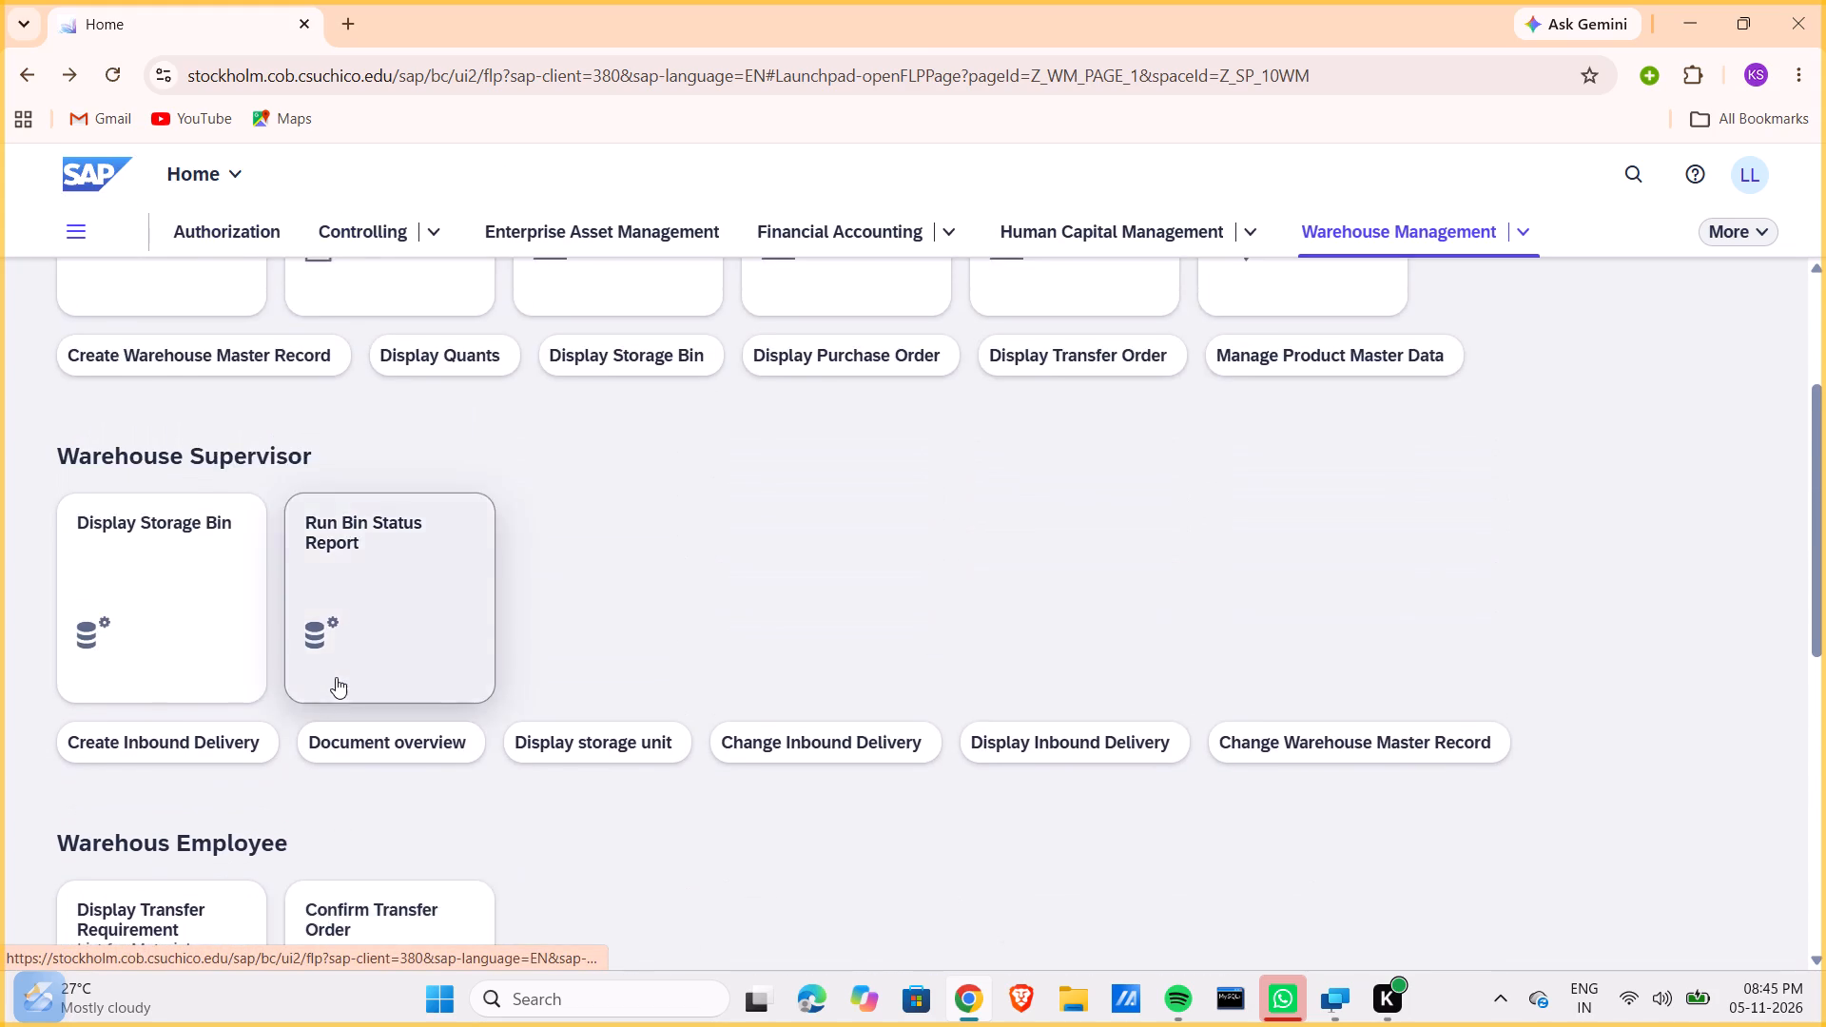
pyautogui.scroll(1, 336, 677)
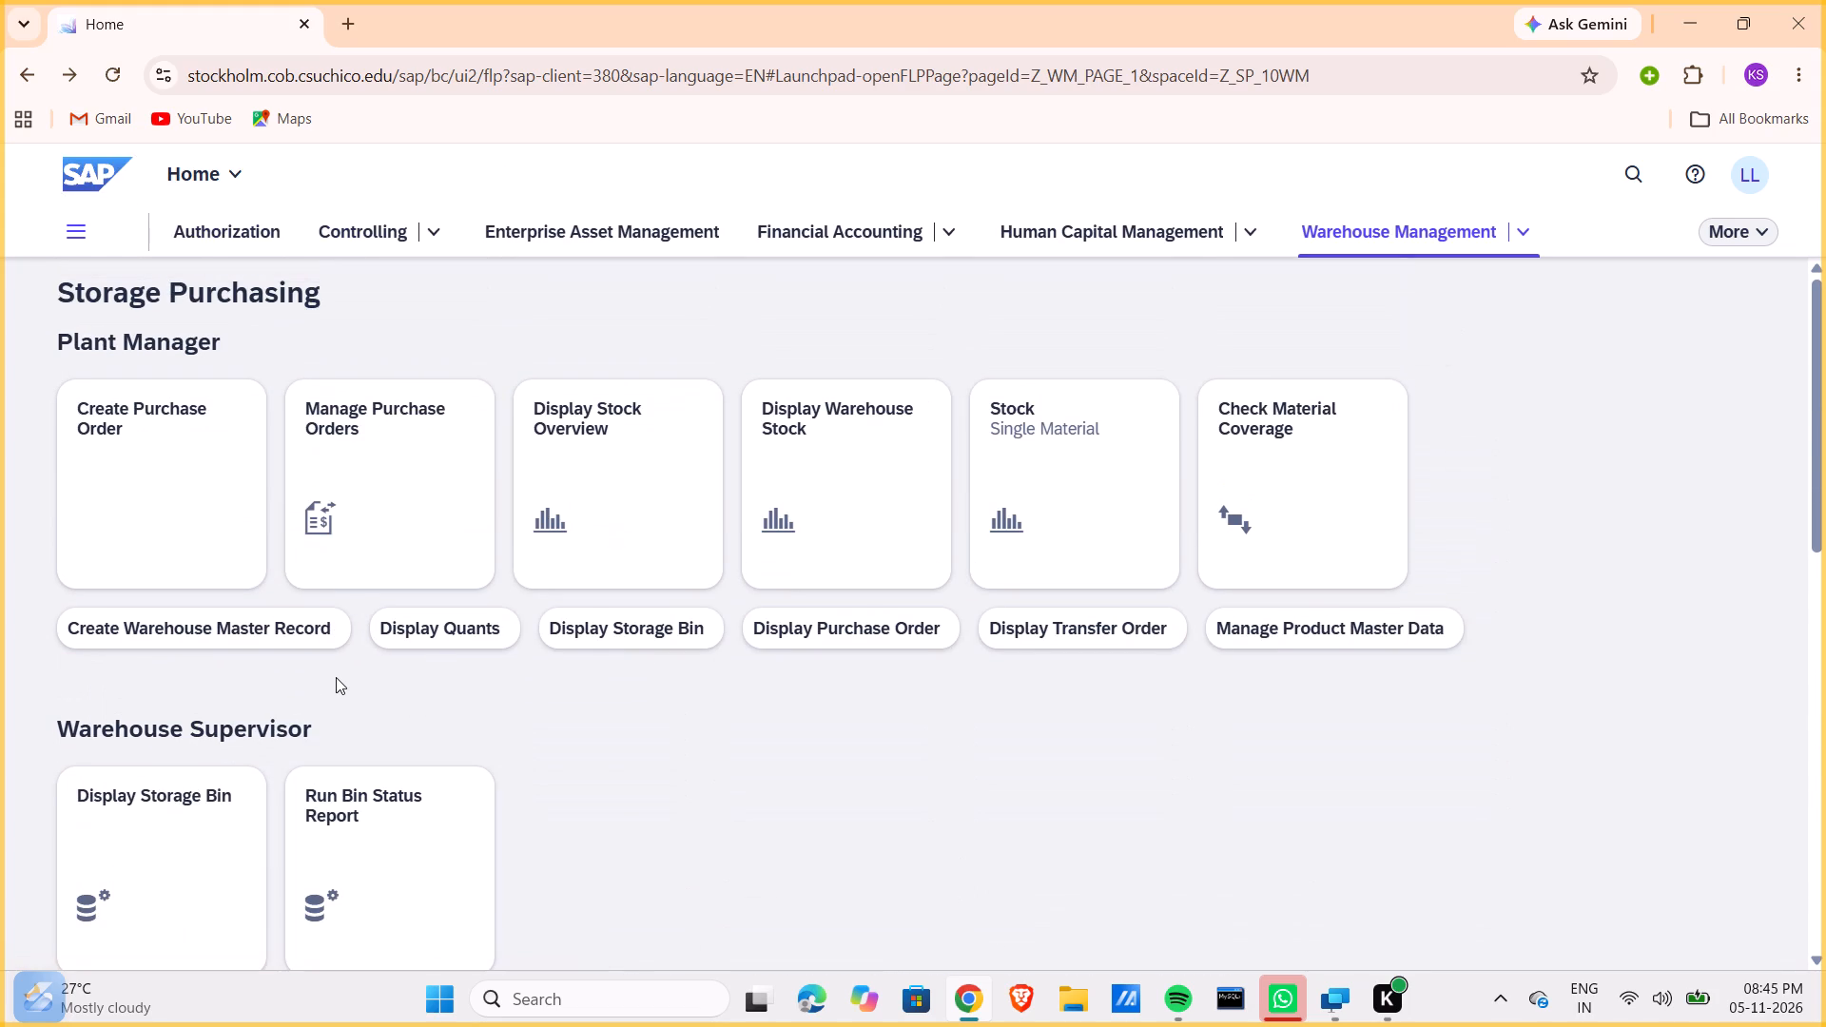
pyautogui.click(363, 845)
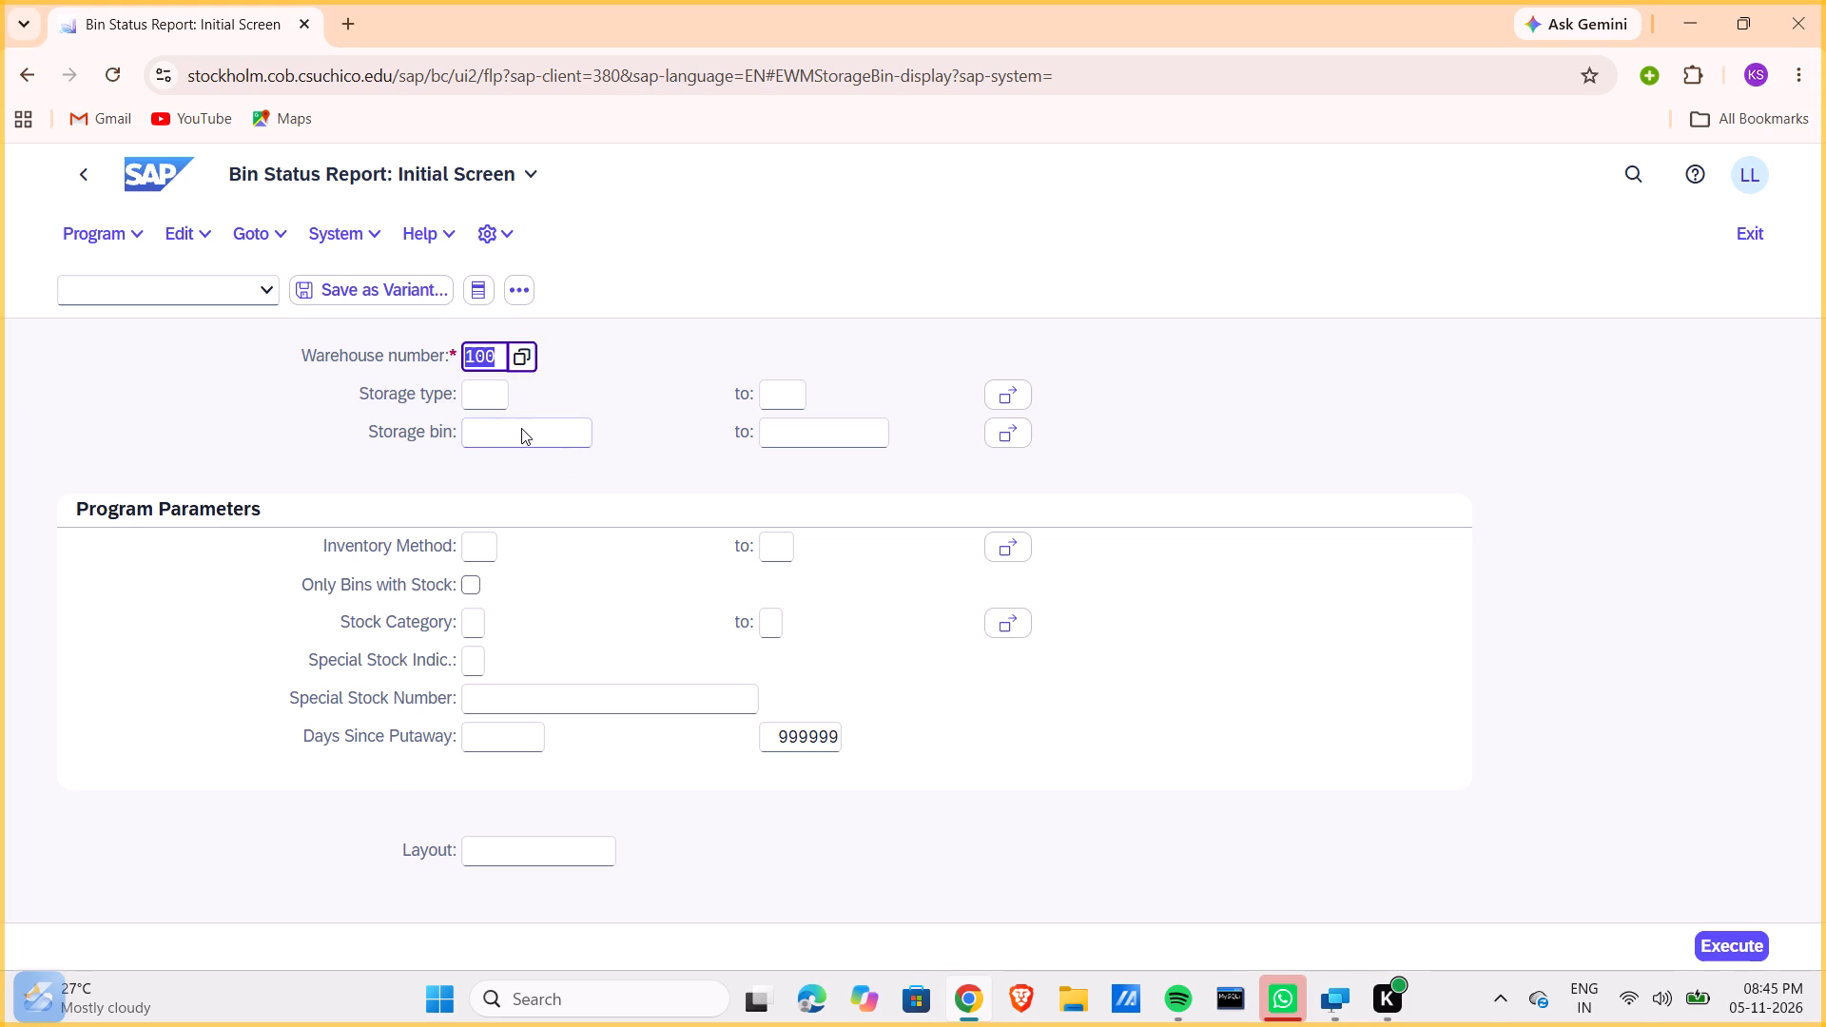
pyautogui.click(495, 432)
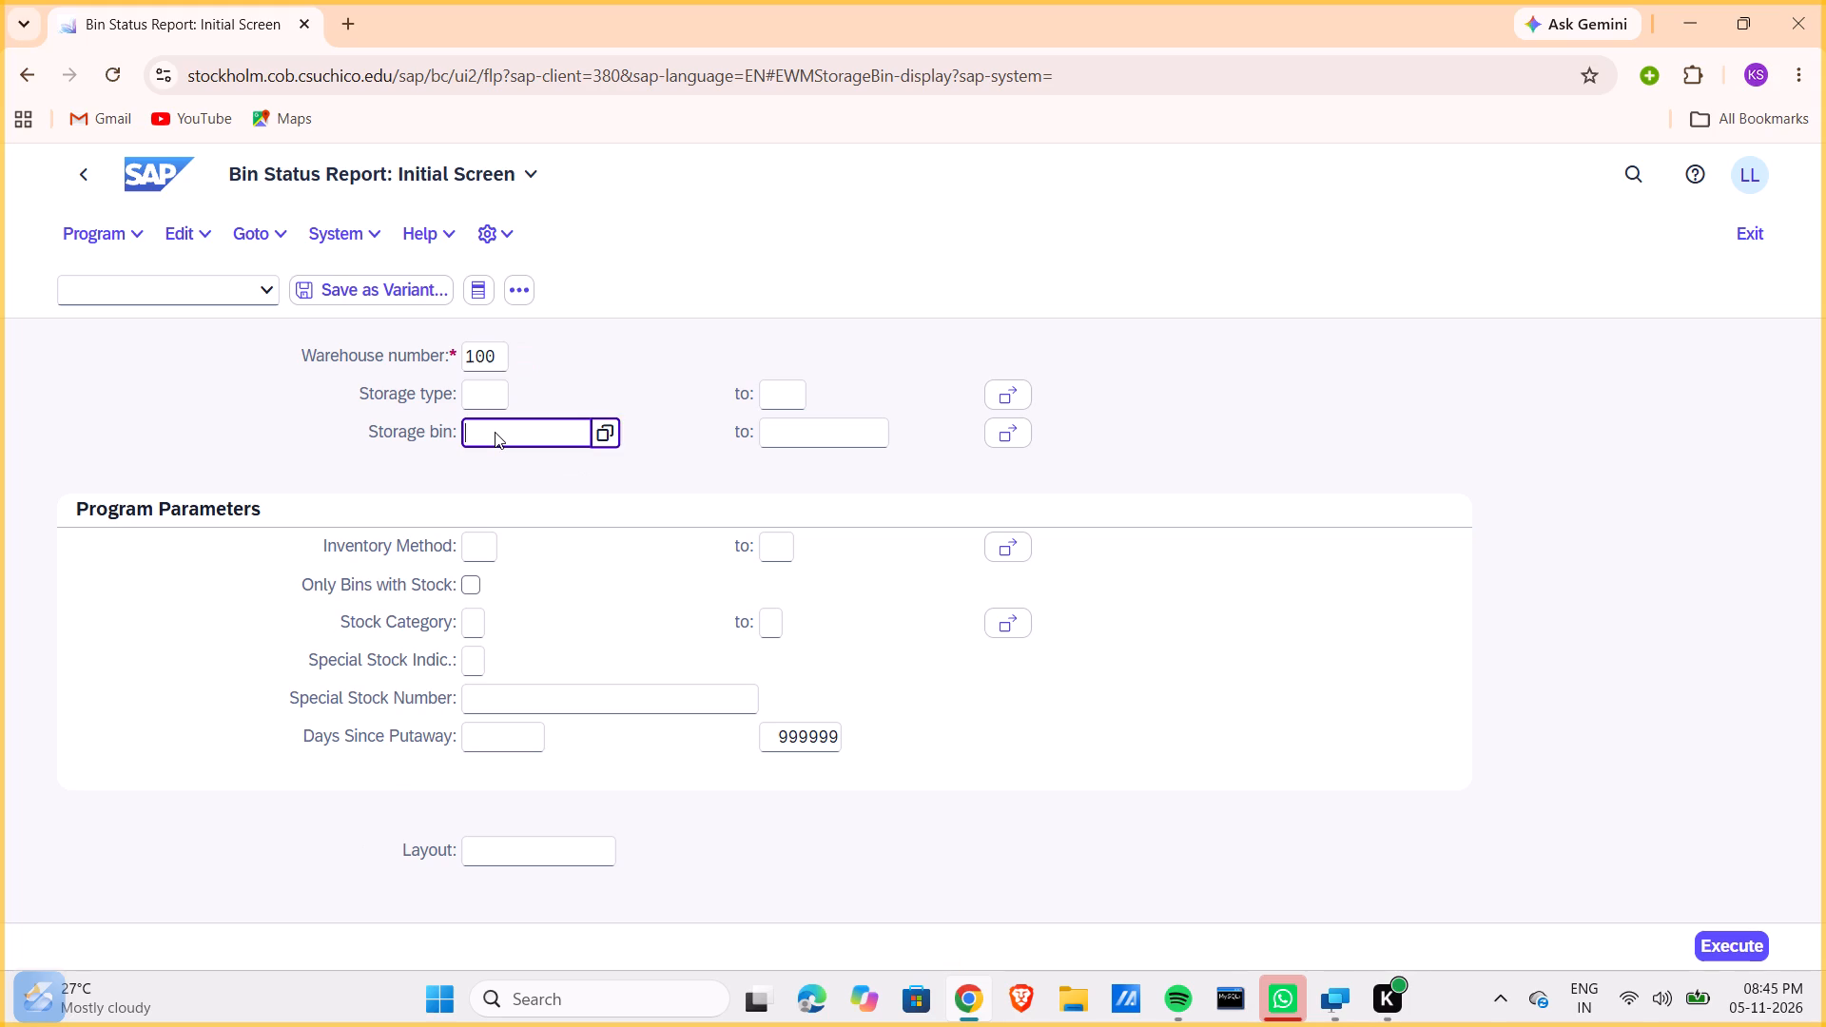
pyautogui.write('SR')
pyautogui.press('BackSpace')
pyautogui.write('TBN')
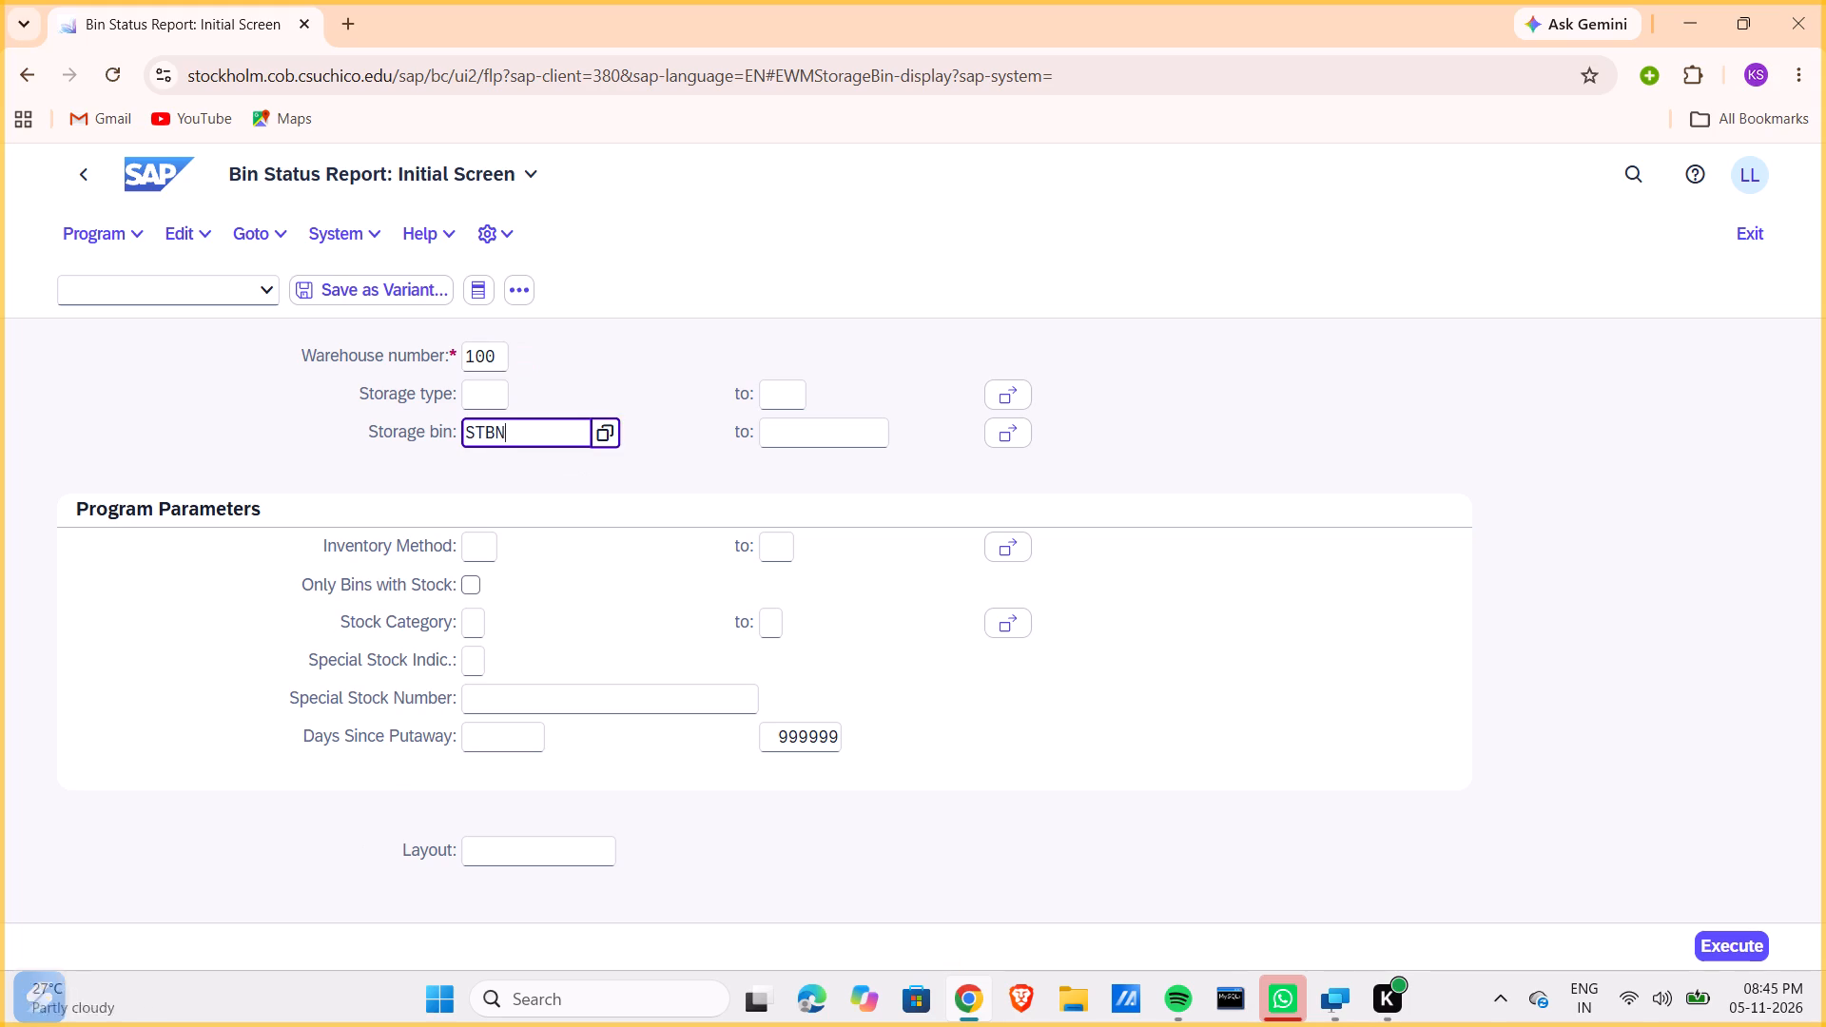
pyautogui.write('*126')
pyautogui.click(529, 465)
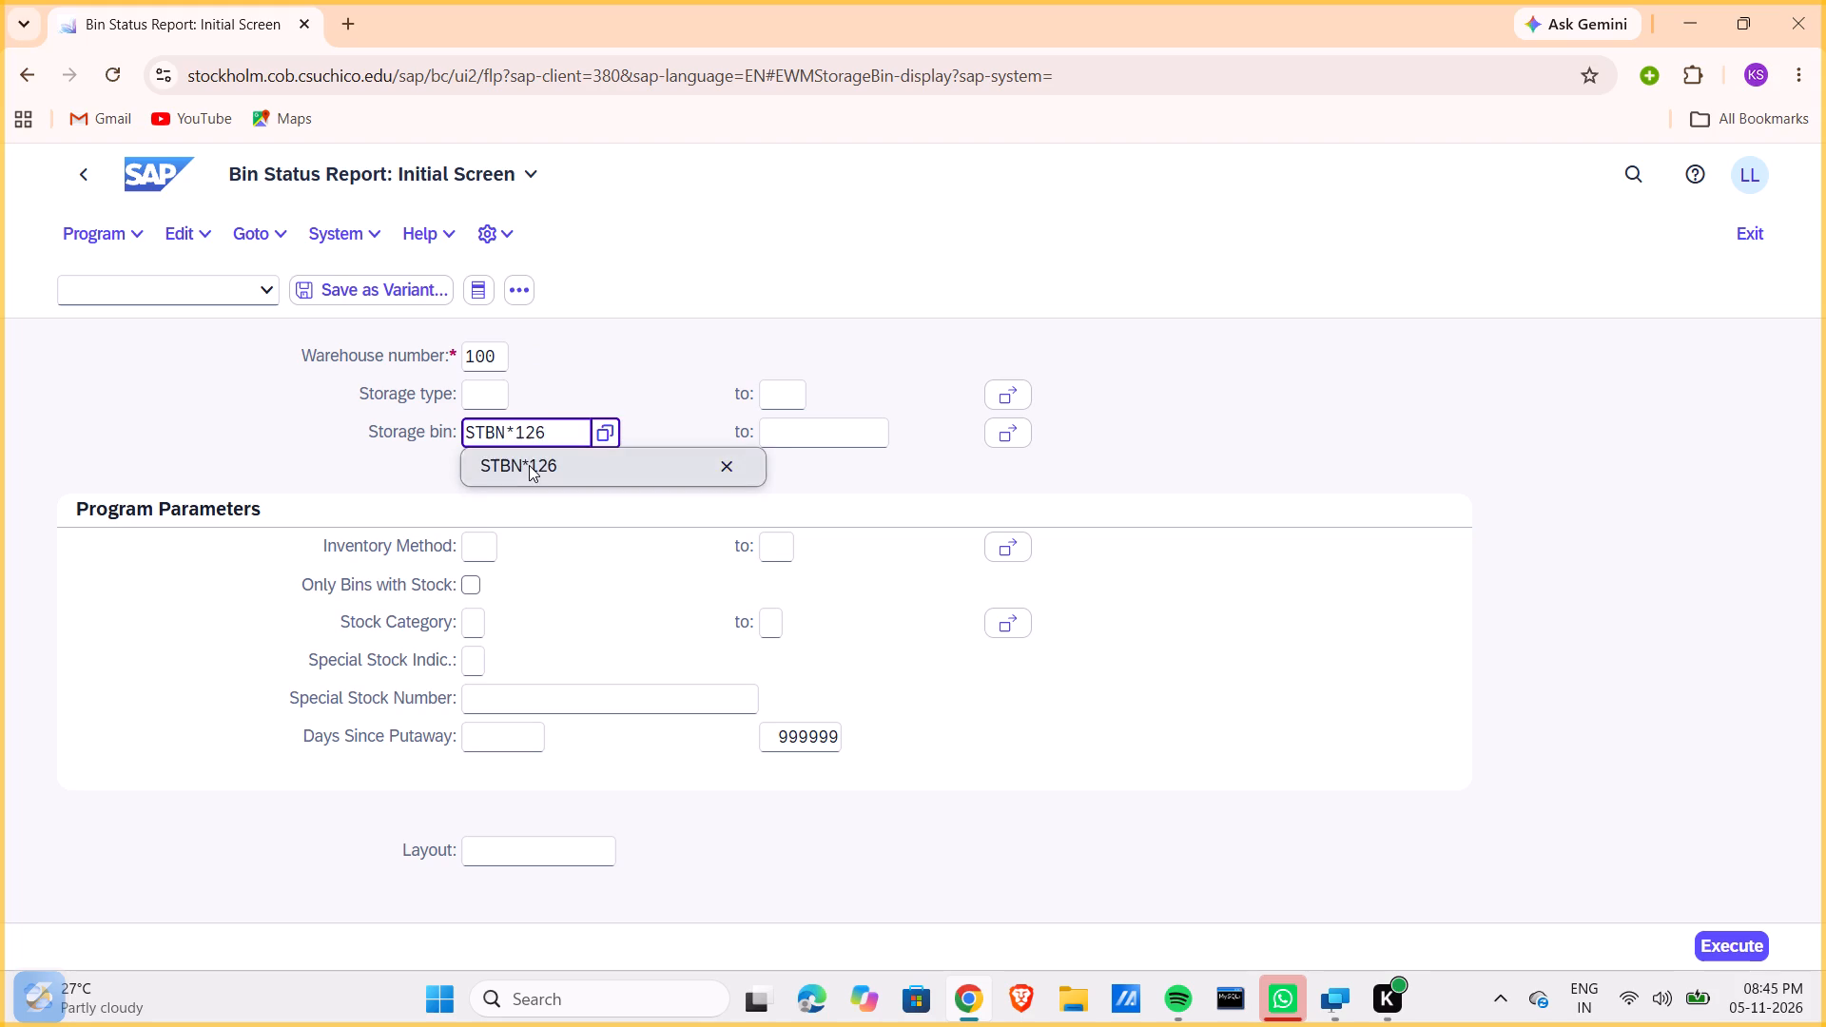
pyautogui.click(1753, 944)
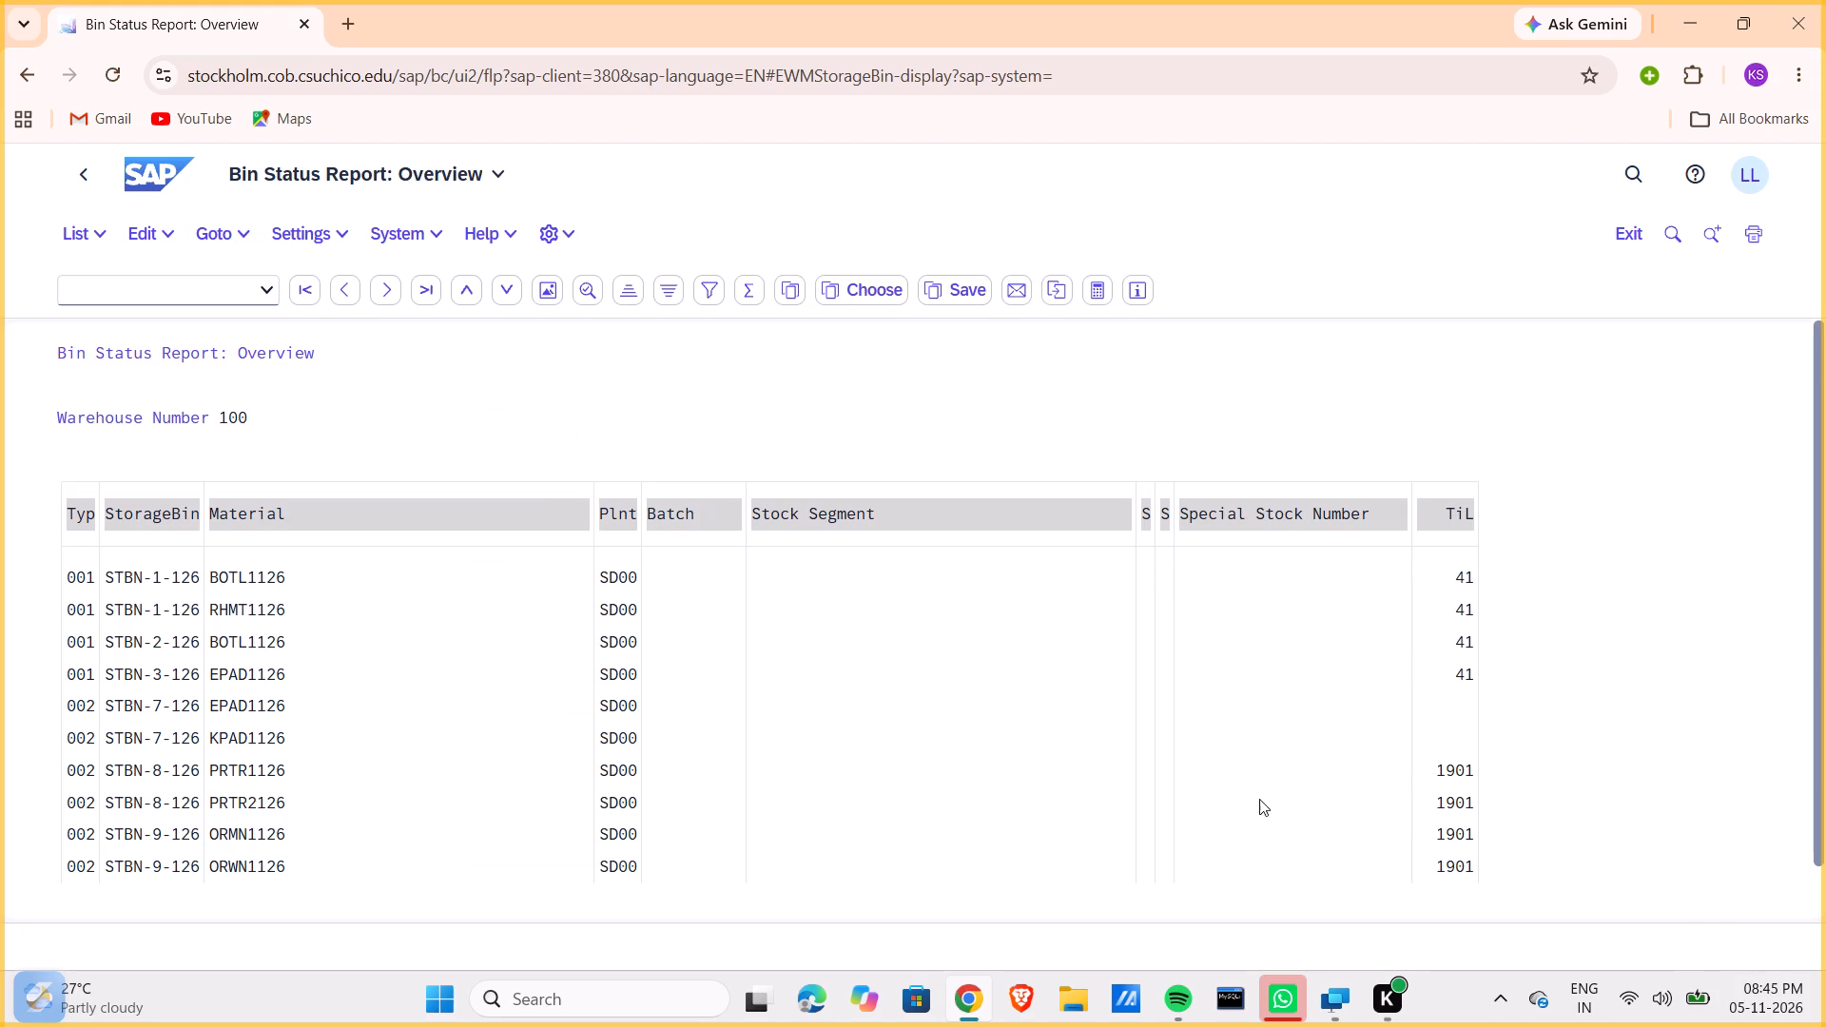
# Examine the quant details of KPAD1126 and EPAD1126 in storage type 002, bin STBN-7-126, returning to the bin overview.
pyautogui.scroll(-1, 1229, 798)
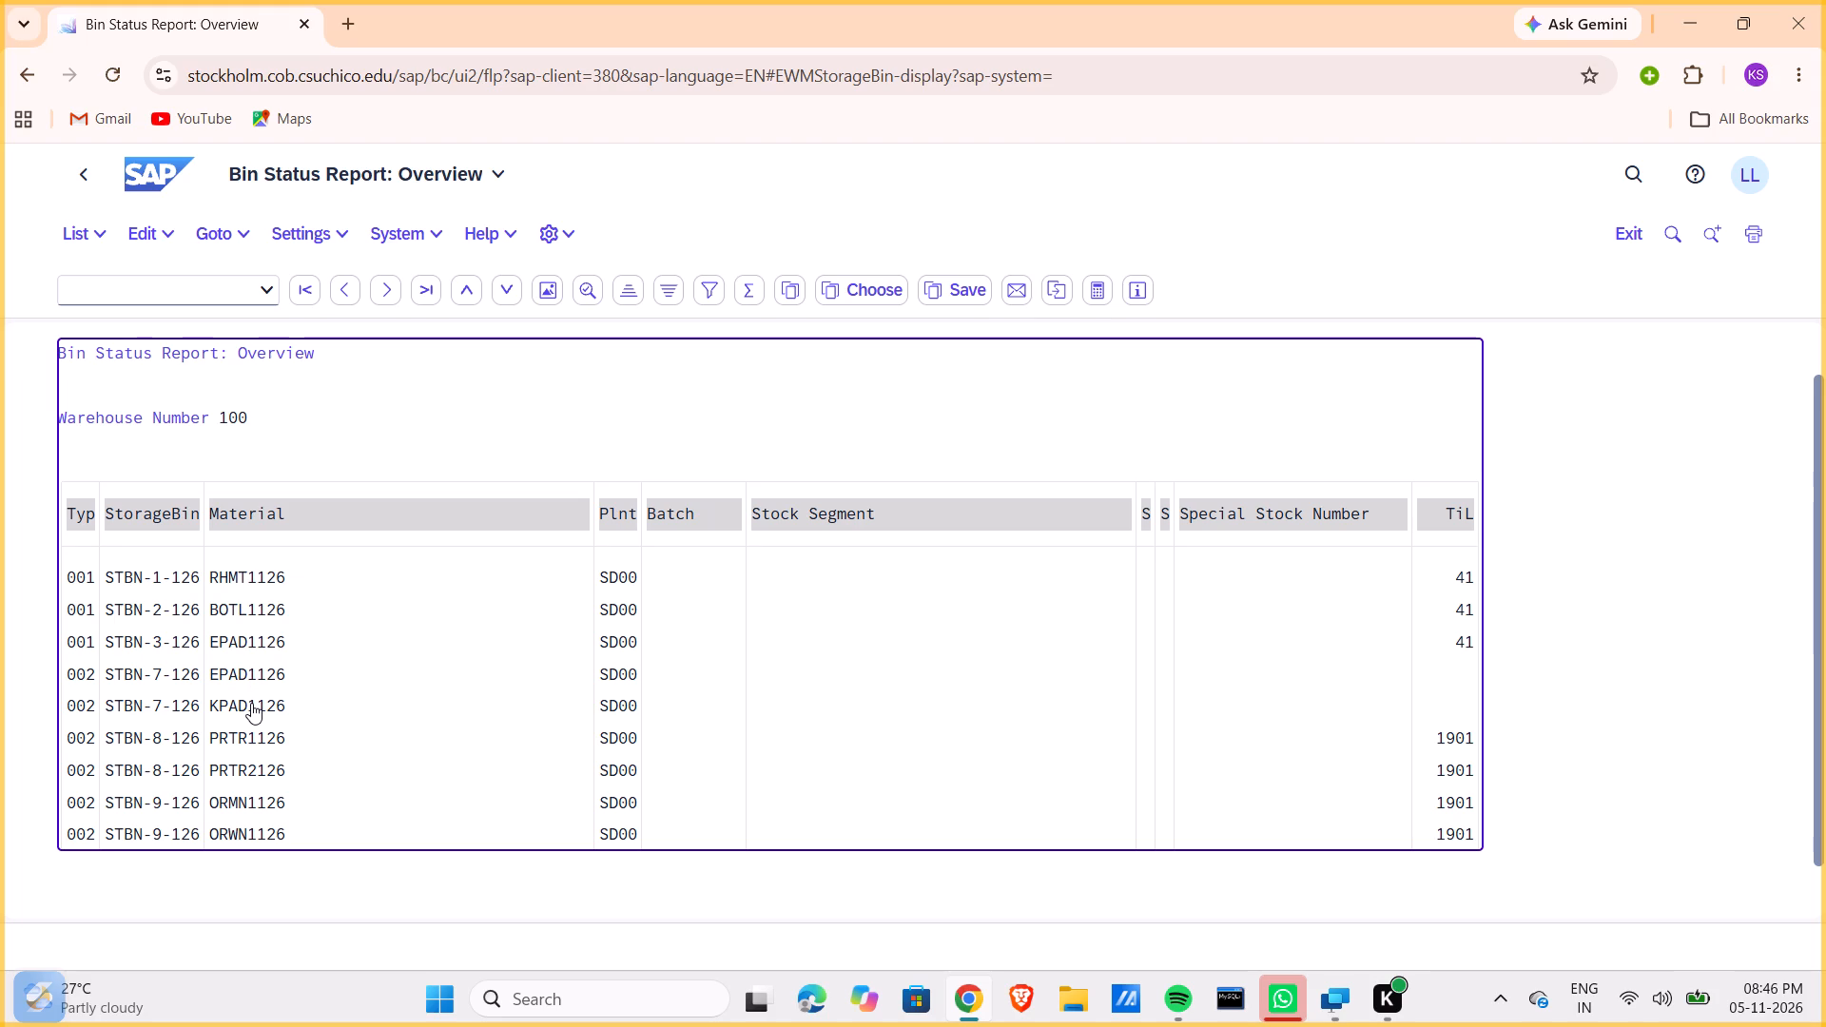
pyautogui.click(210, 705)
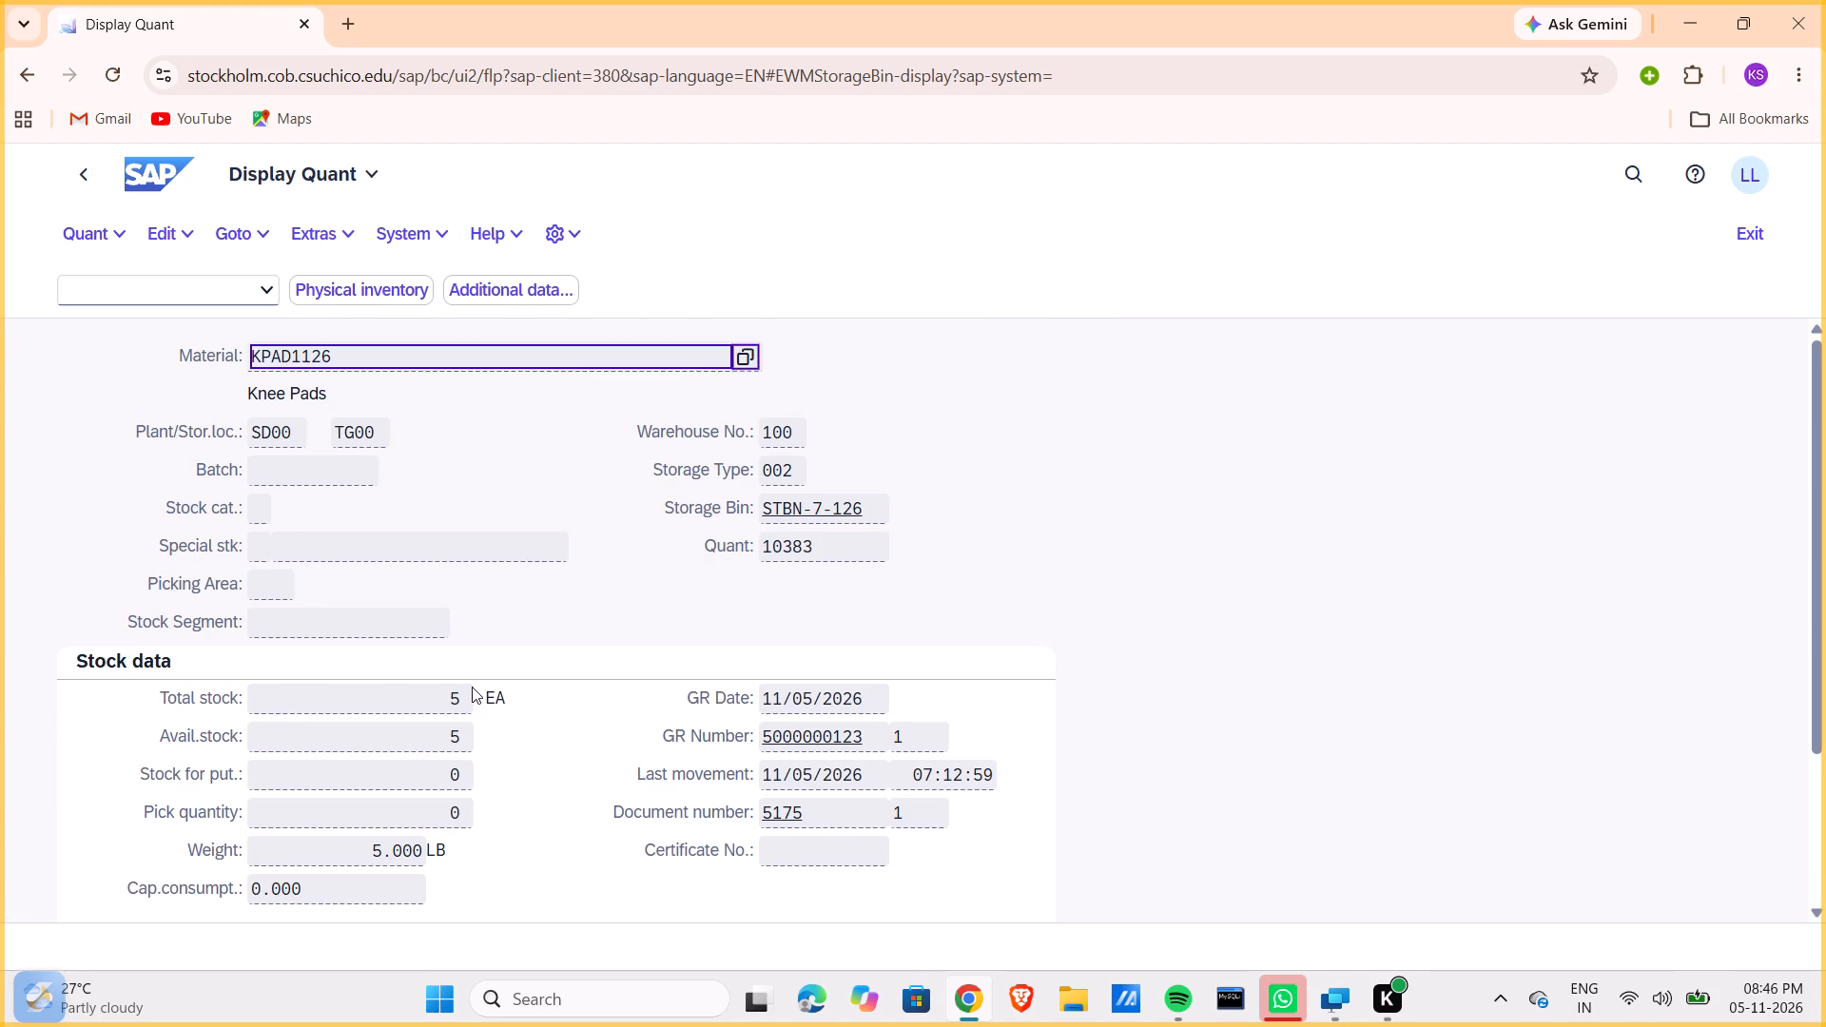
pyautogui.scroll(-2, 472, 687)
pyautogui.scroll(1, 472, 687)
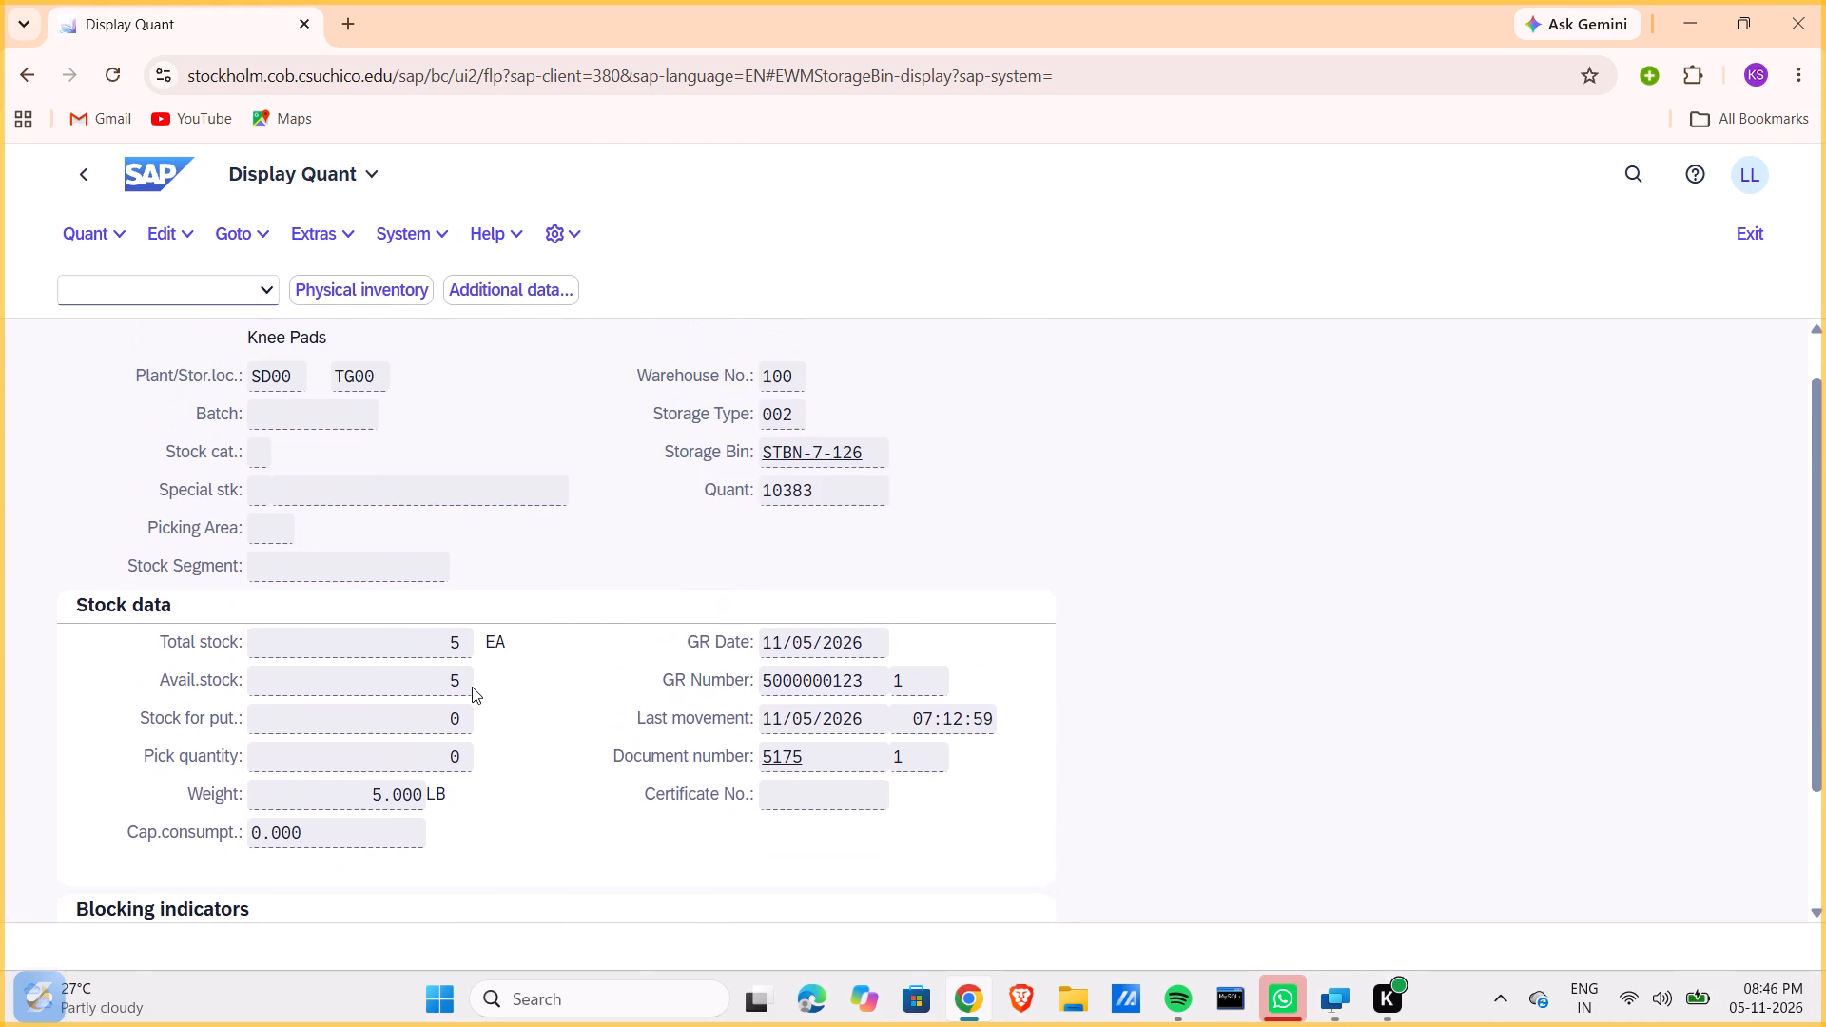
pyautogui.scroll(1, 472, 687)
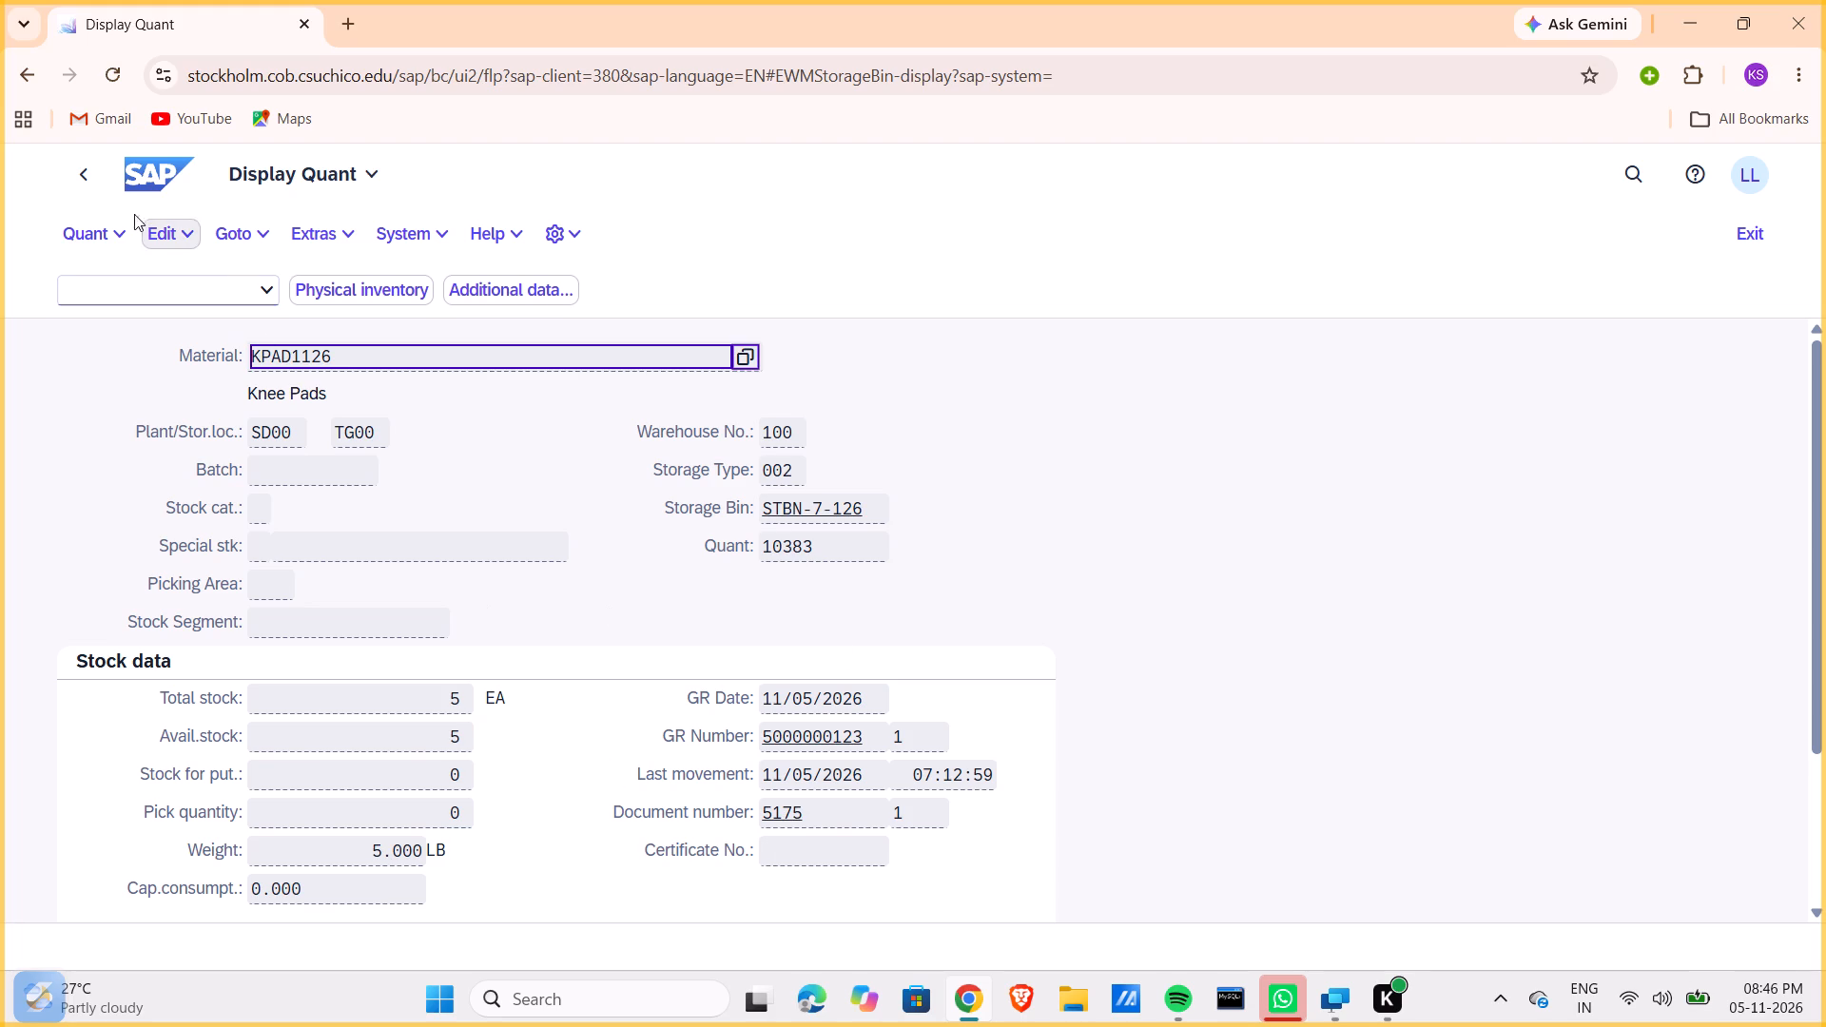
pyautogui.click(90, 184)
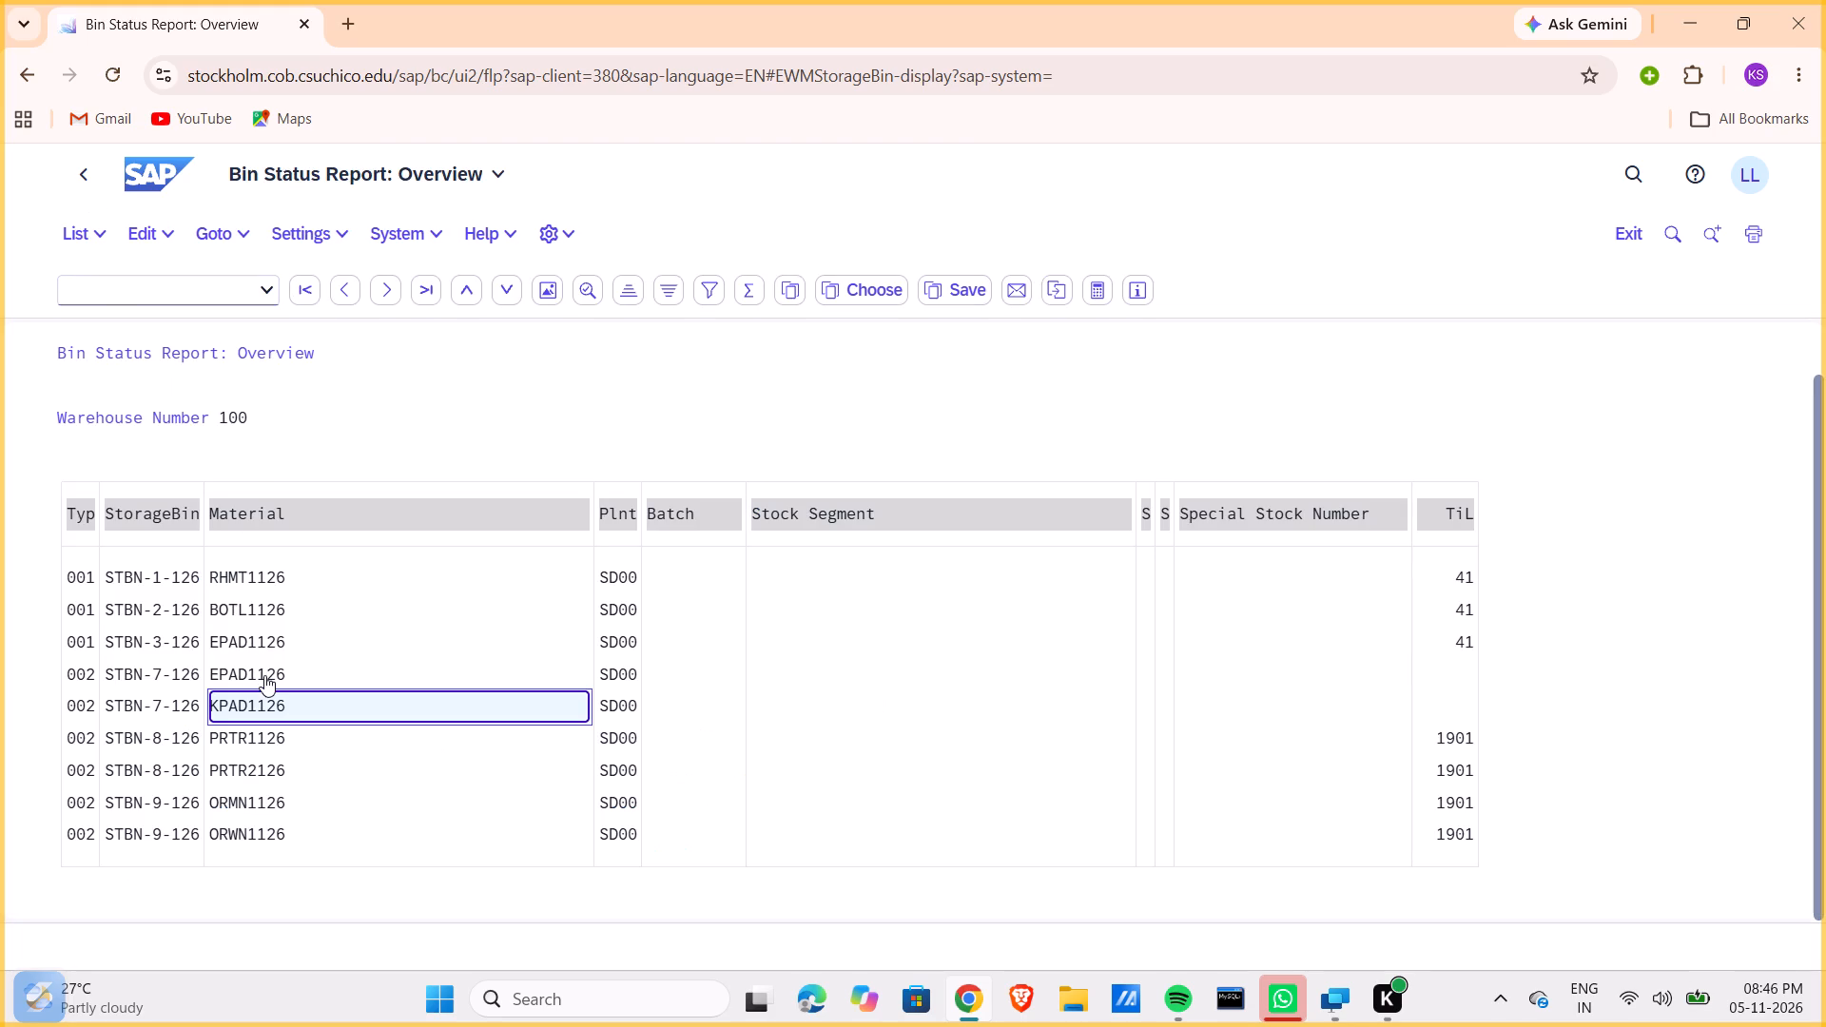
pyautogui.click(264, 675)
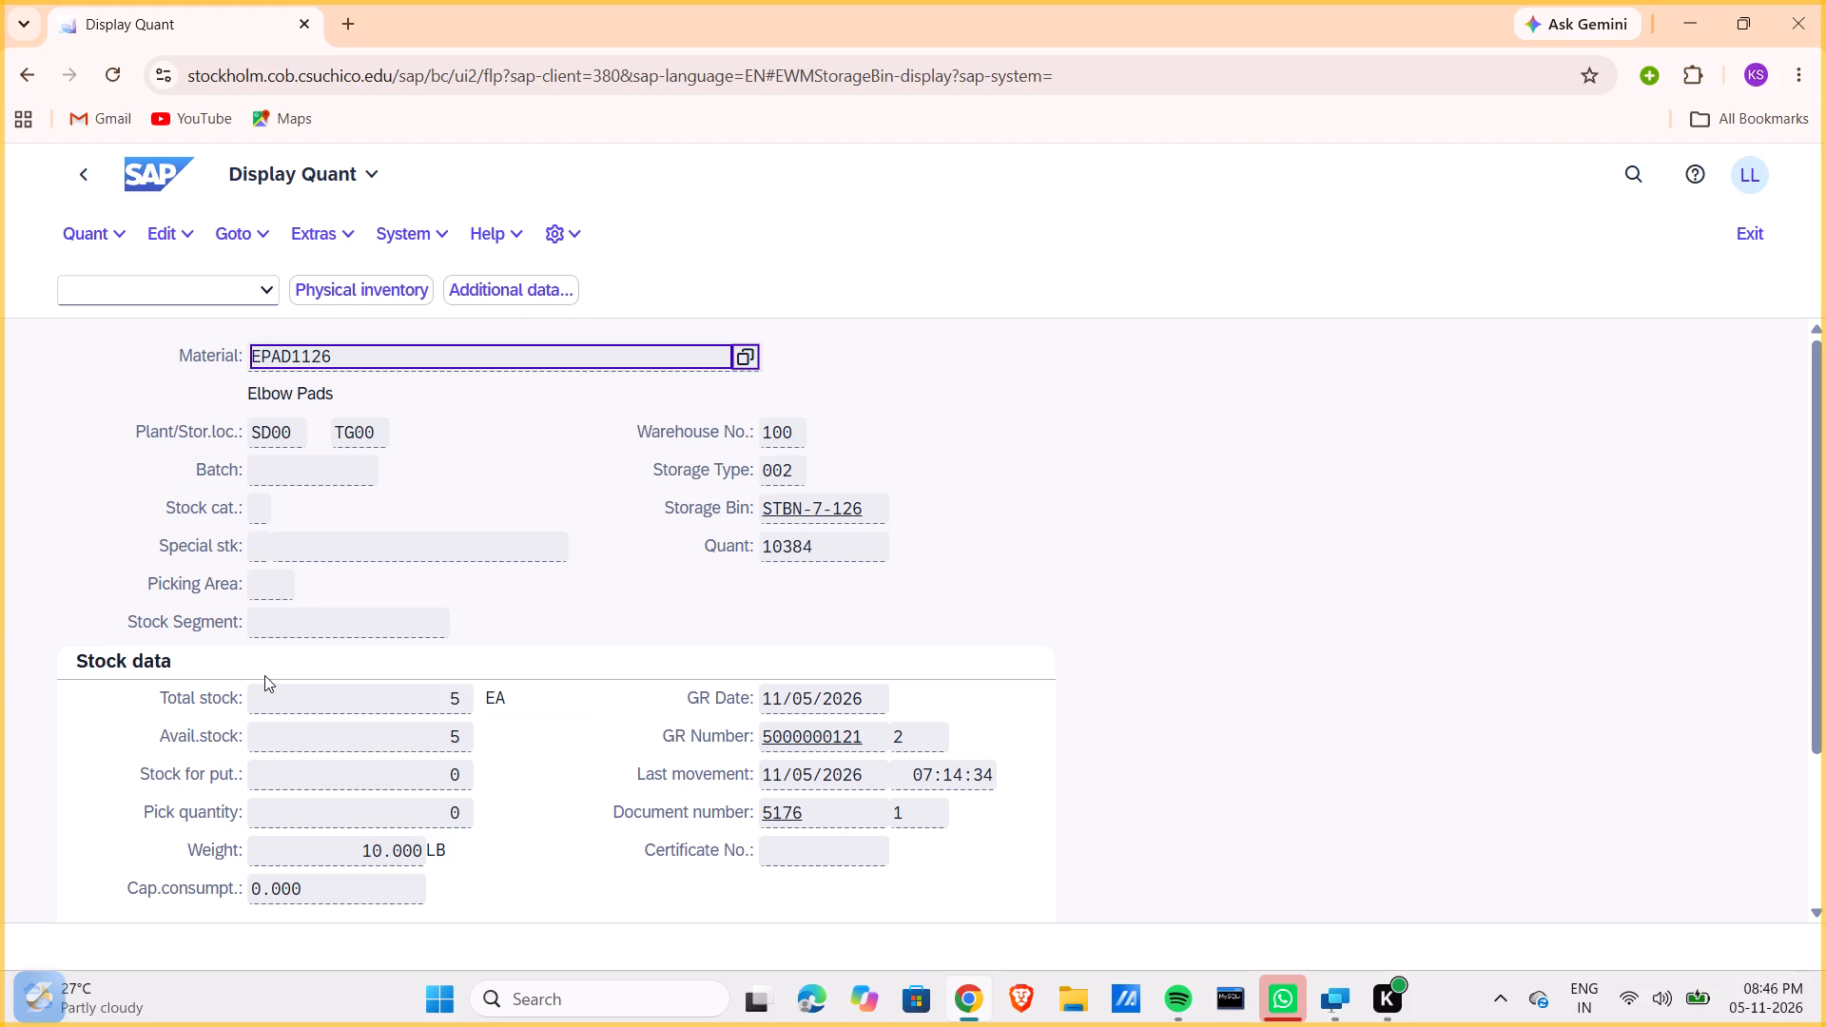
pyautogui.click(94, 174)
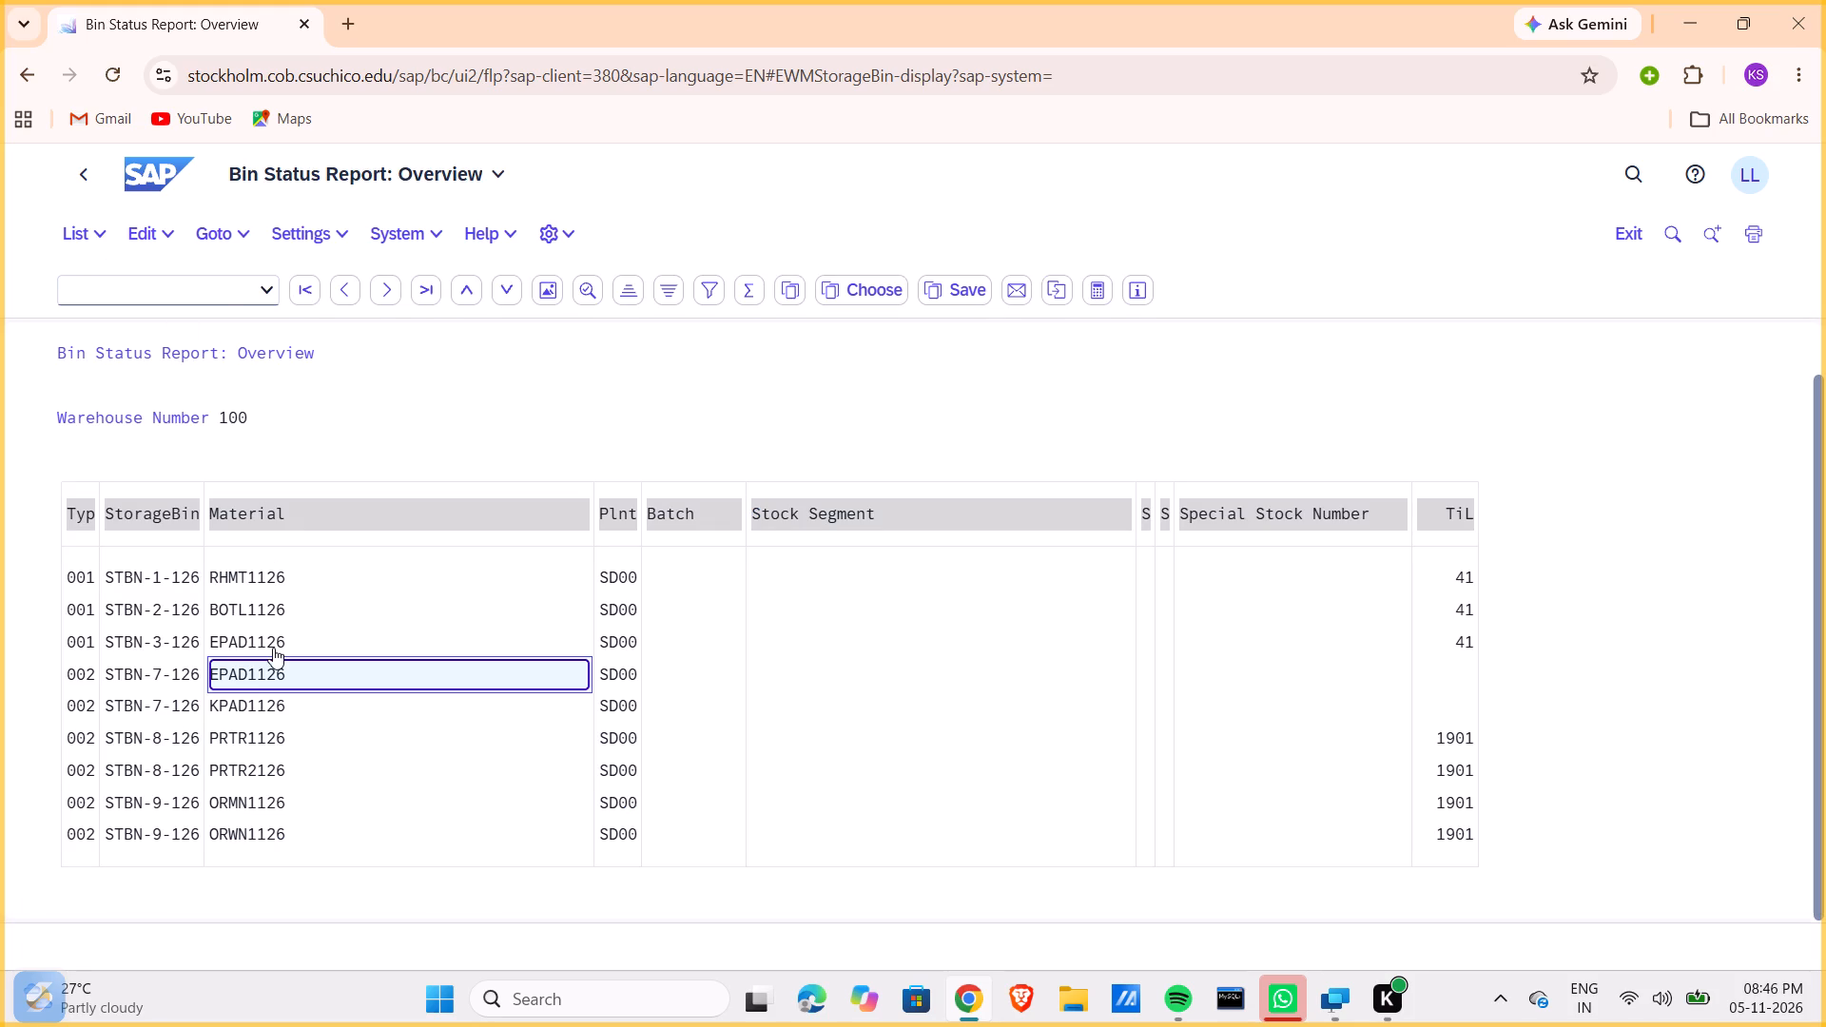
pyautogui.scroll(-1, 273, 648)
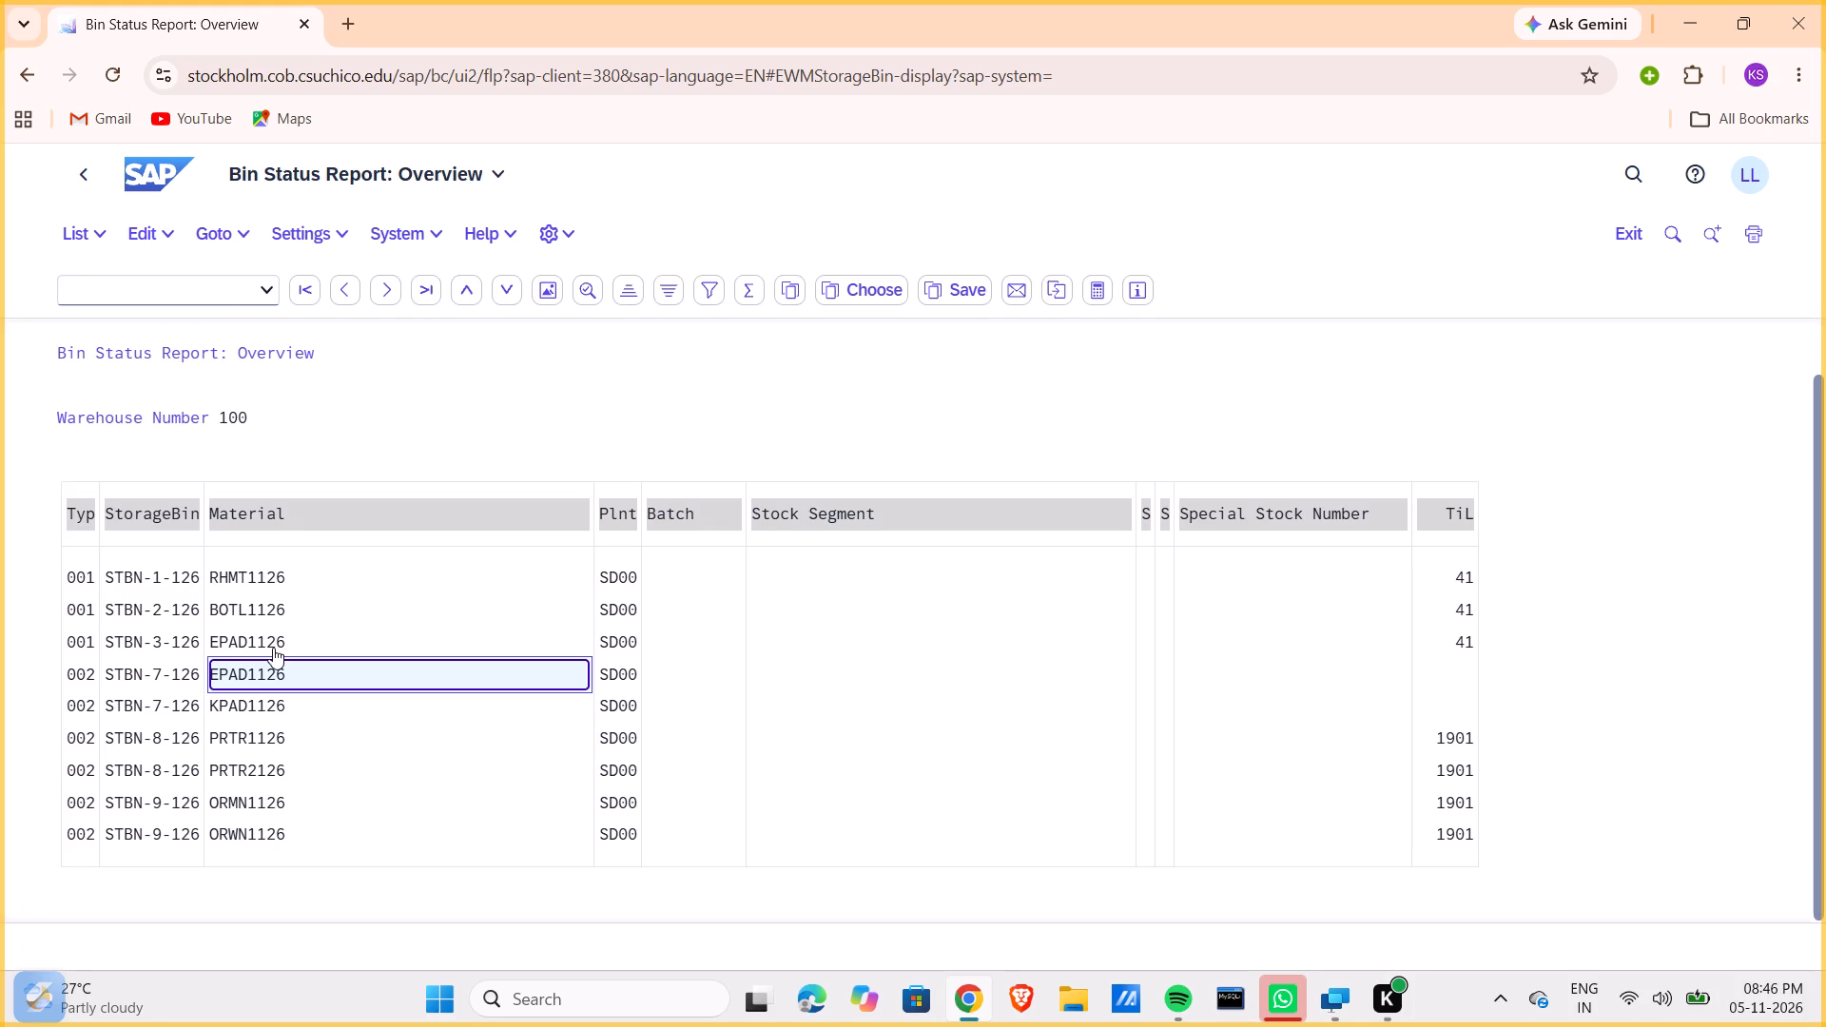
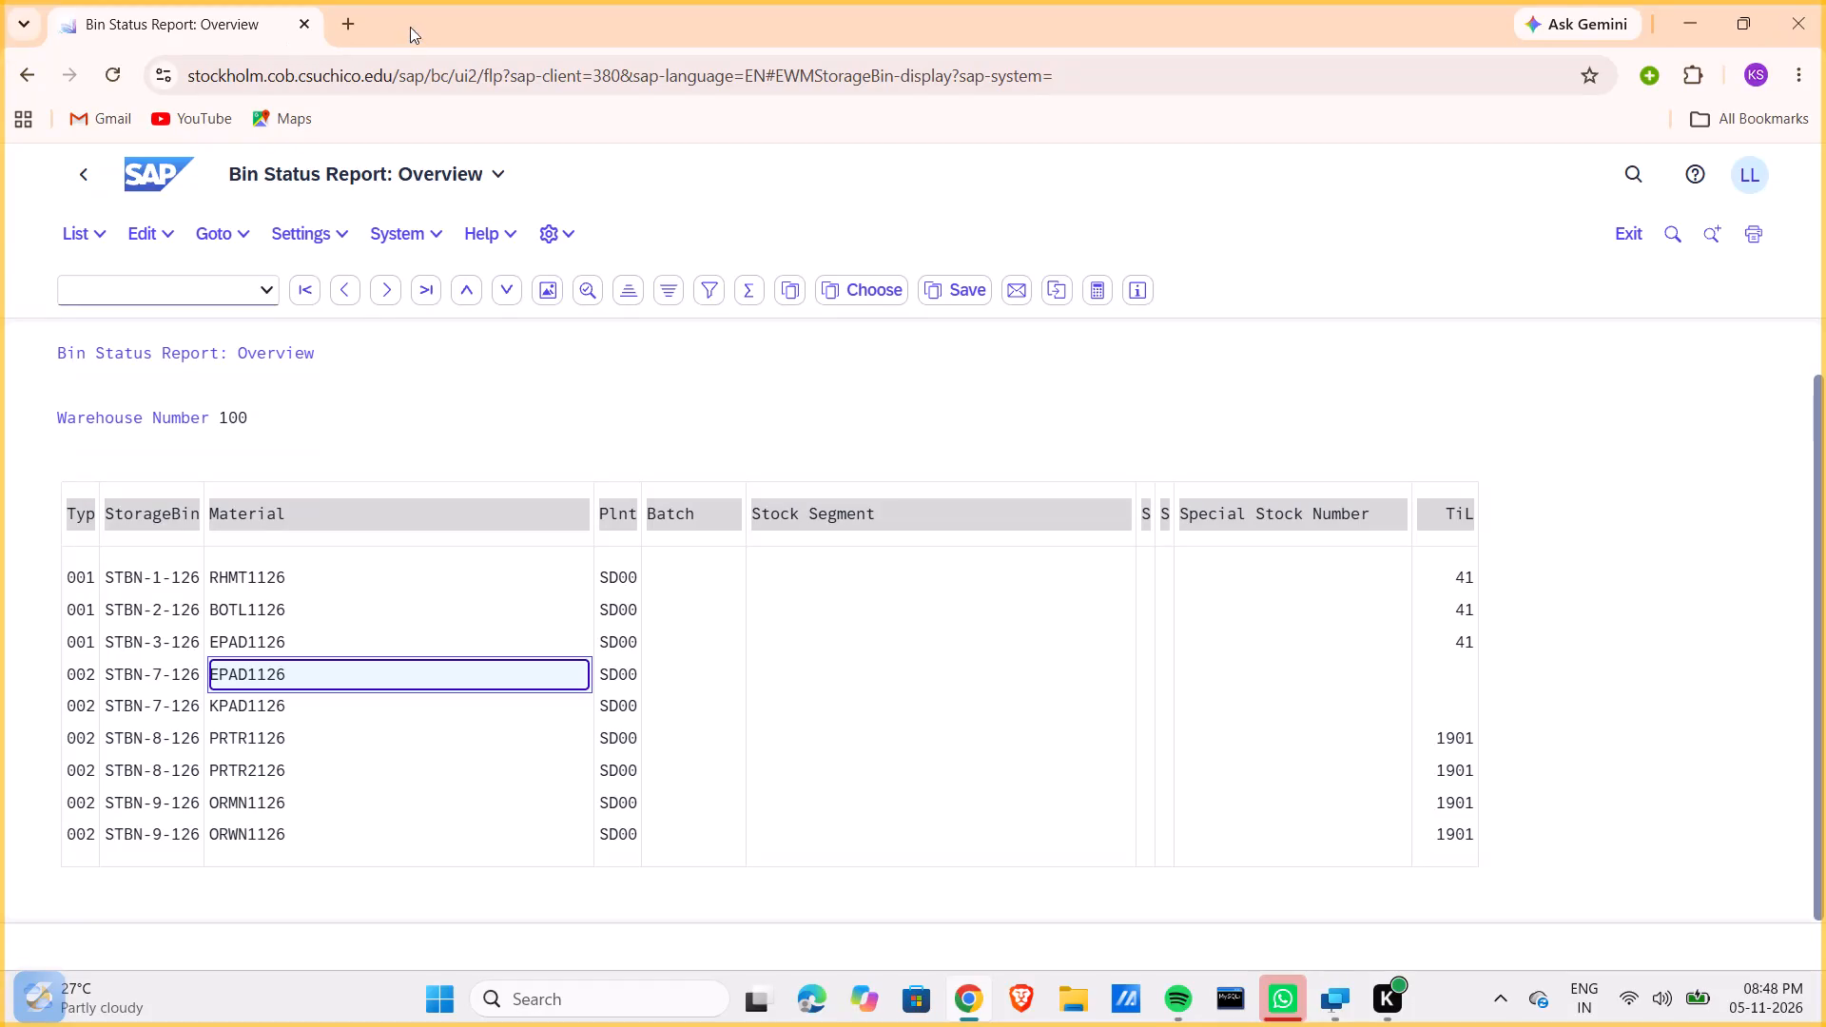
# Leave the Bin Status Report for the home page and open the Materials Management apps around Goods Receipt Clerk and AP Accountant.
pyautogui.click(92, 181)
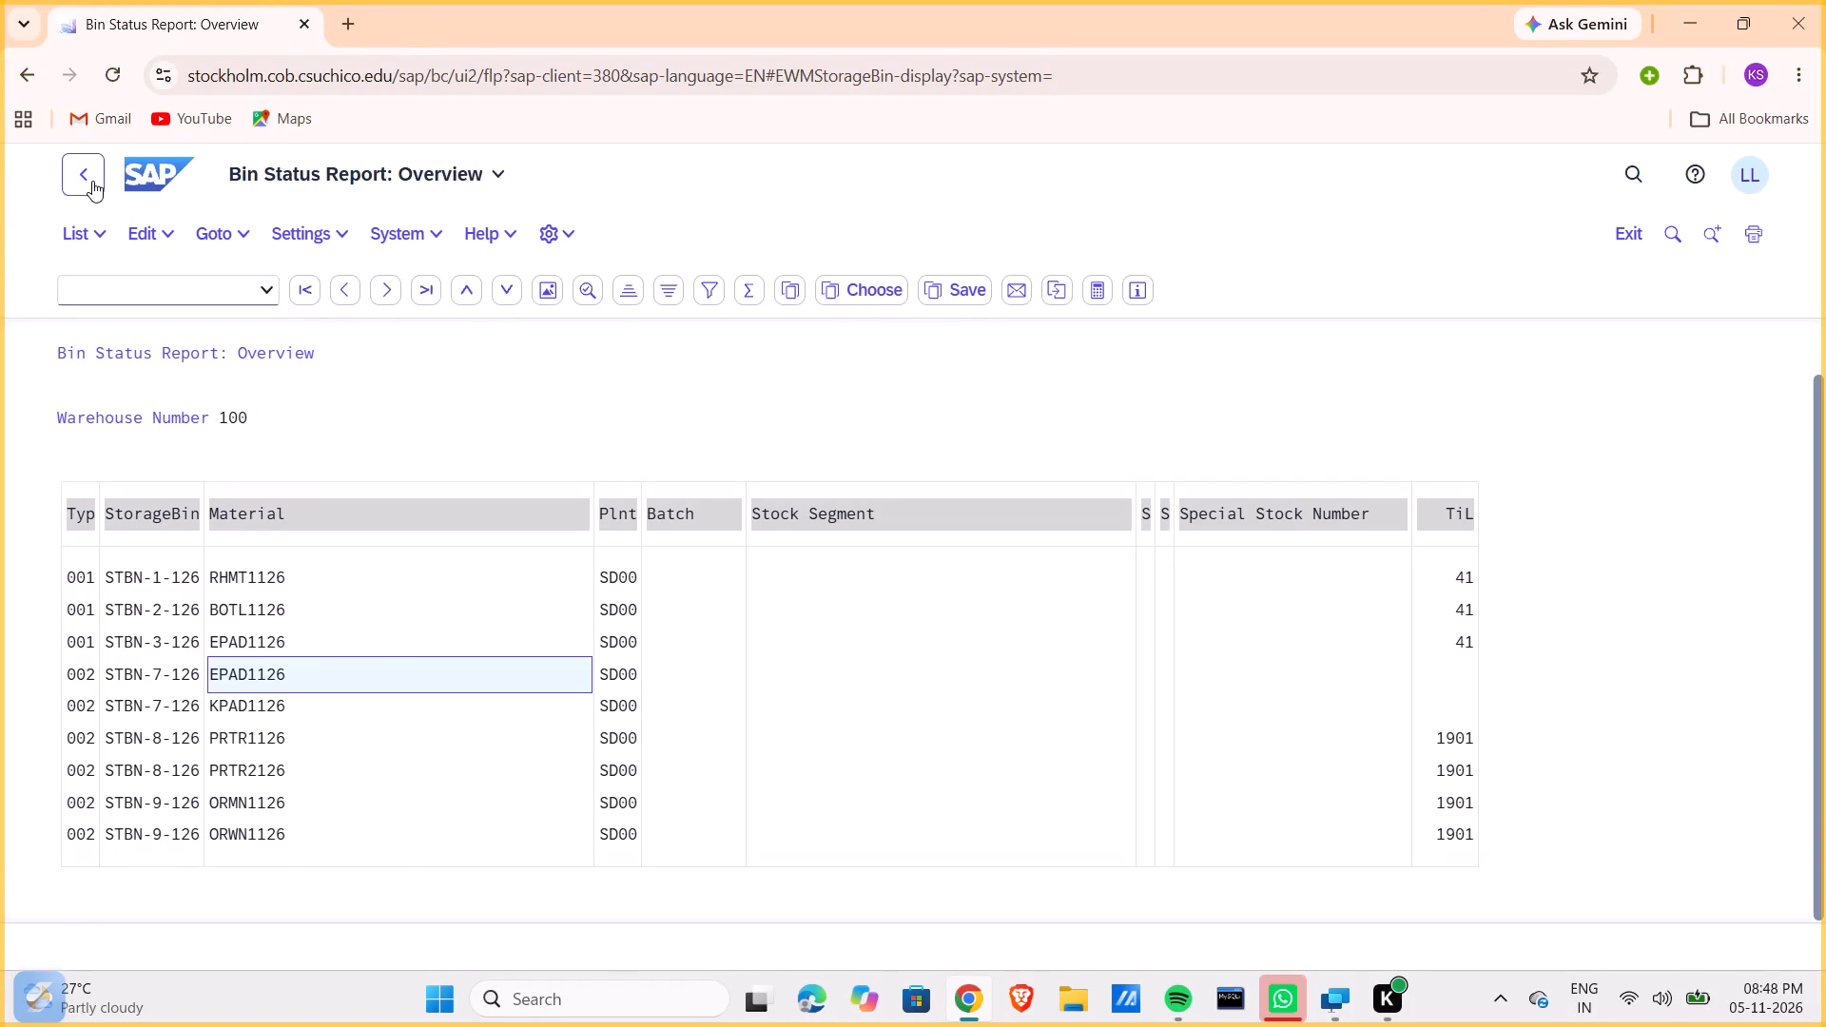
pyautogui.click(138, 182)
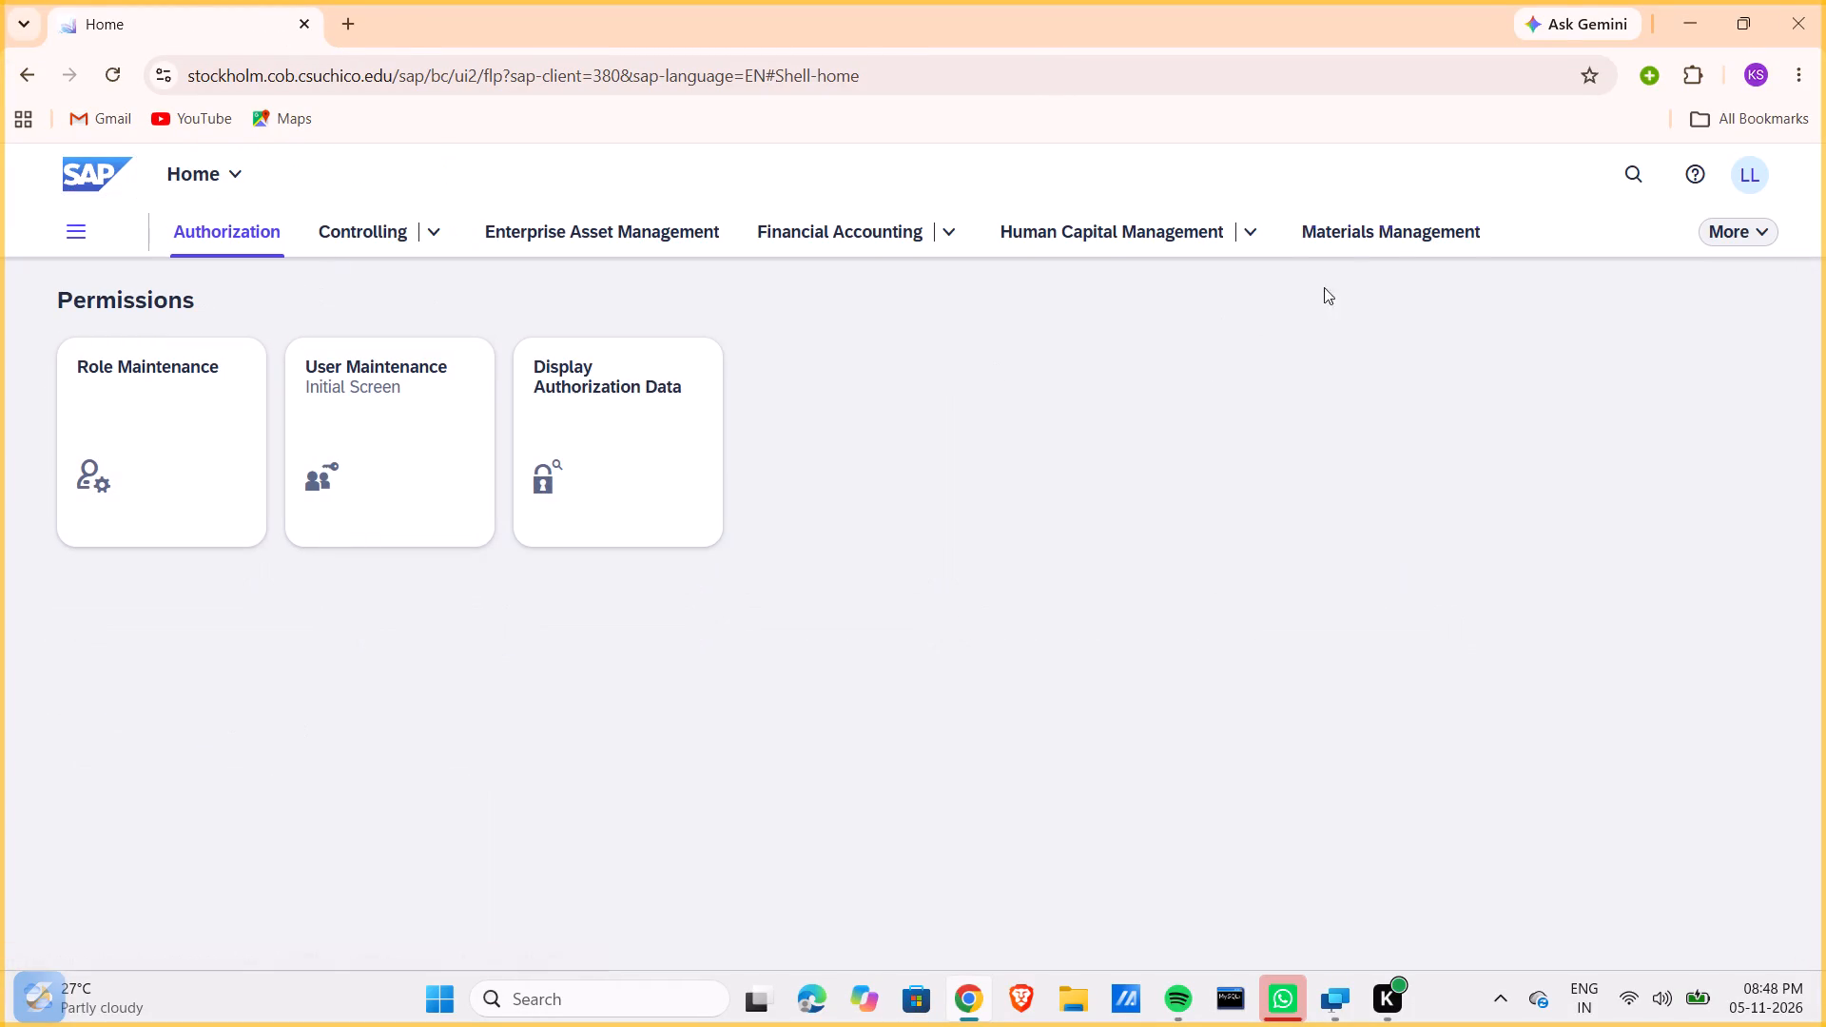
pyautogui.click(1350, 224)
pyautogui.scroll(-2, 422, 752)
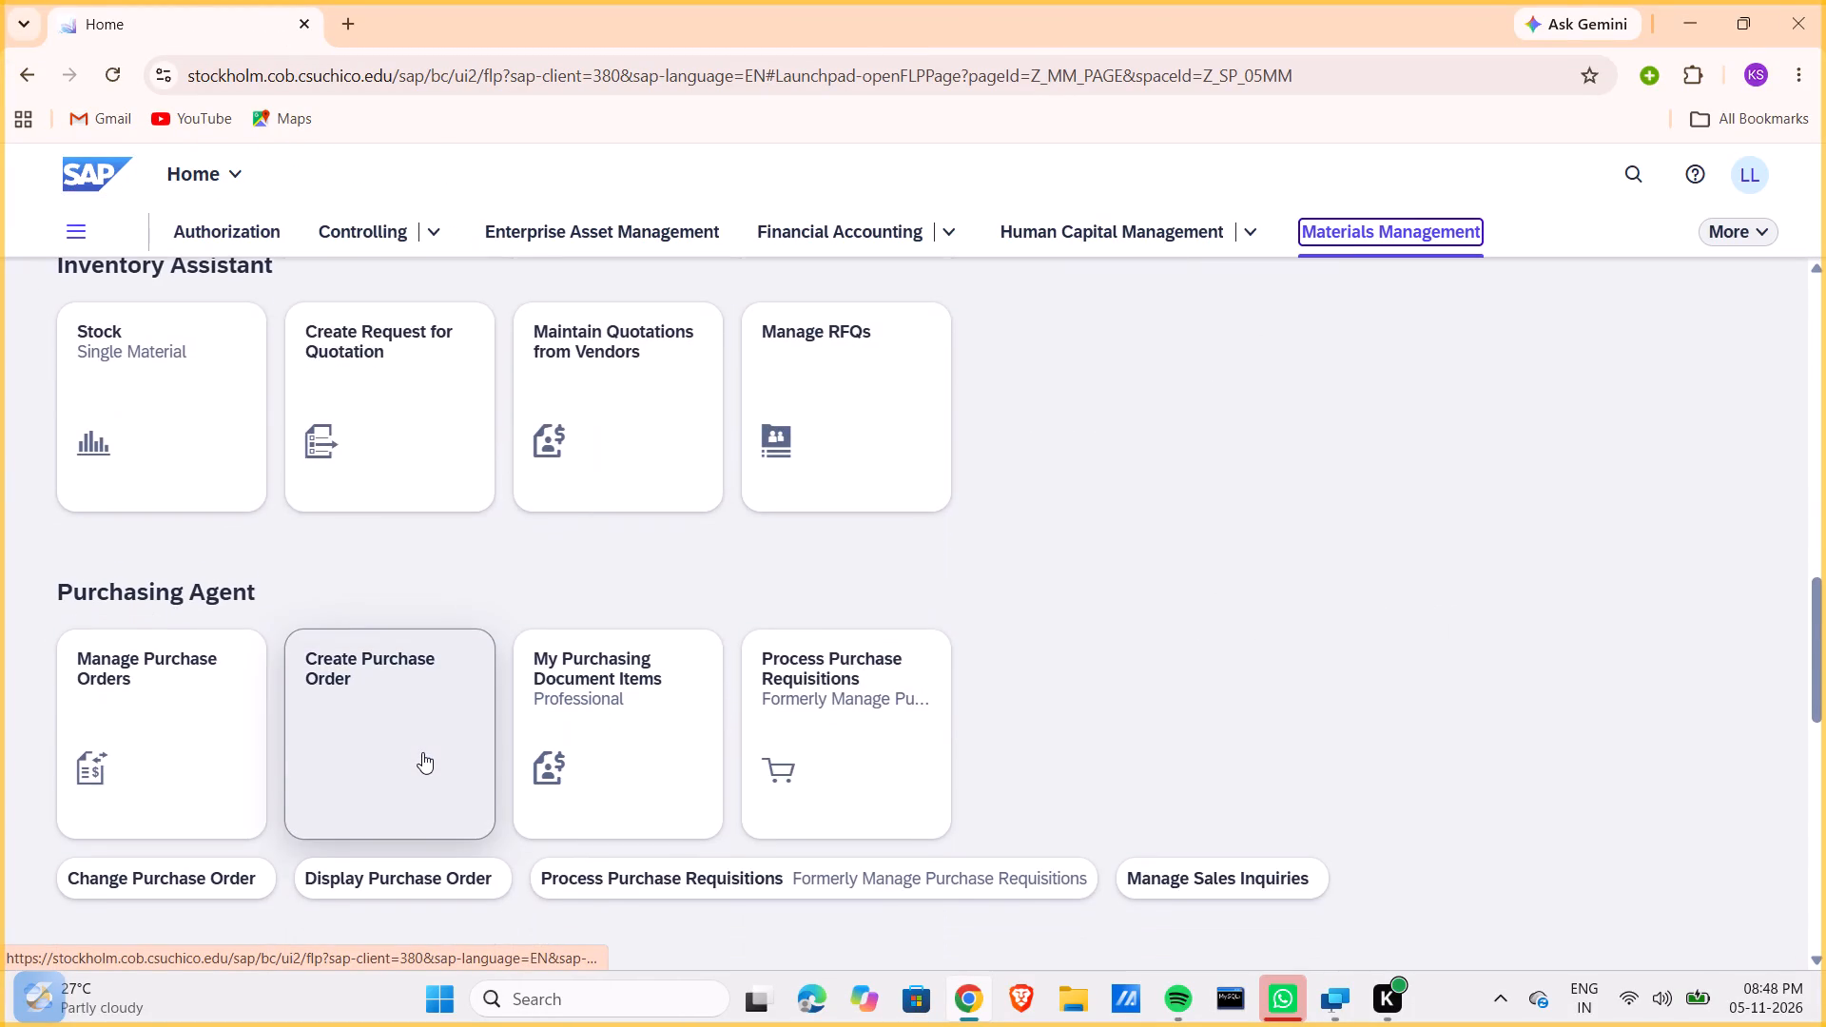
pyautogui.scroll(-4, 422, 752)
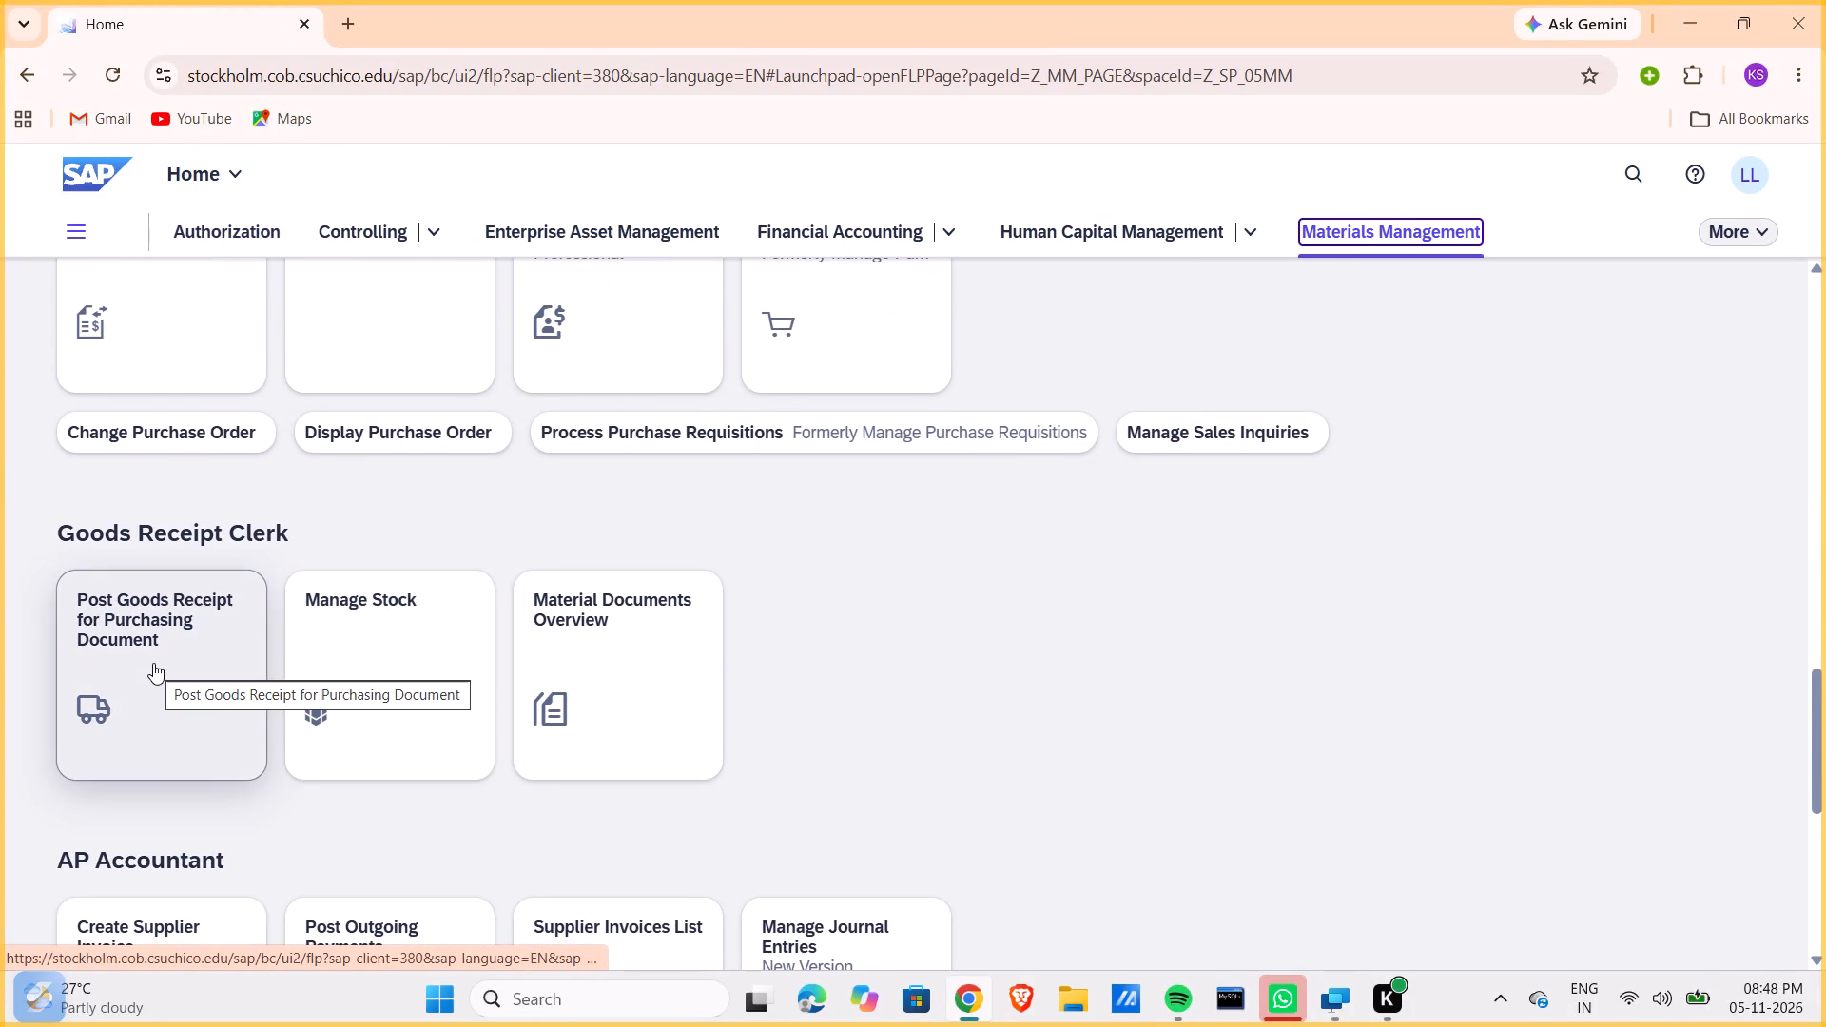
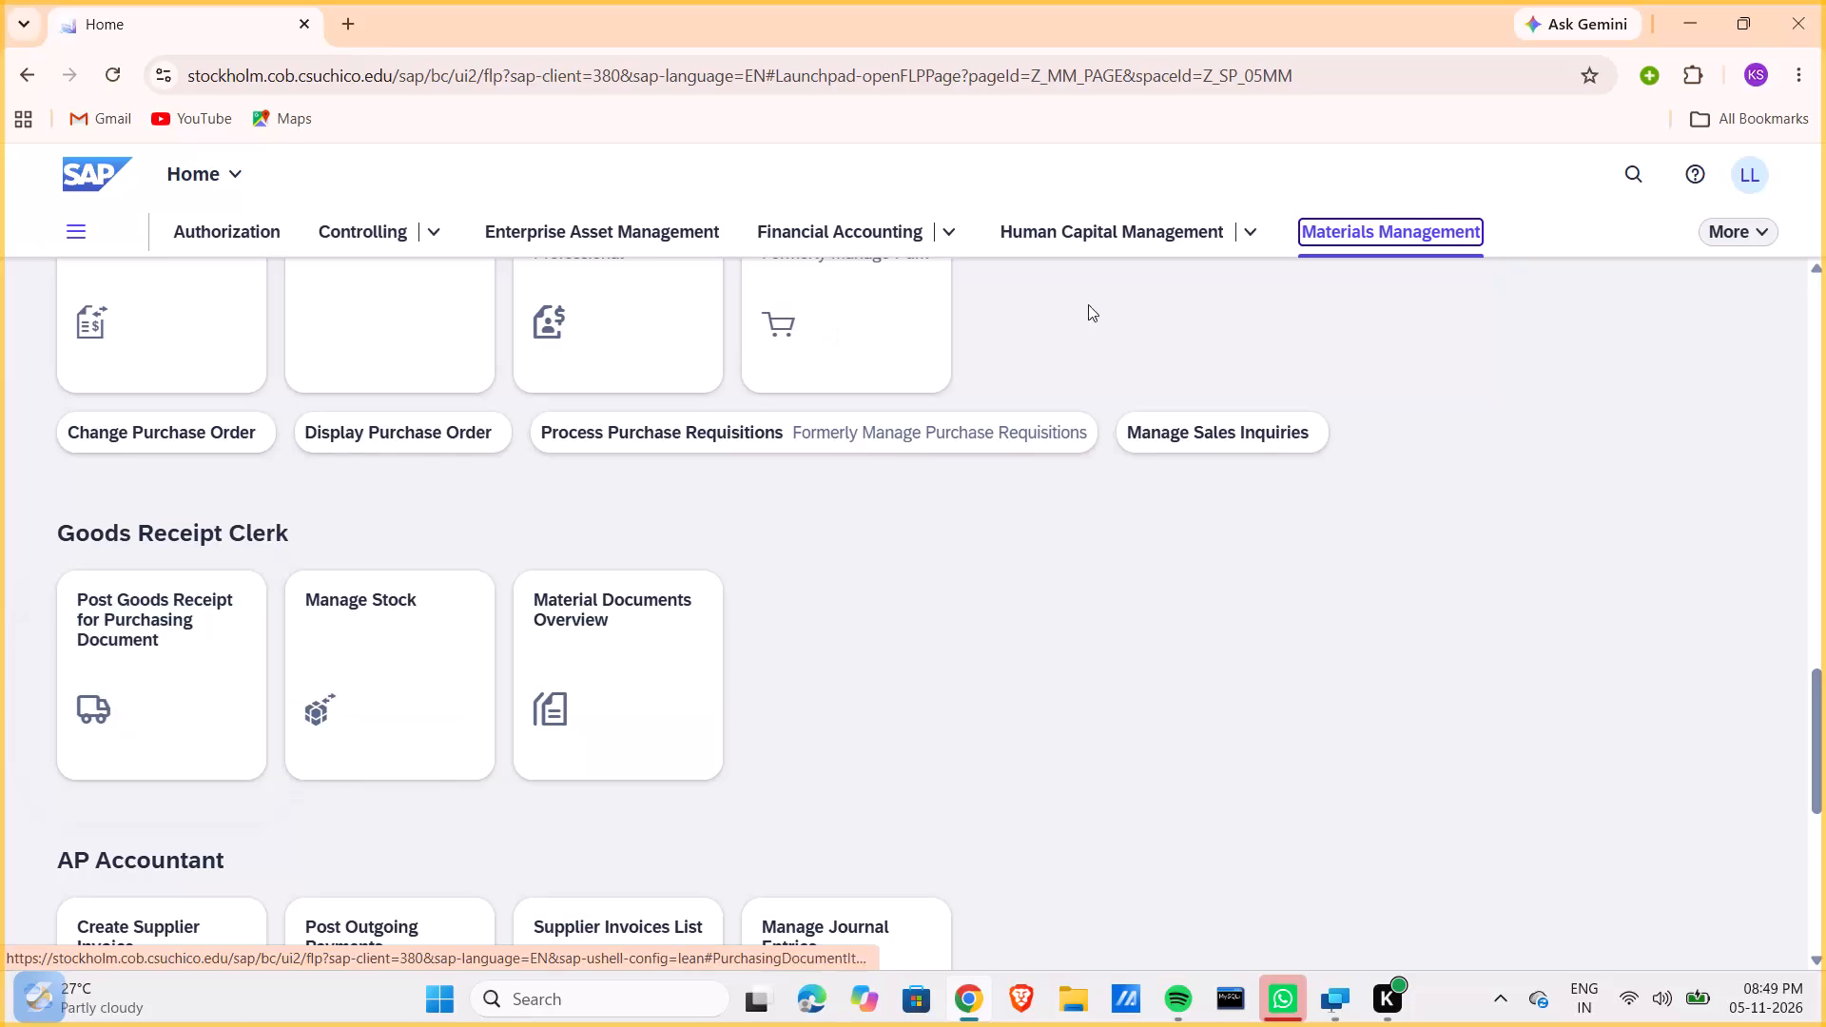
# Switch from Materials Management to the Warehouse Management apps.
pyautogui.click(1769, 227)
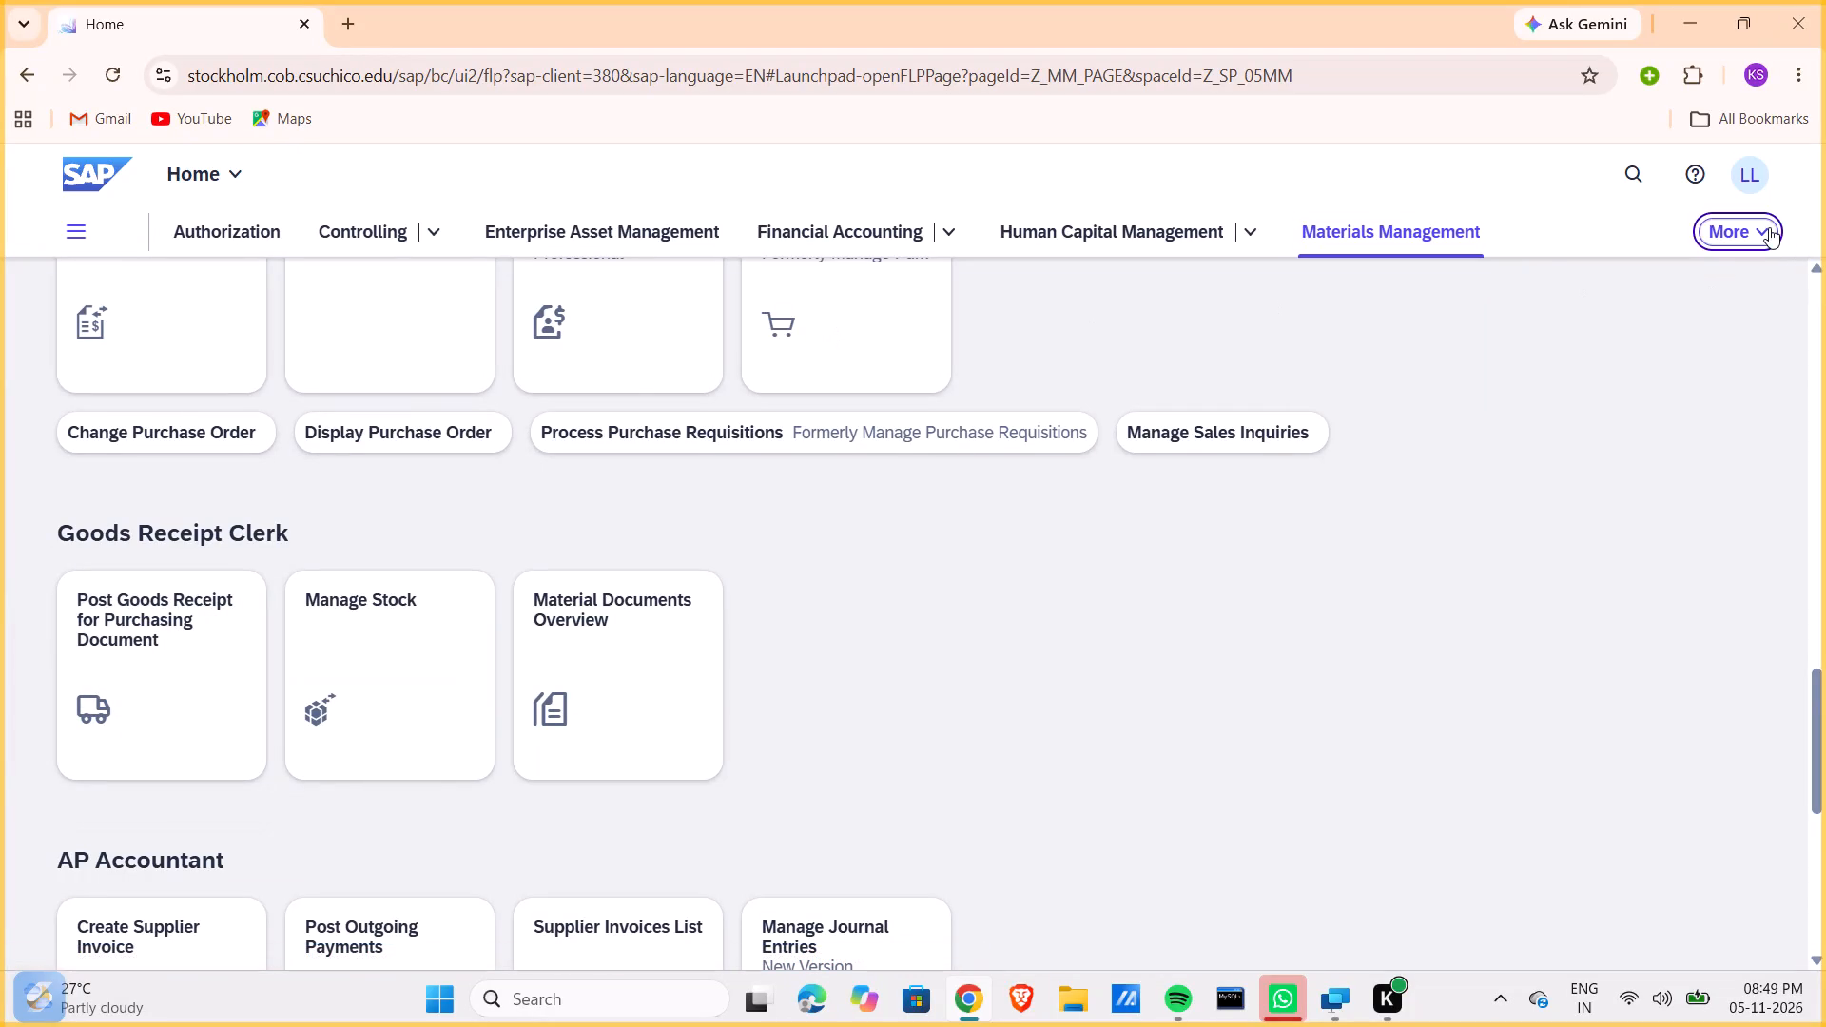
pyautogui.click(1610, 577)
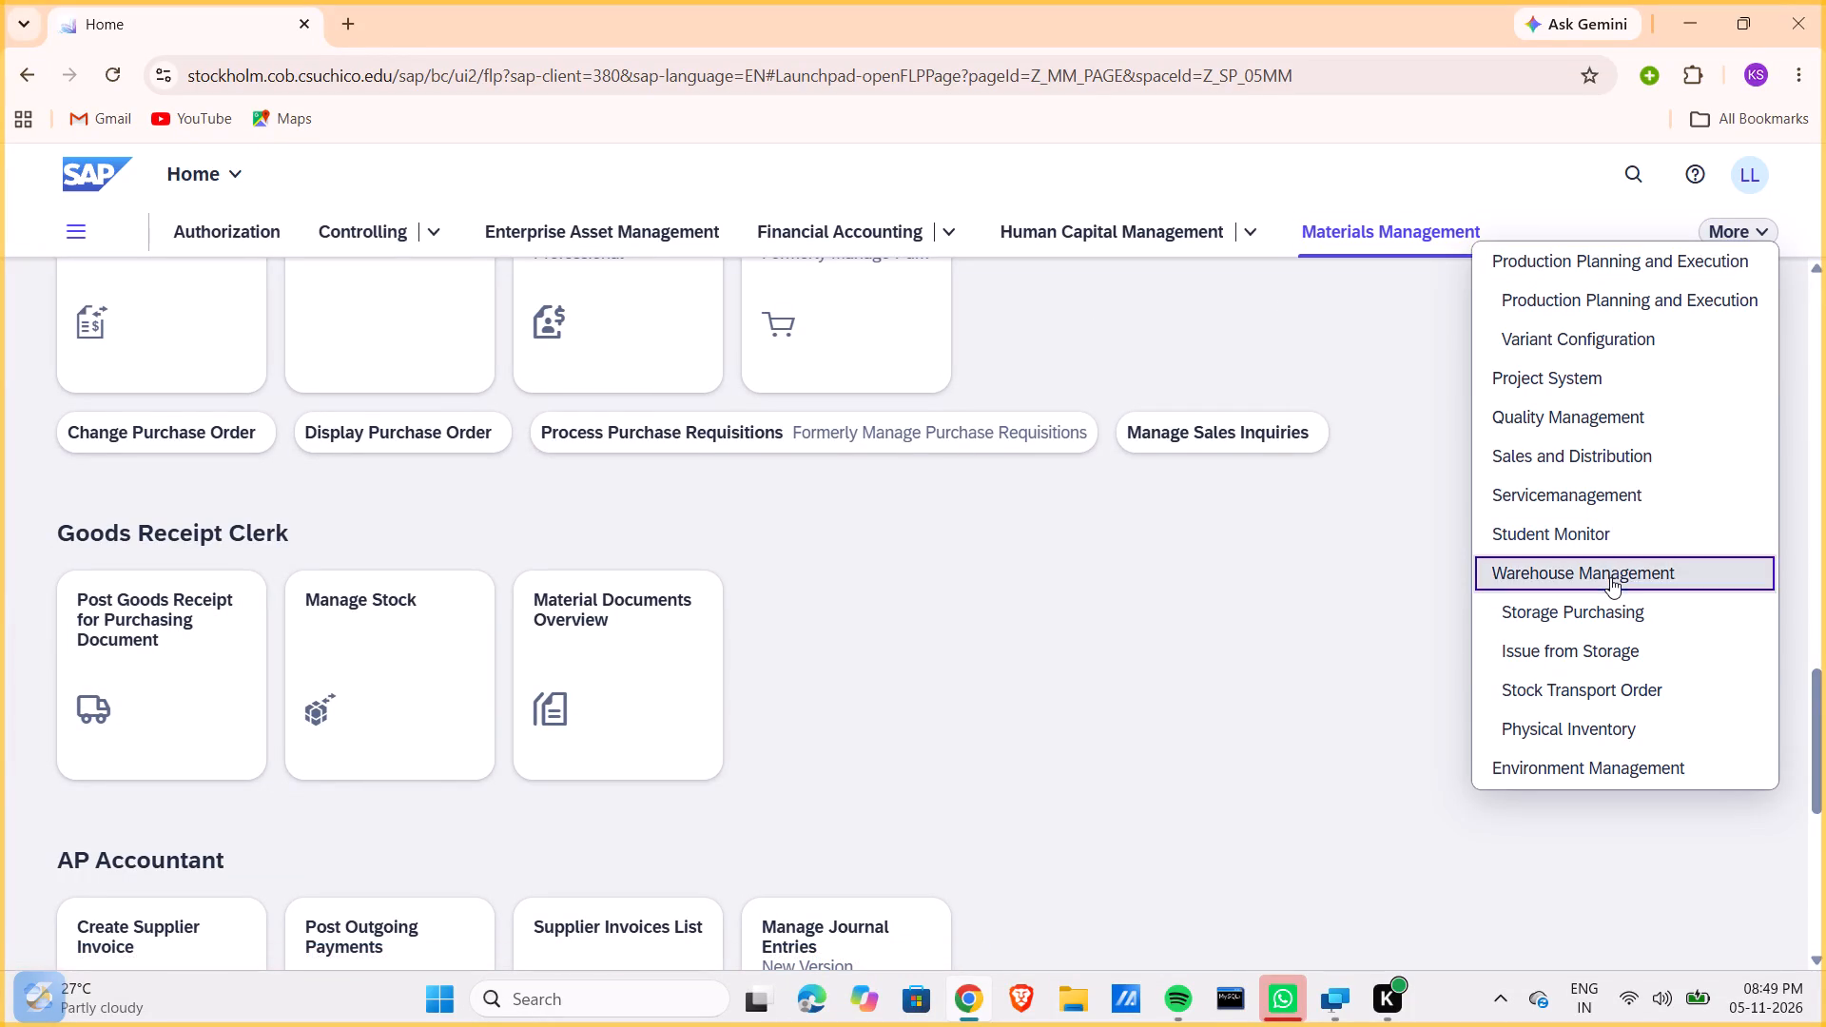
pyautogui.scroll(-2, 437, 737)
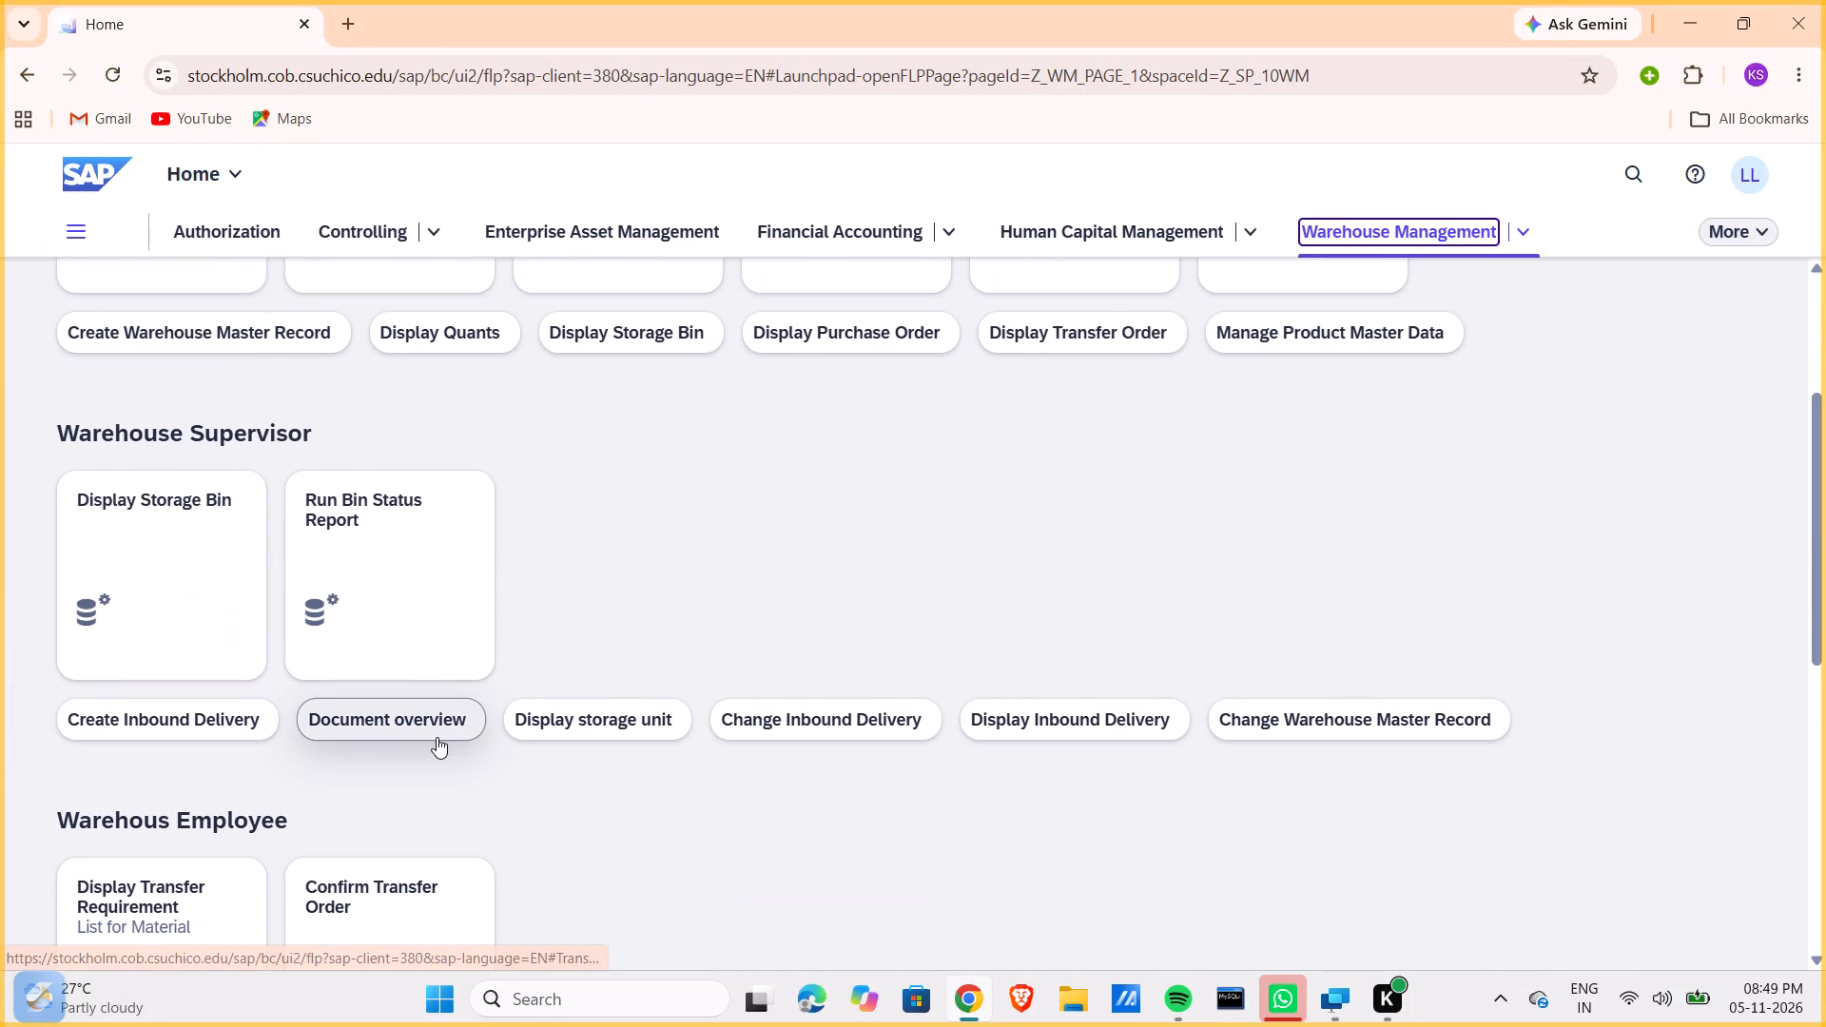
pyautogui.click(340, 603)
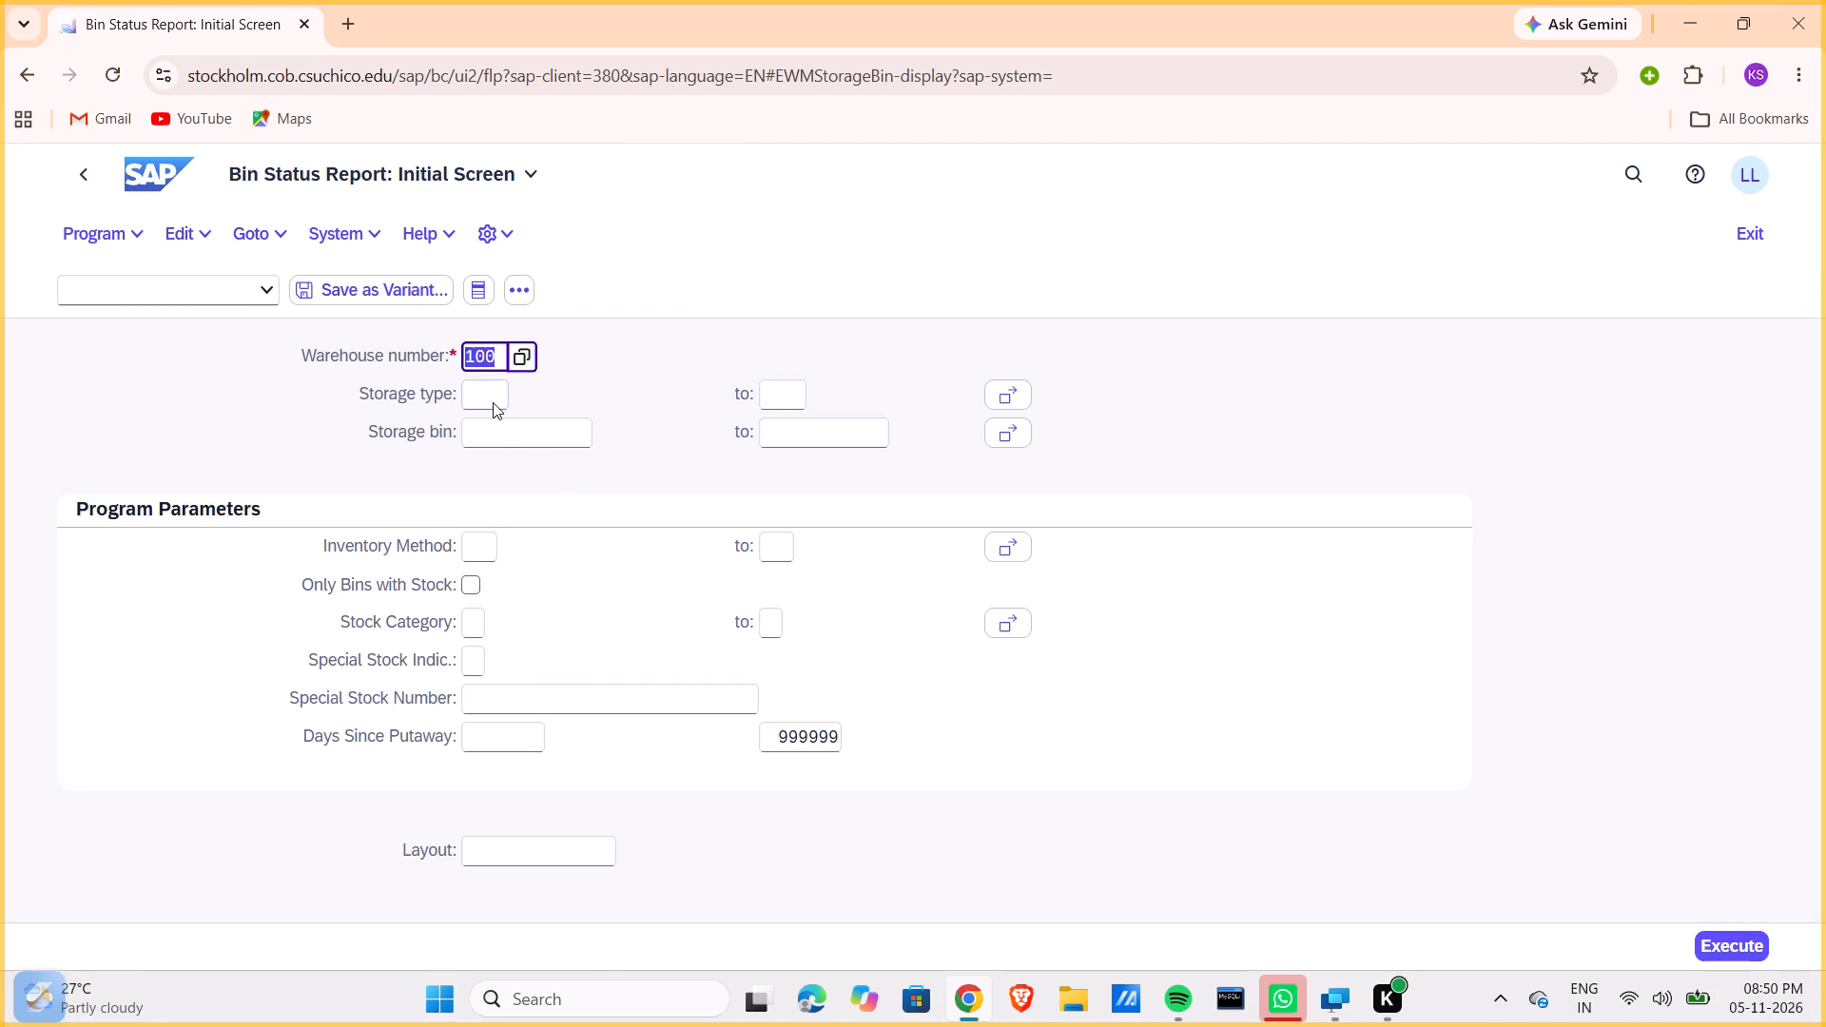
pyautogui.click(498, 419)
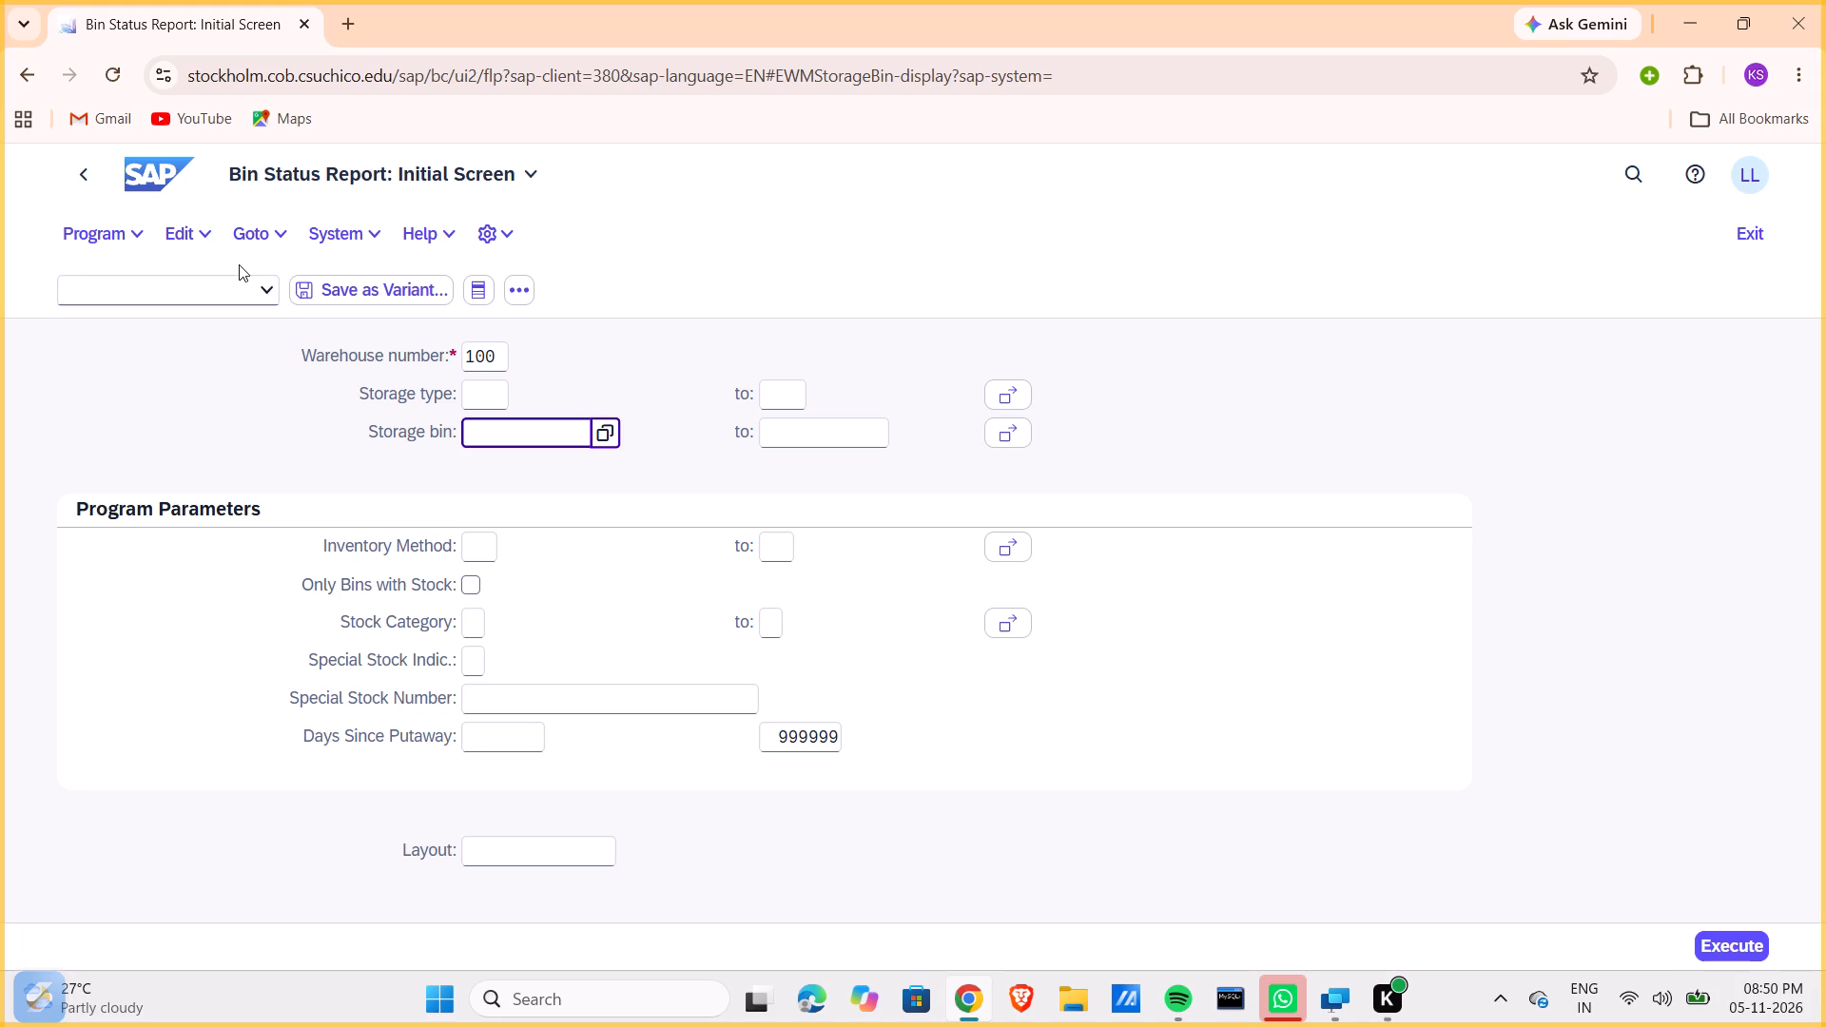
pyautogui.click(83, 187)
# Look through the Warehouse Management apps and examine the selection criteria of Display Transfer Requirement, then return to the home page.
pyautogui.scroll(-2, 294, 559)
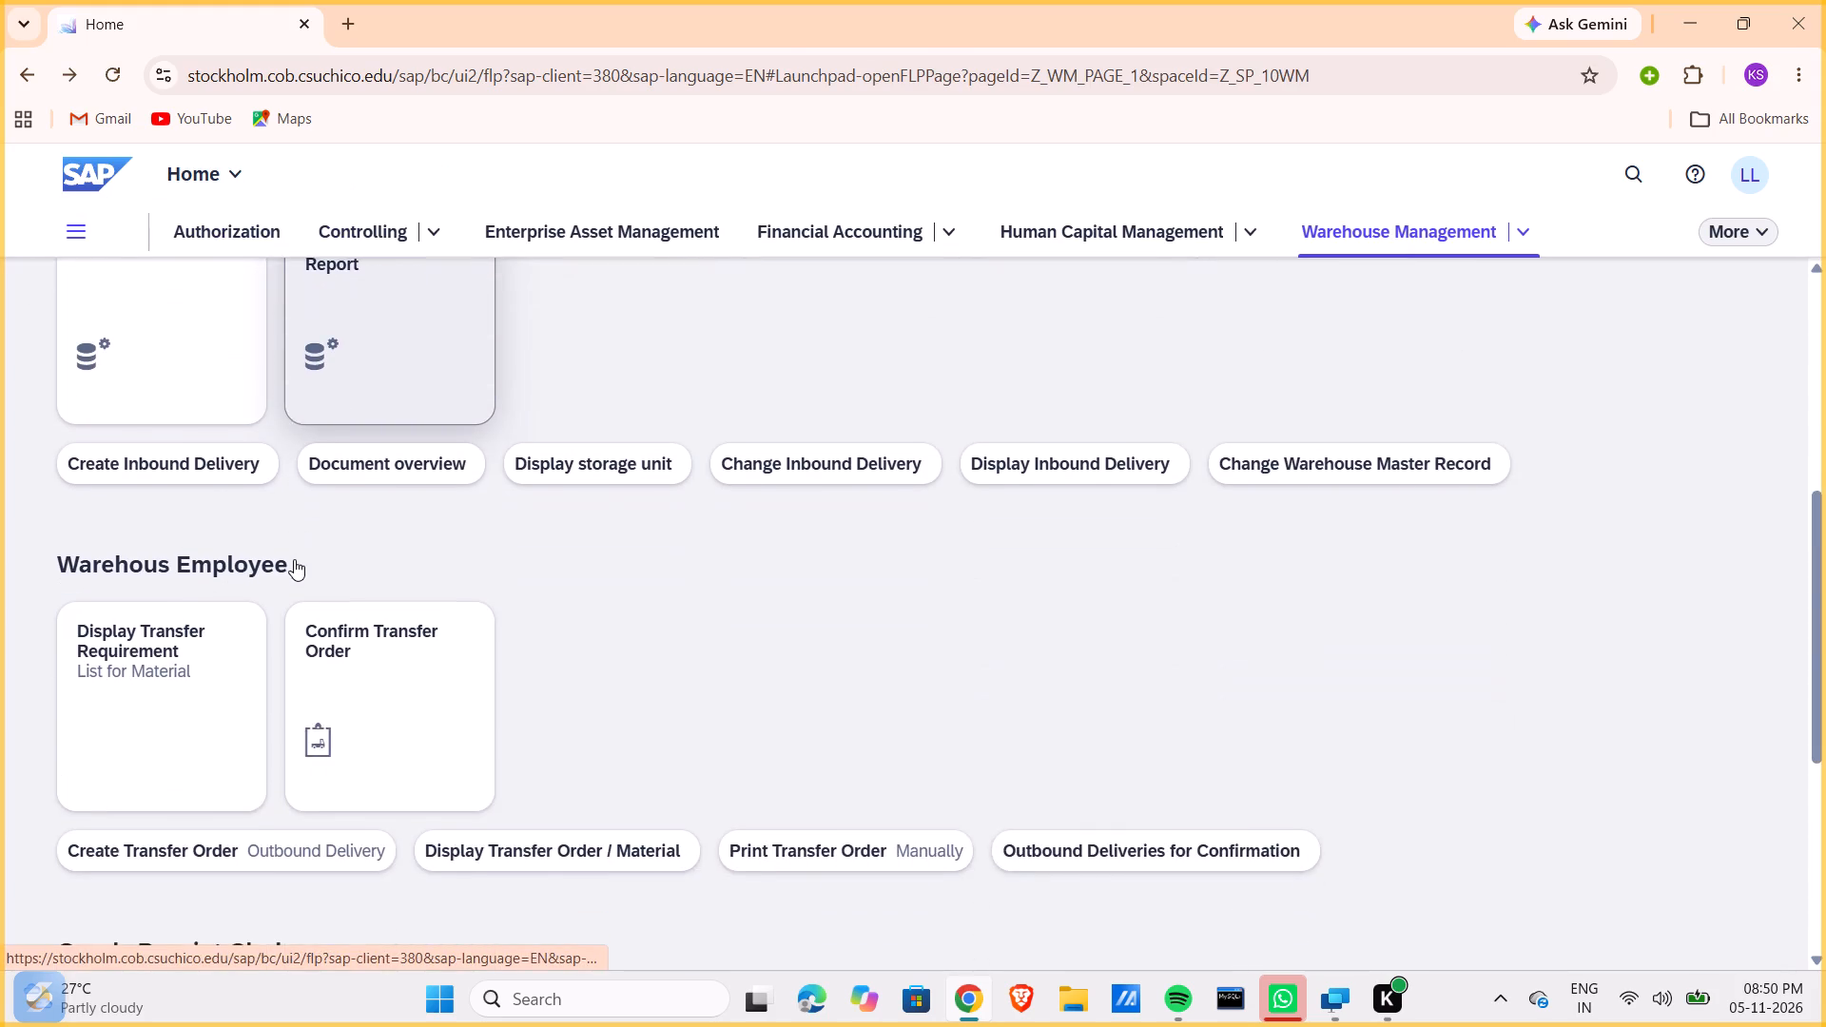
pyautogui.scroll(-3, 294, 559)
pyautogui.scroll(4, 294, 559)
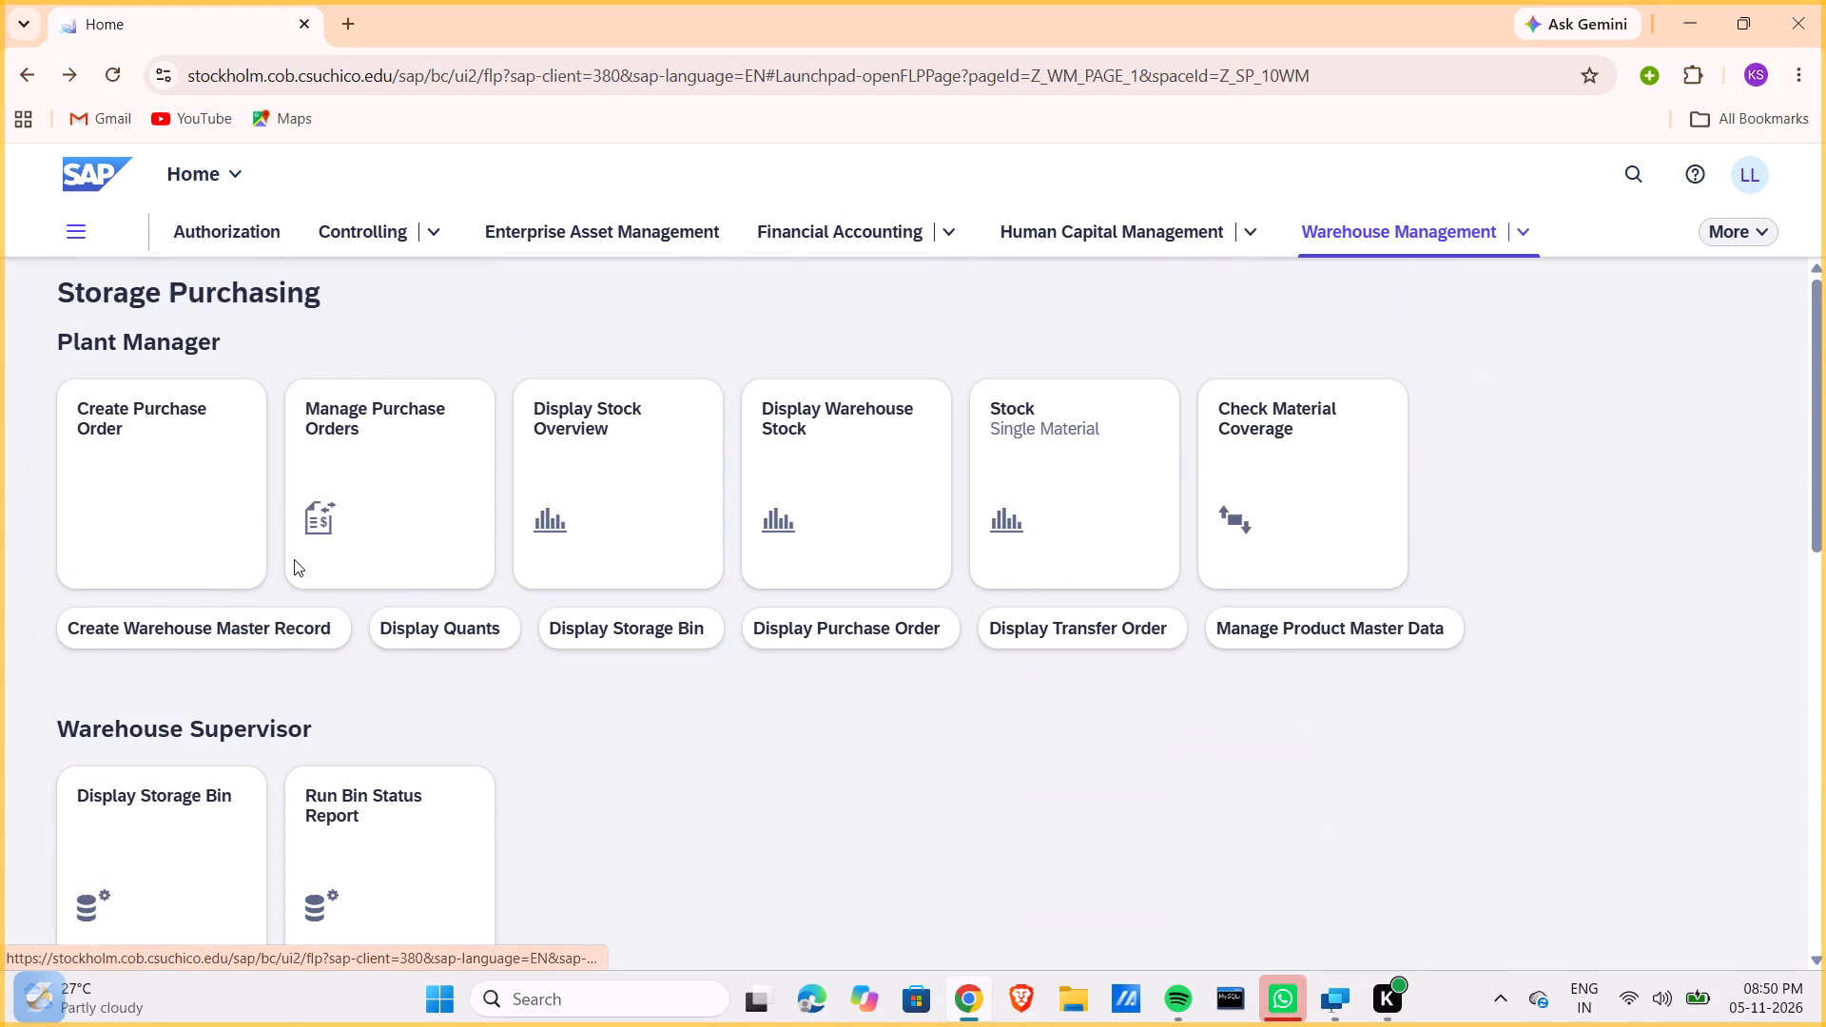
pyautogui.scroll(3, 294, 559)
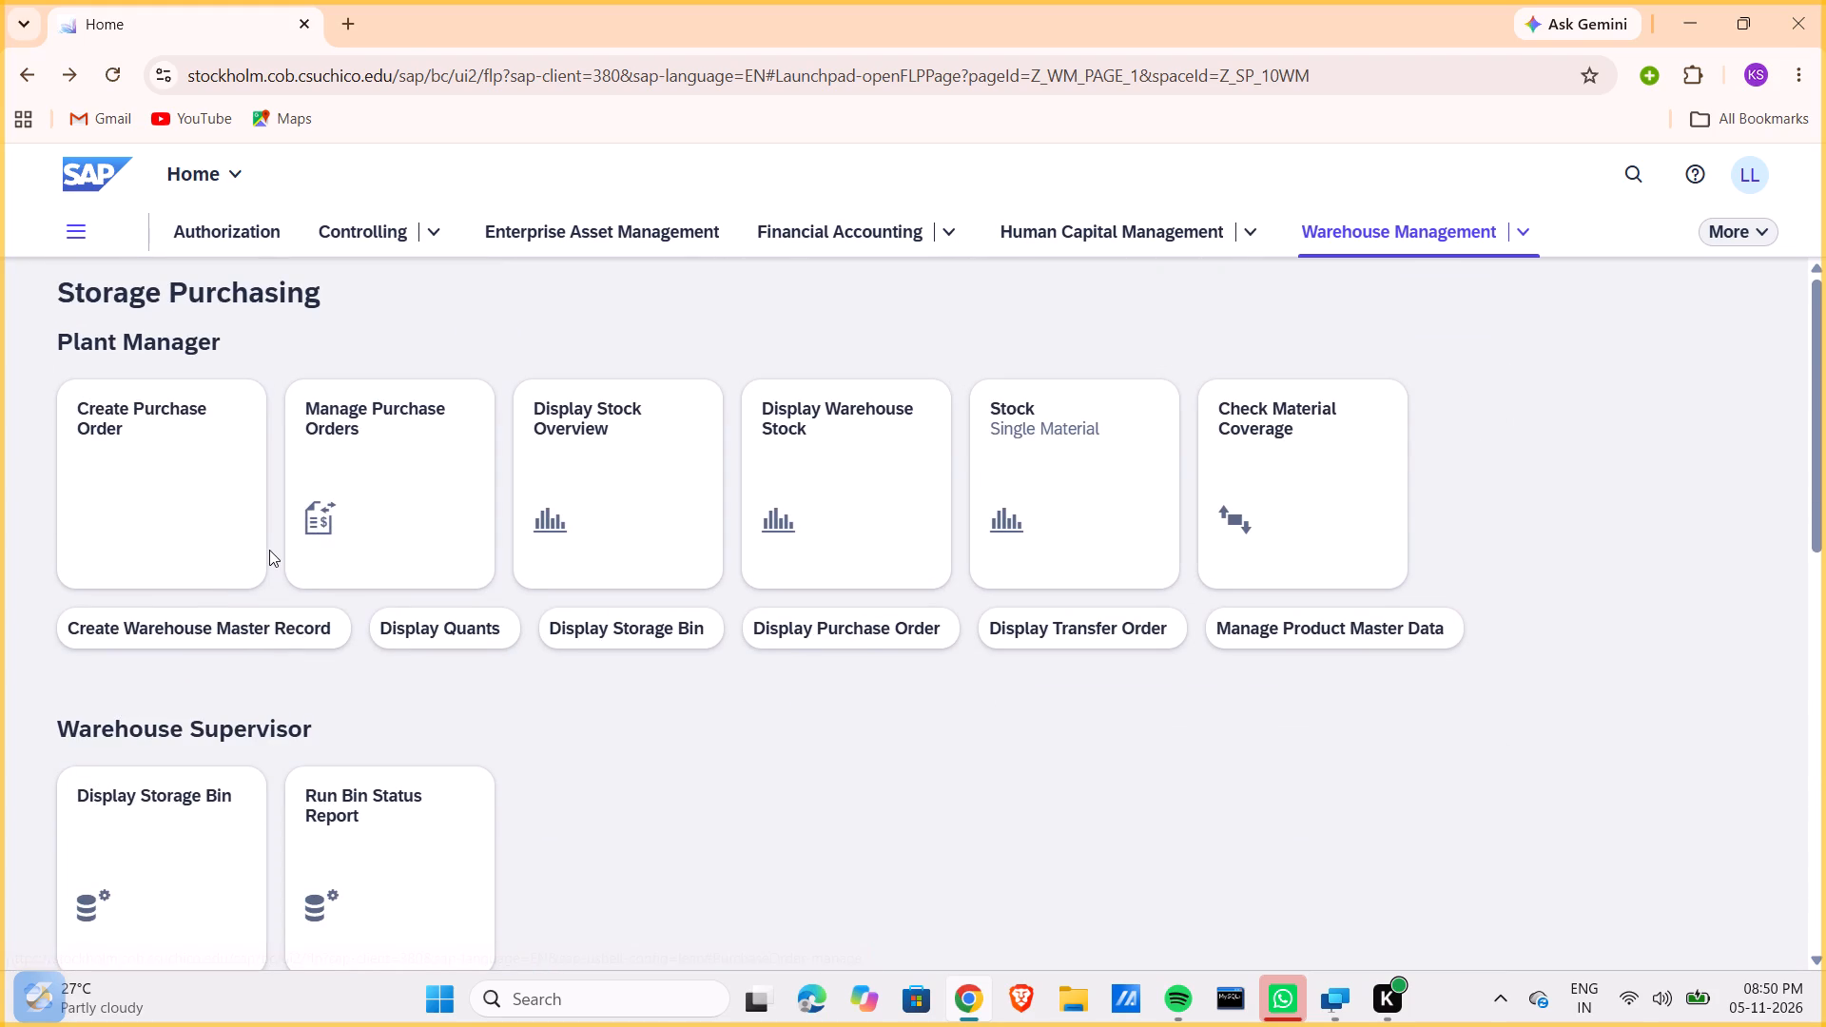
pyautogui.scroll(-3, 269, 550)
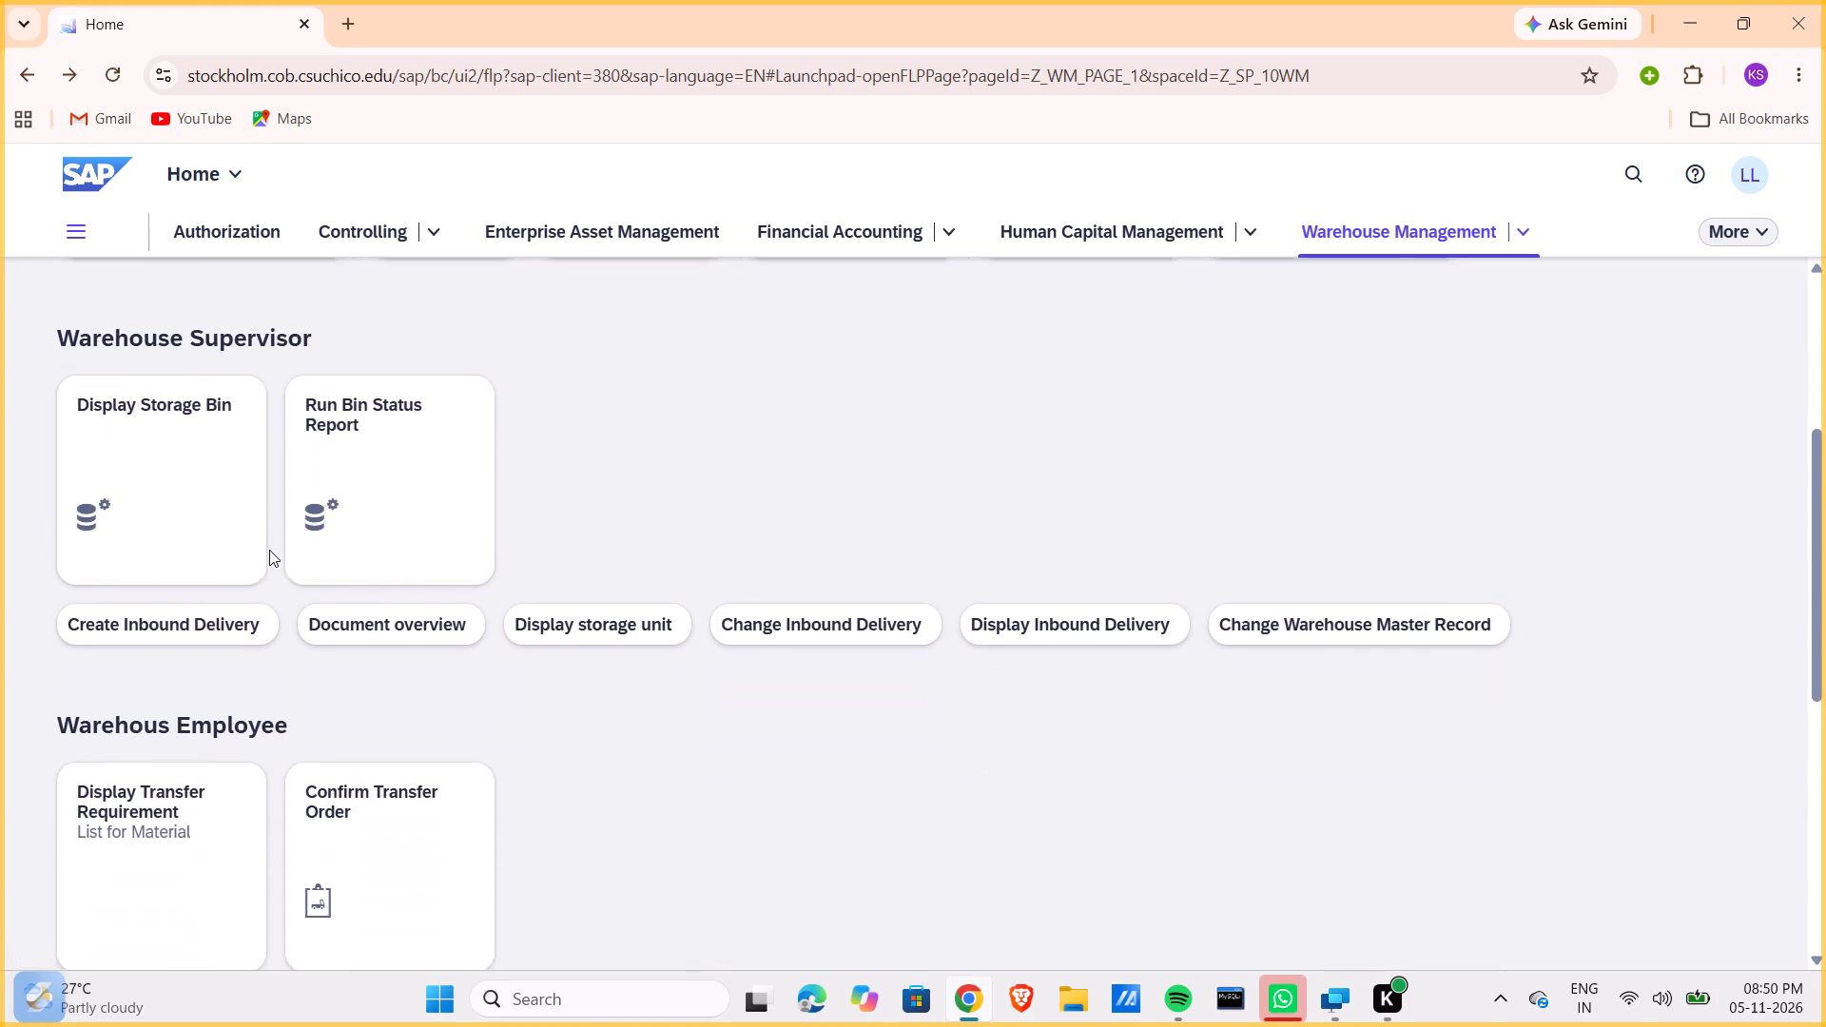
pyautogui.scroll(-2, 269, 550)
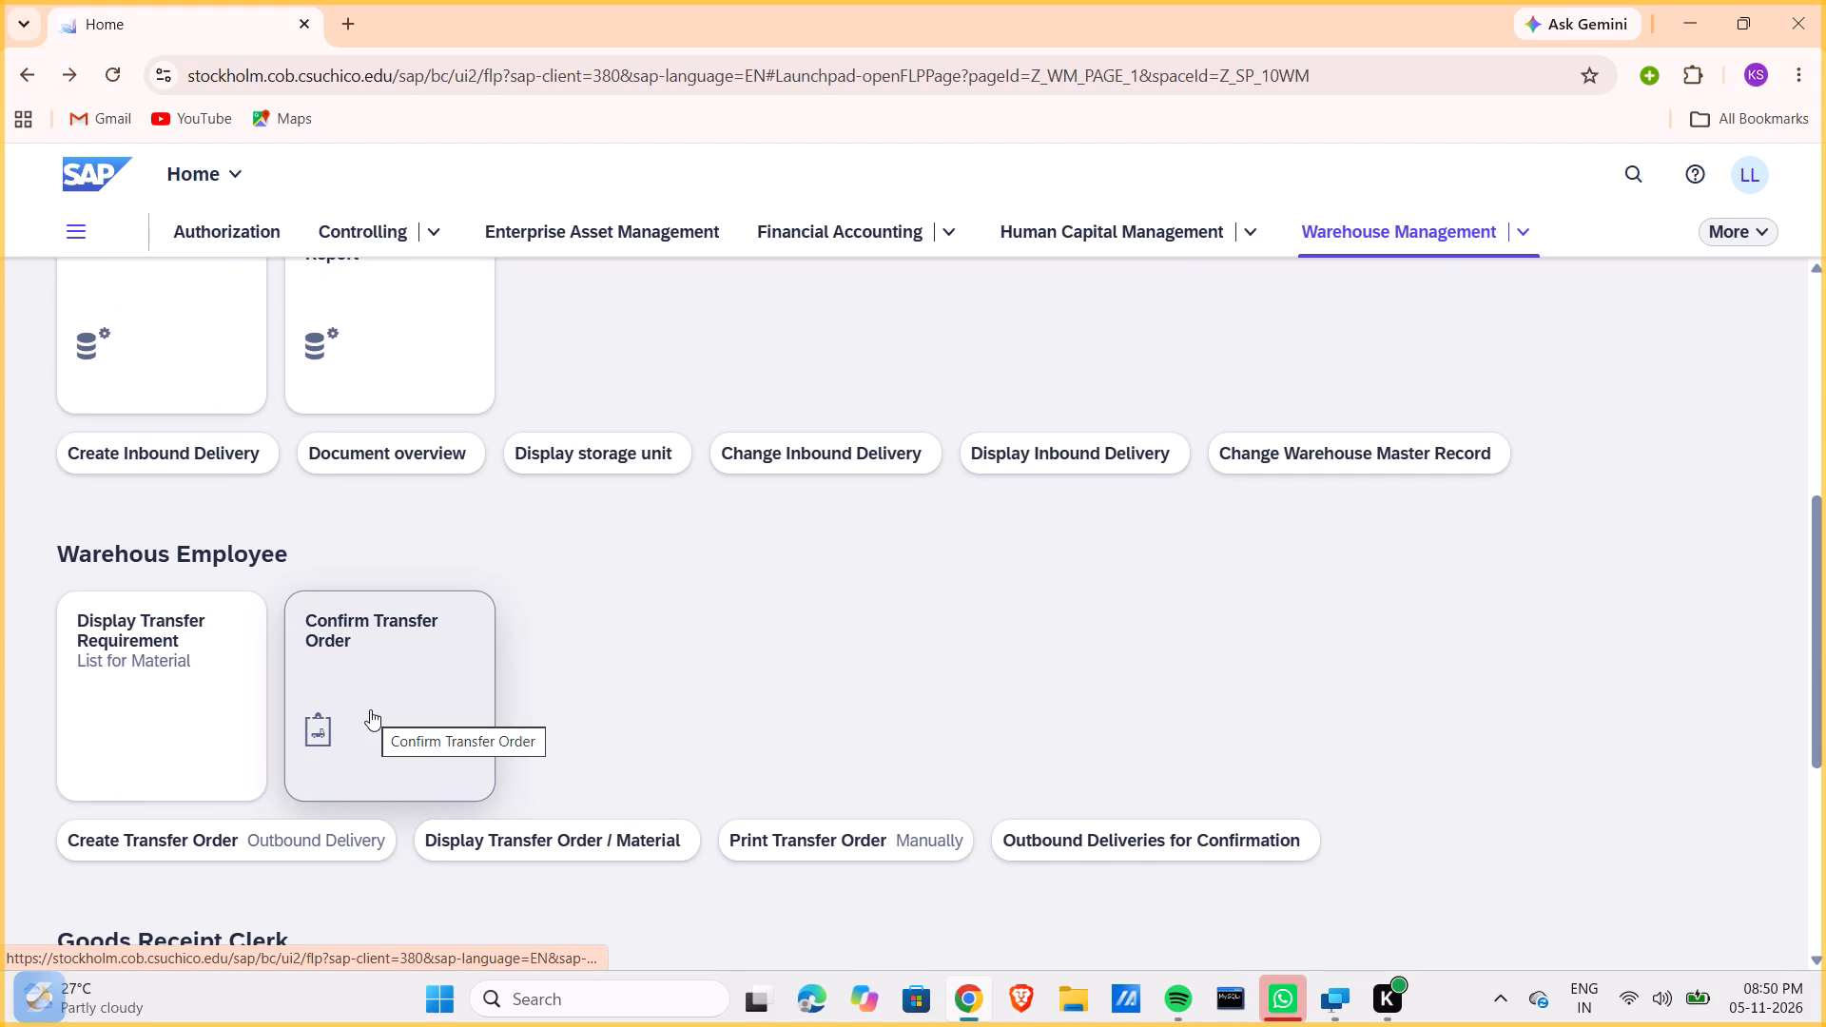
pyautogui.click(147, 660)
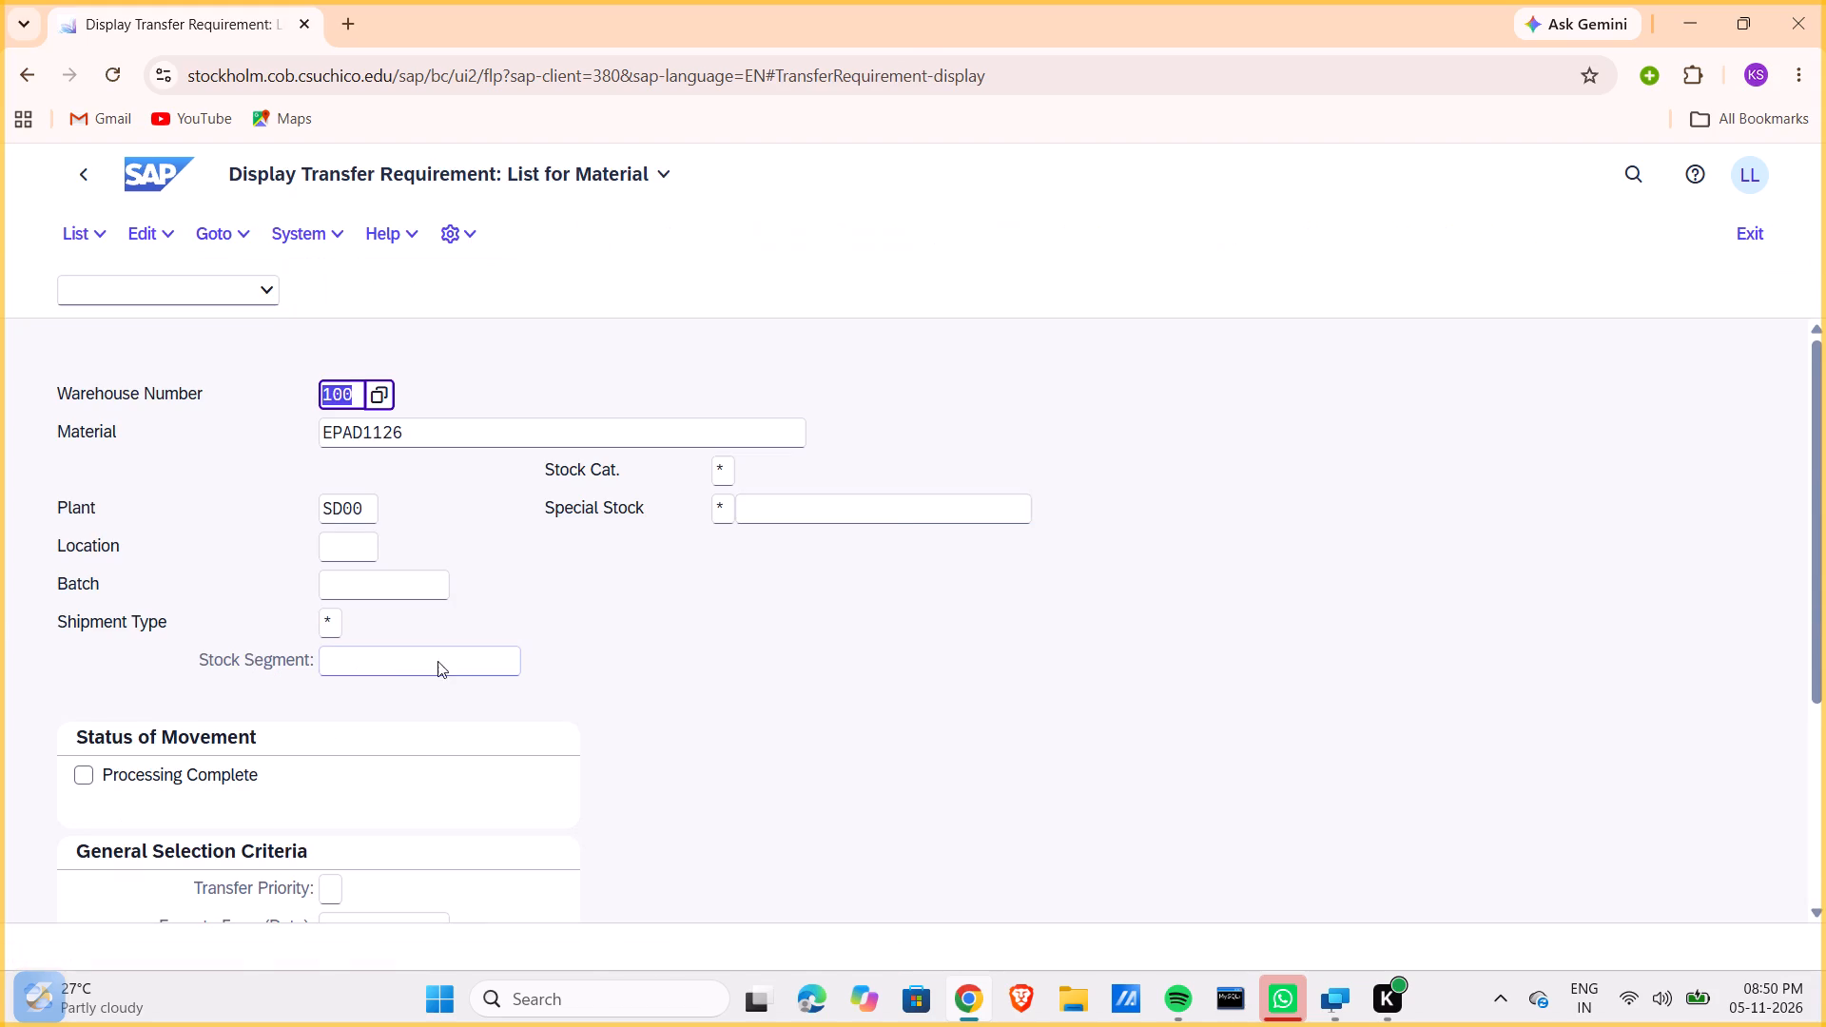
pyautogui.scroll(-2, 454, 663)
pyautogui.scroll(3, 454, 663)
pyautogui.scroll(-5, 454, 663)
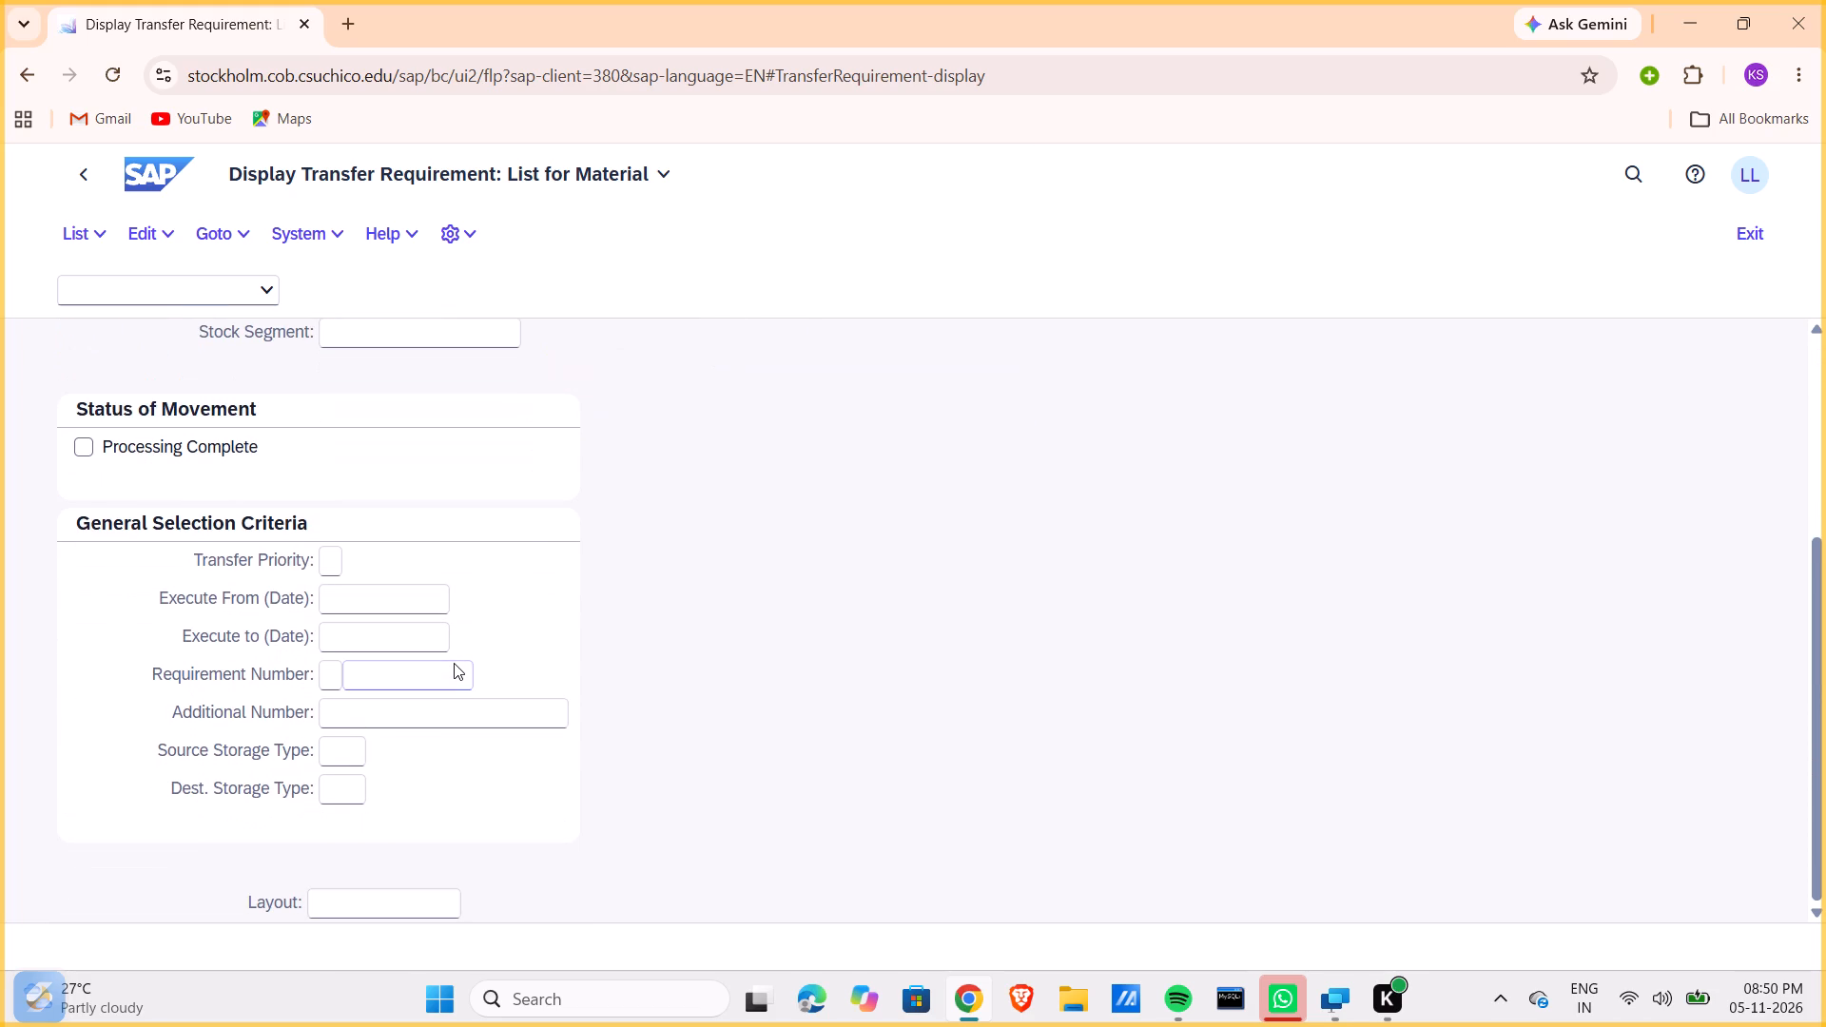
pyautogui.scroll(3, 454, 663)
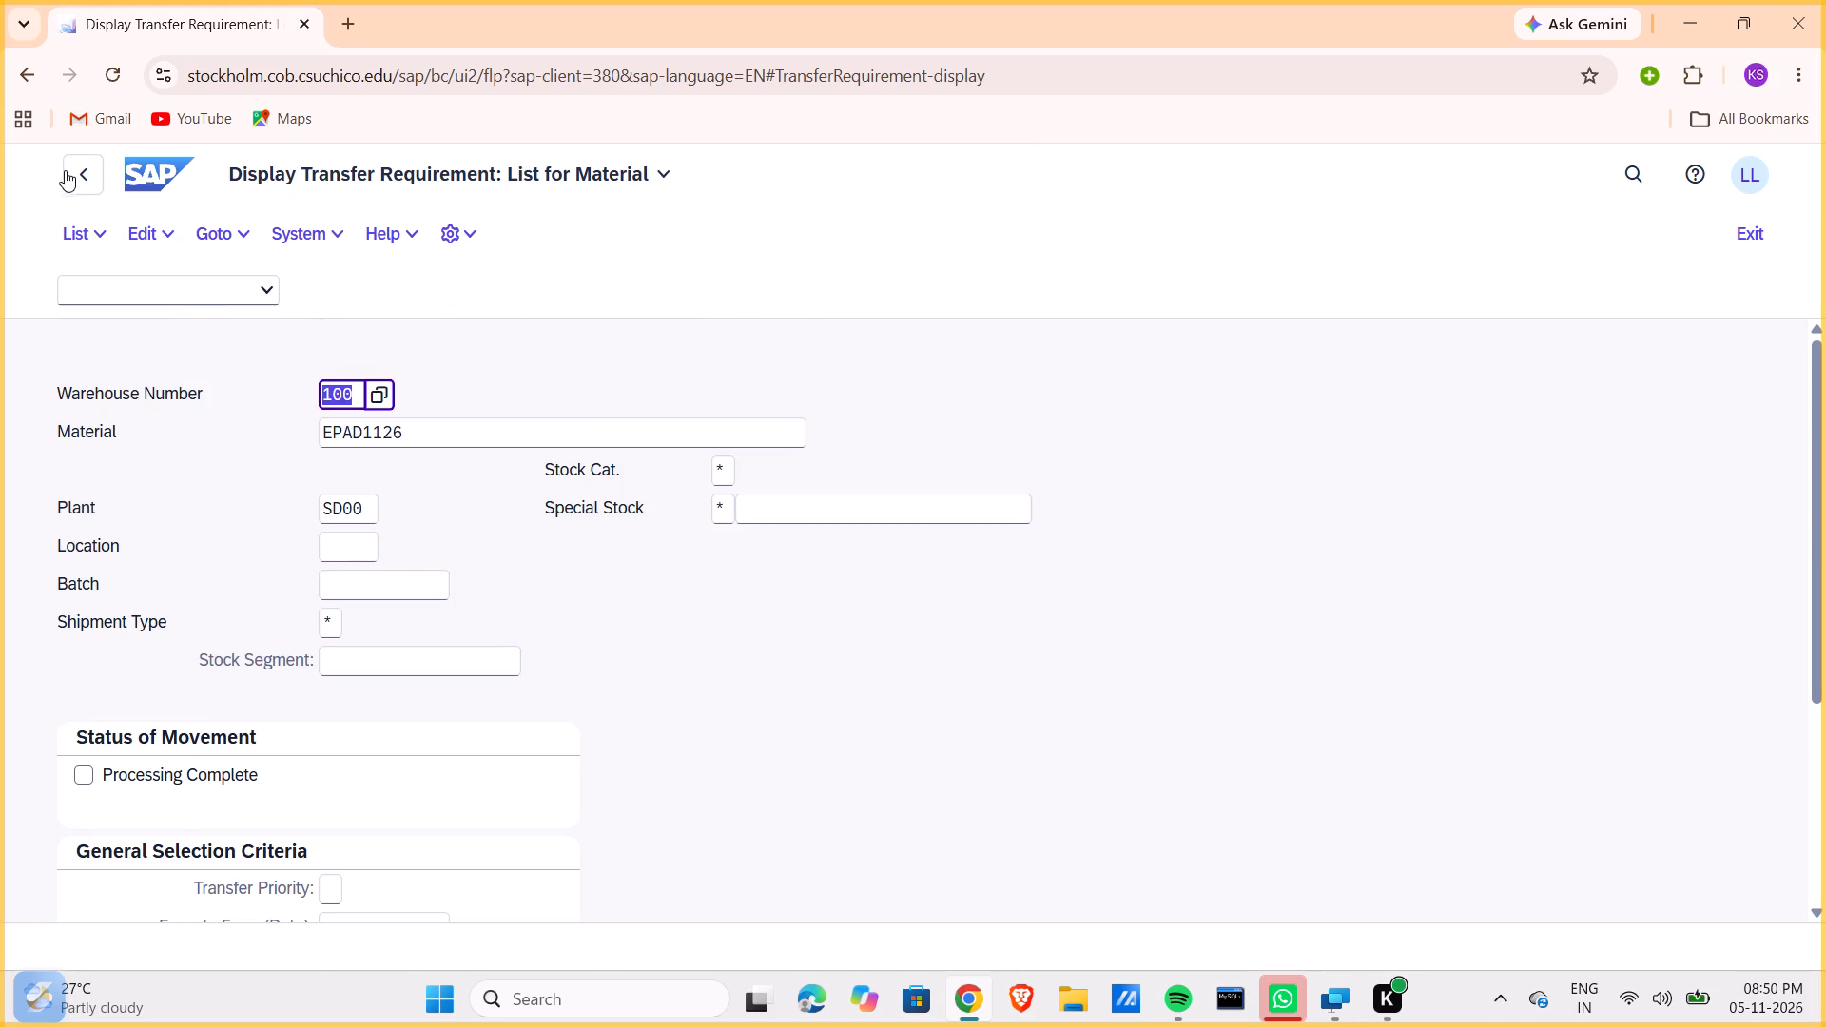
pyautogui.click(71, 177)
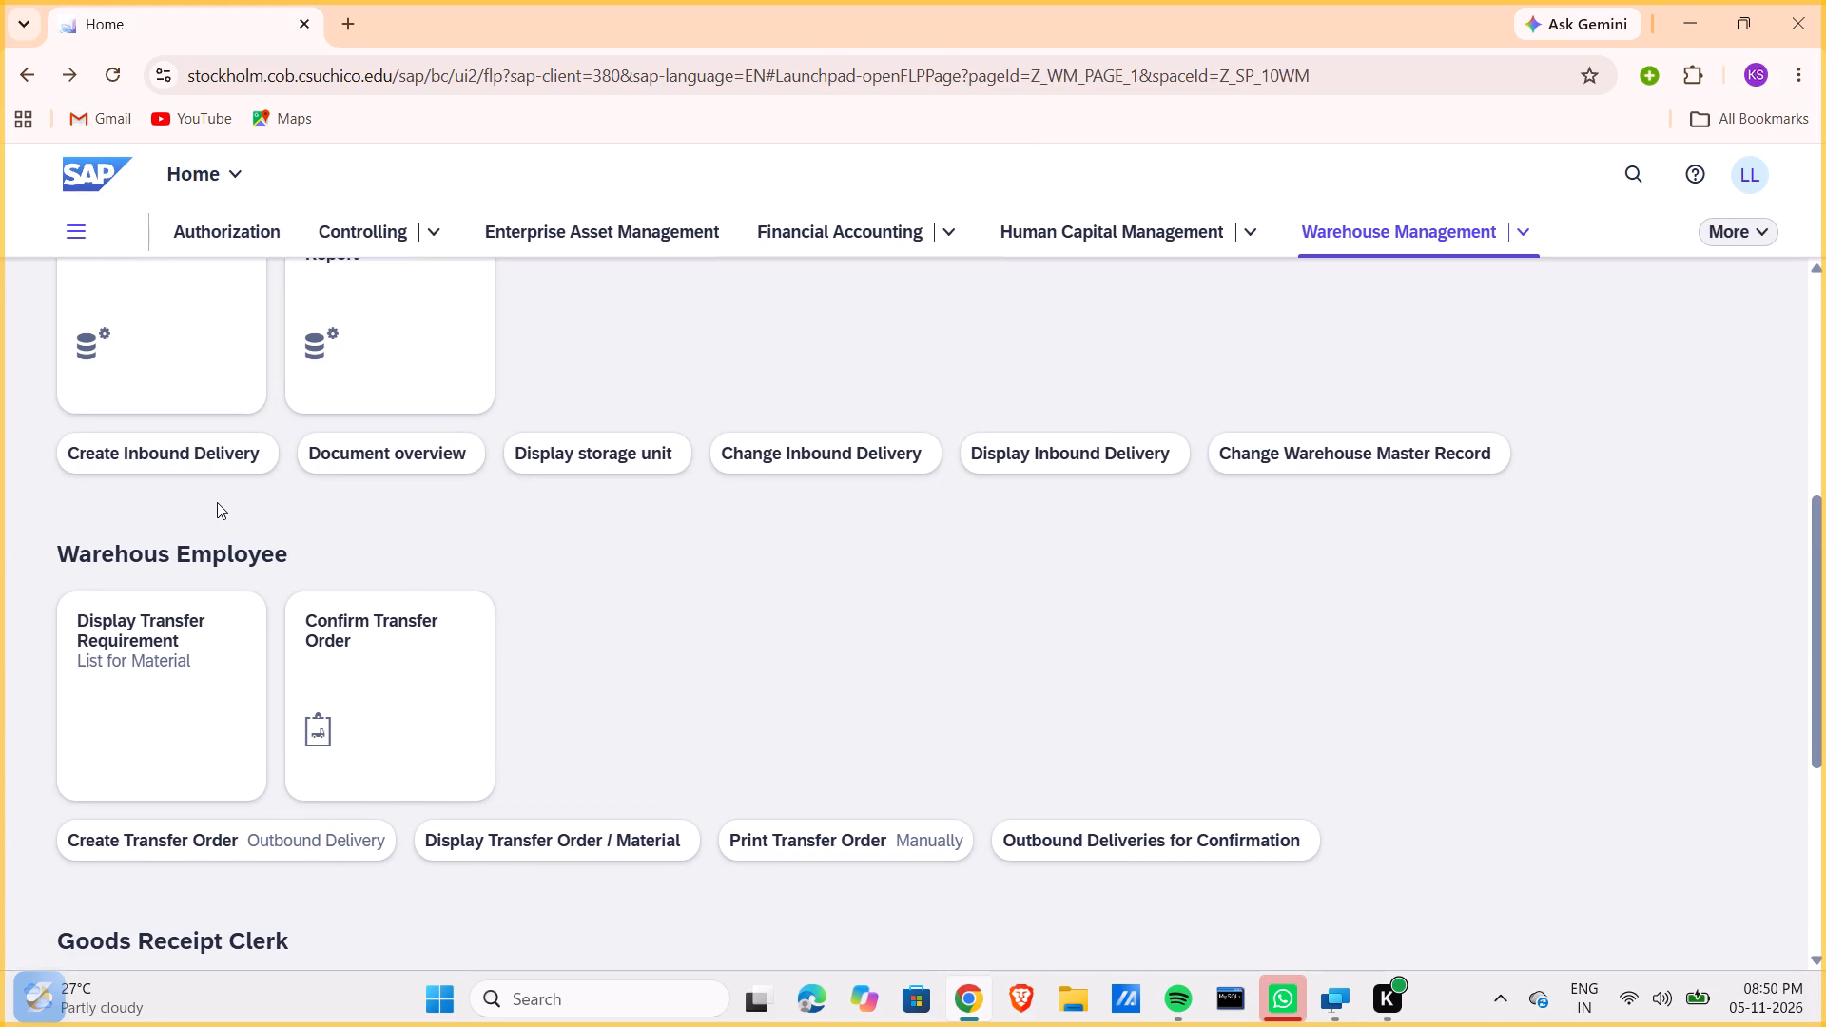
# List the transfer requirements for material EPAD1126 in warehouse 100, plant SD00, and return to the home page after reviewing them.
pyautogui.click(183, 687)
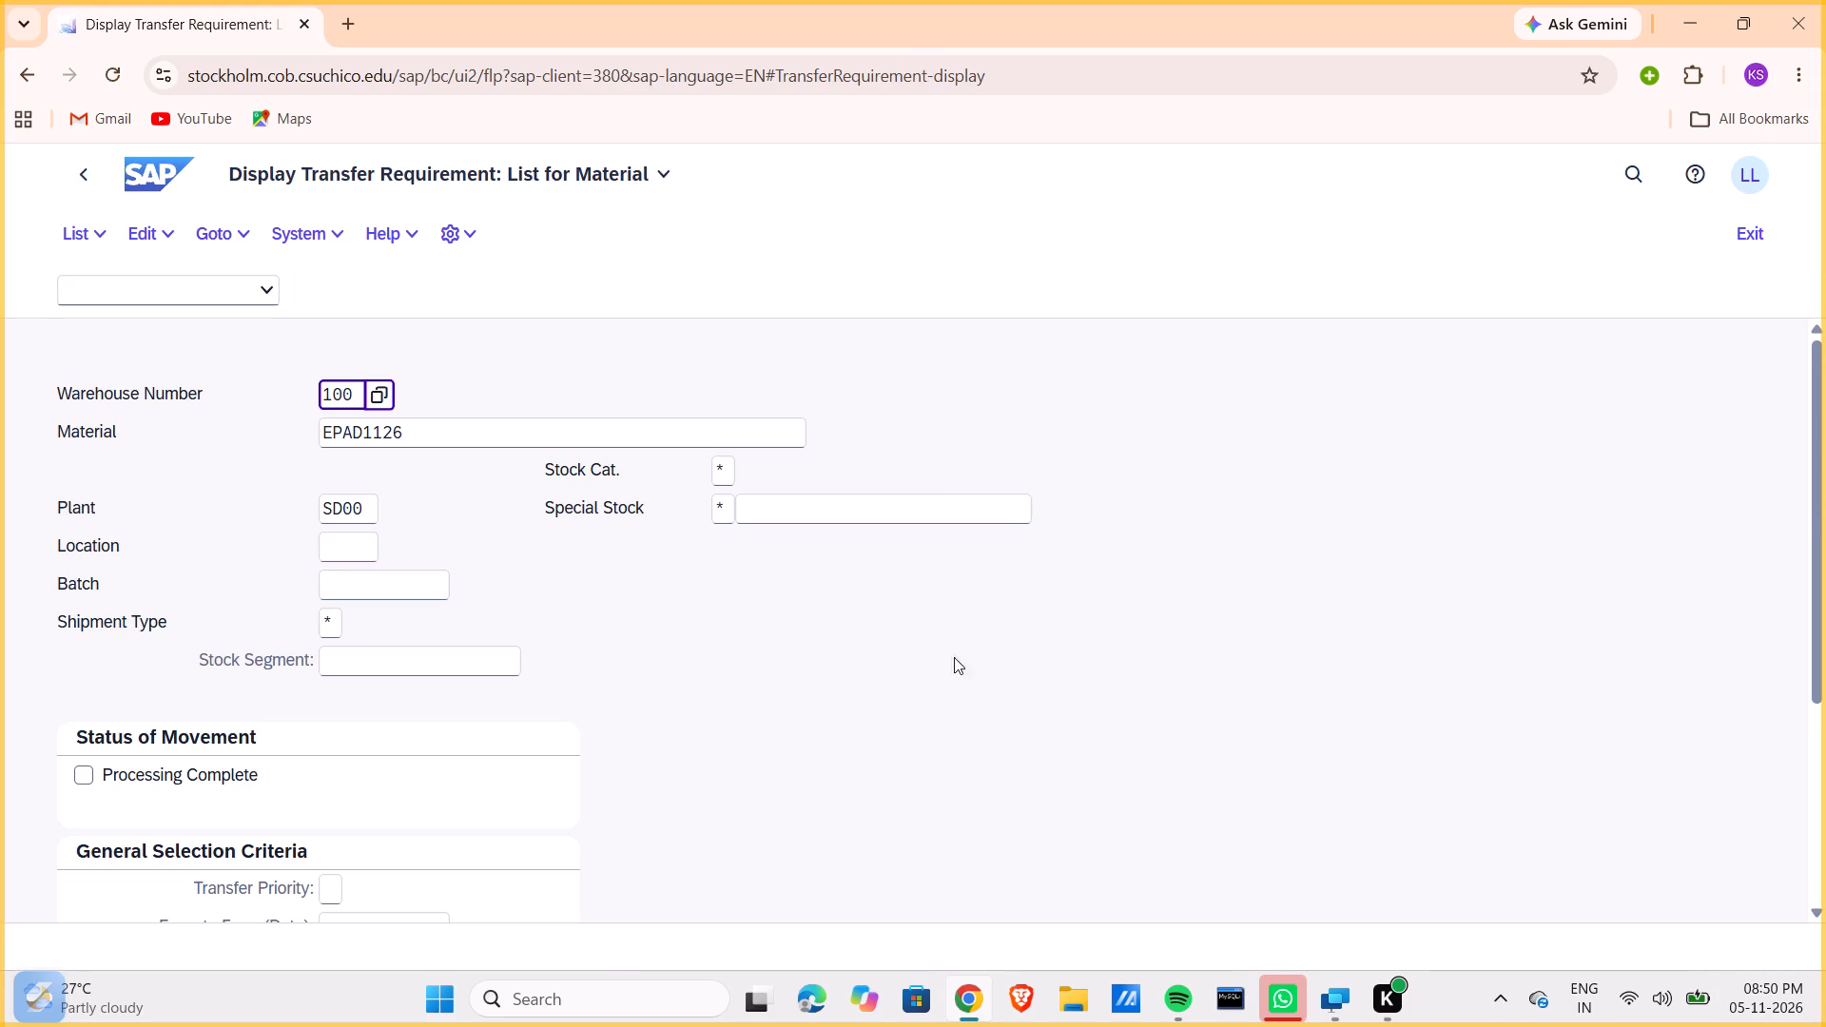
pyautogui.scroll(-4, 867, 650)
pyautogui.scroll(4, 867, 650)
pyautogui.click(365, 503)
pyautogui.press('Return')
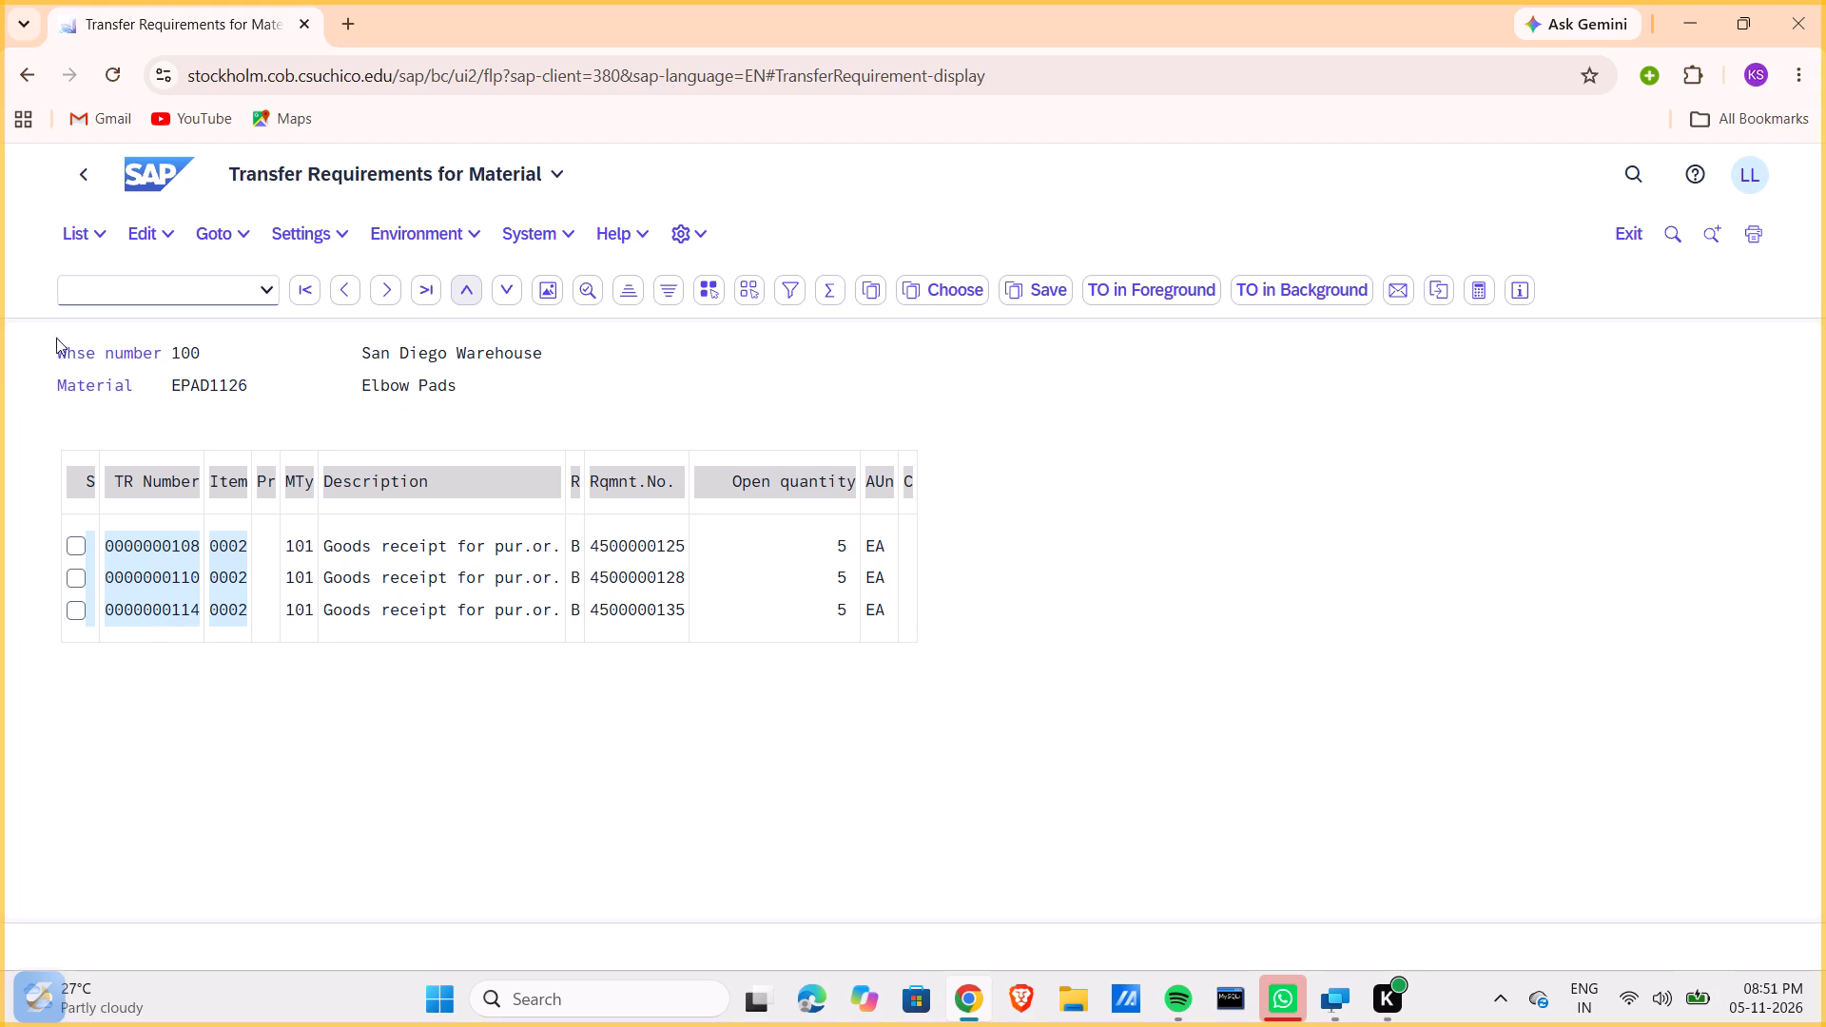
pyautogui.click(74, 184)
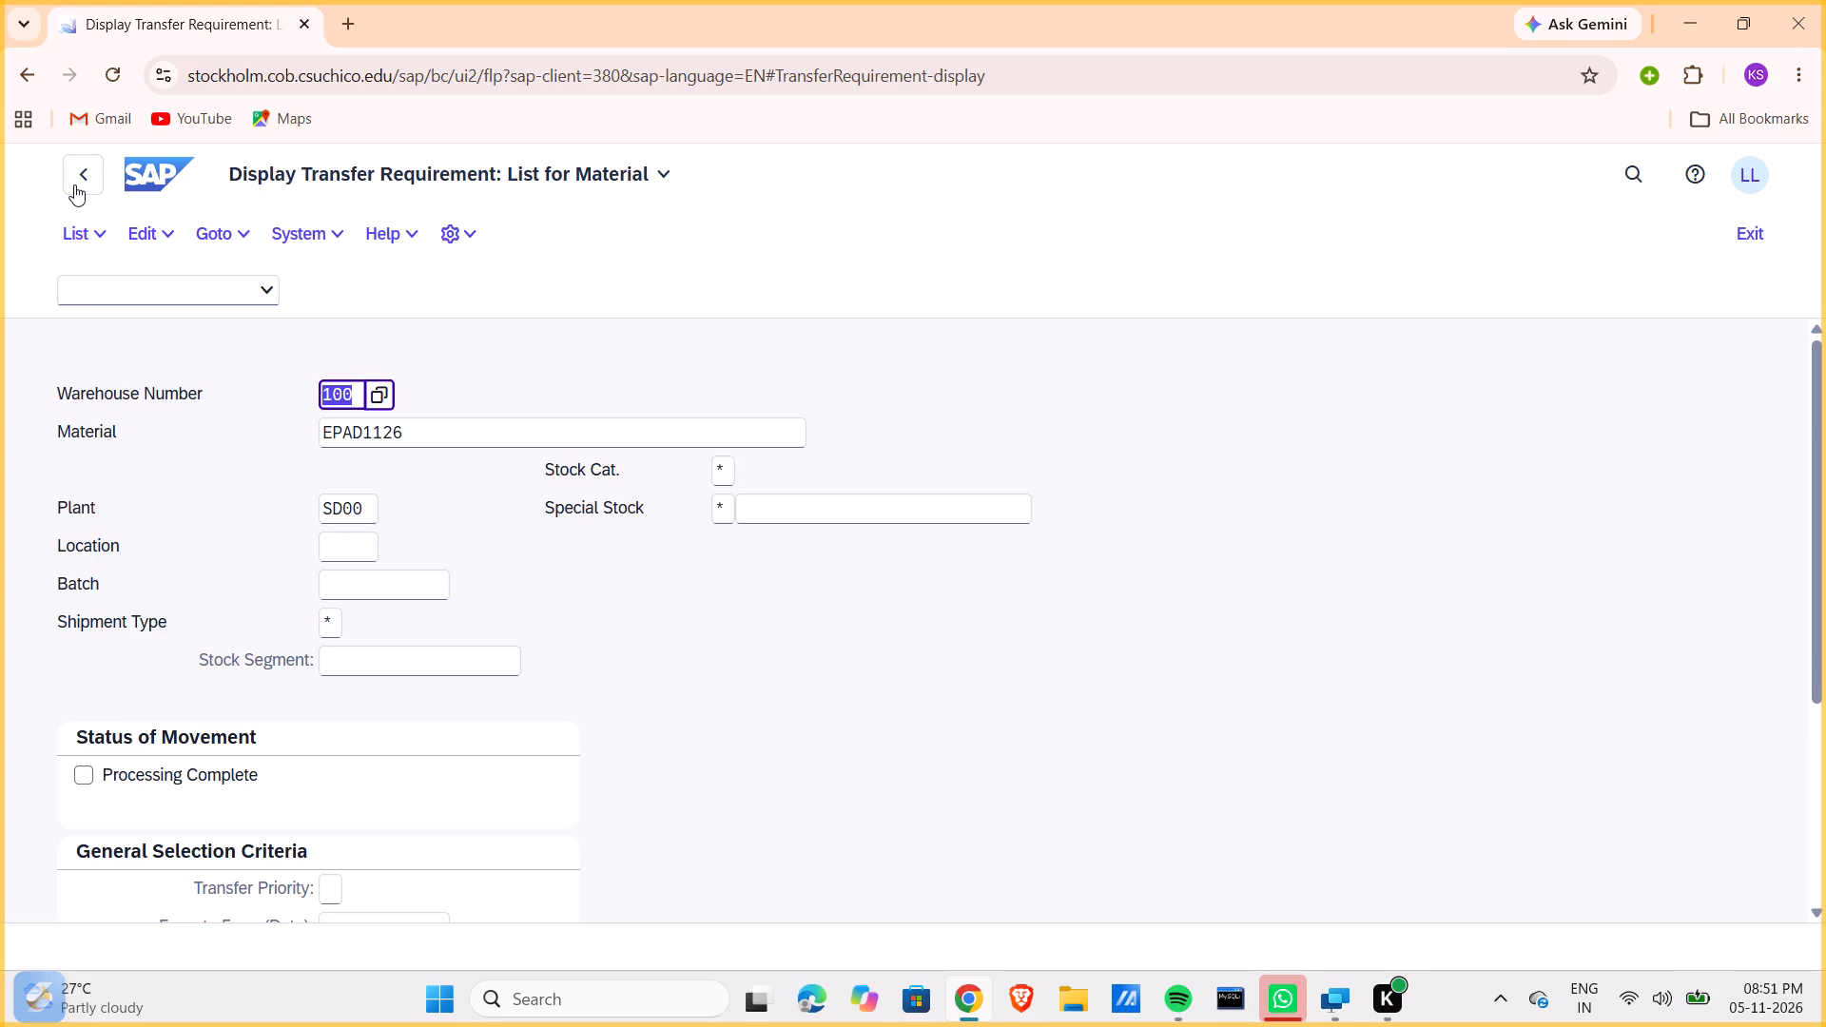
pyautogui.click(85, 196)
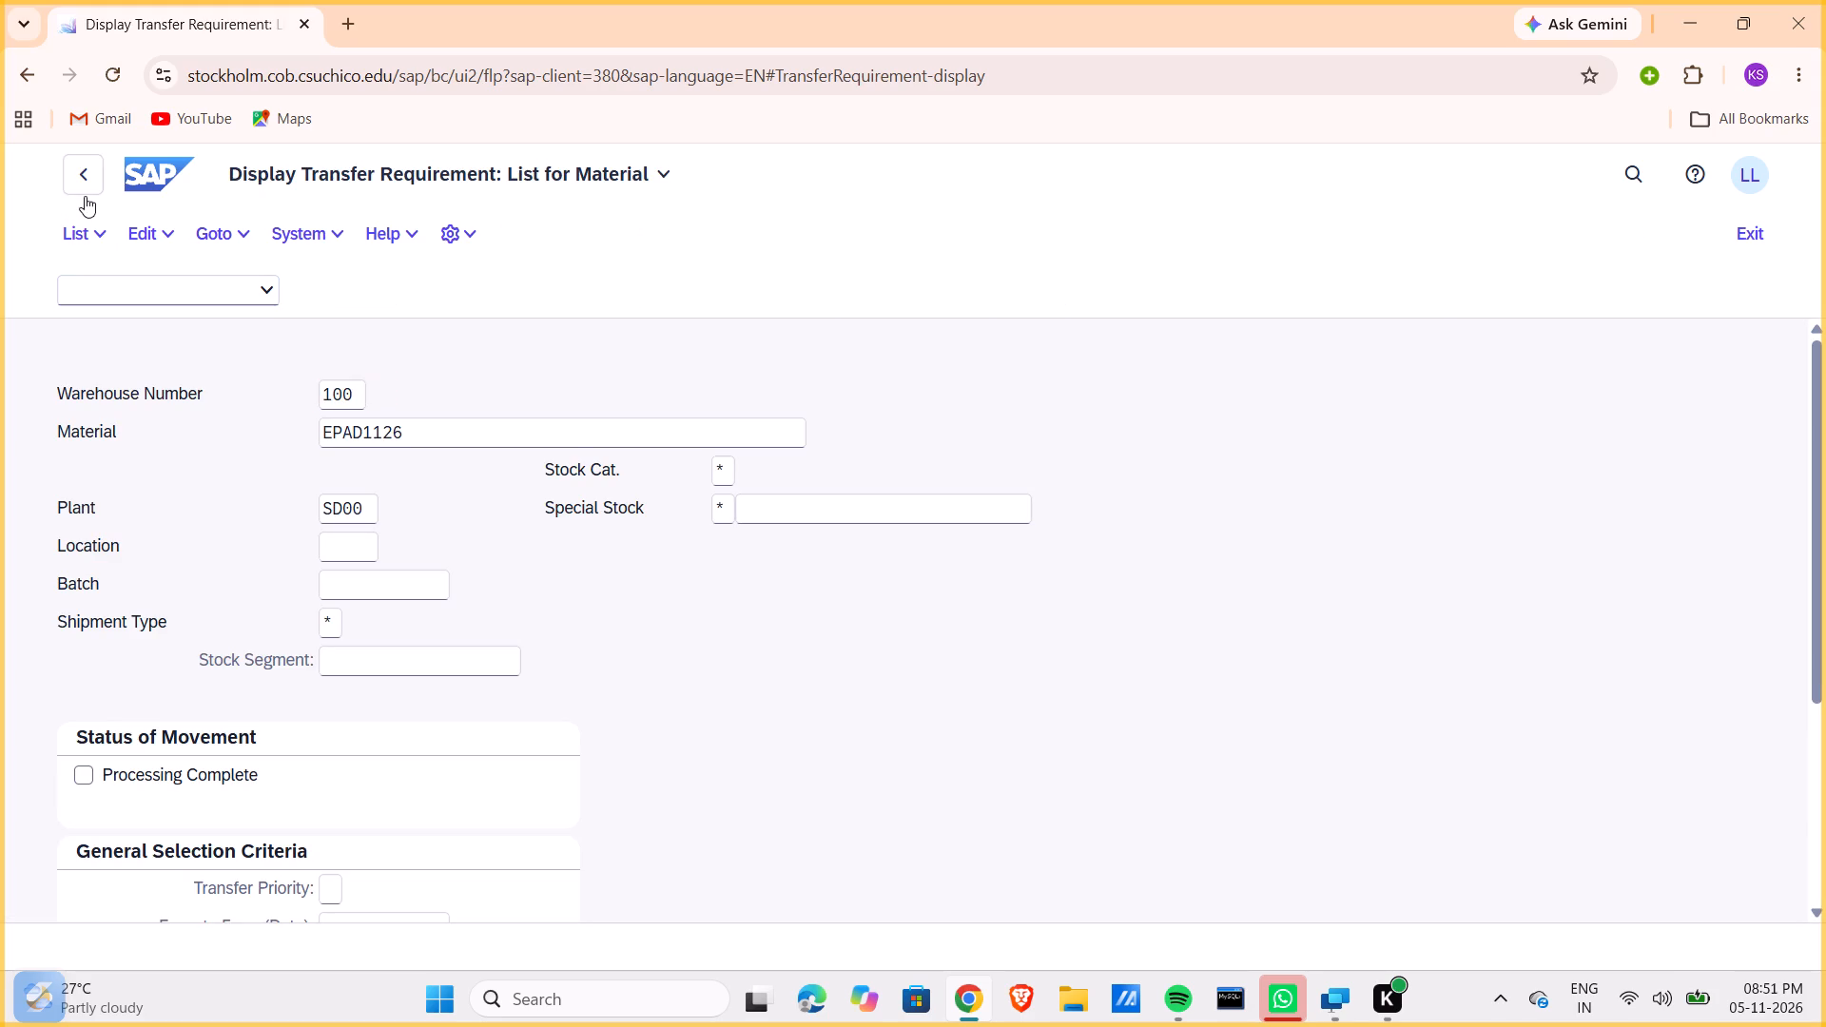
# Open Confirm Transfer Order, look over its initial screen and open the TO number for editing.
pyautogui.click(353, 664)
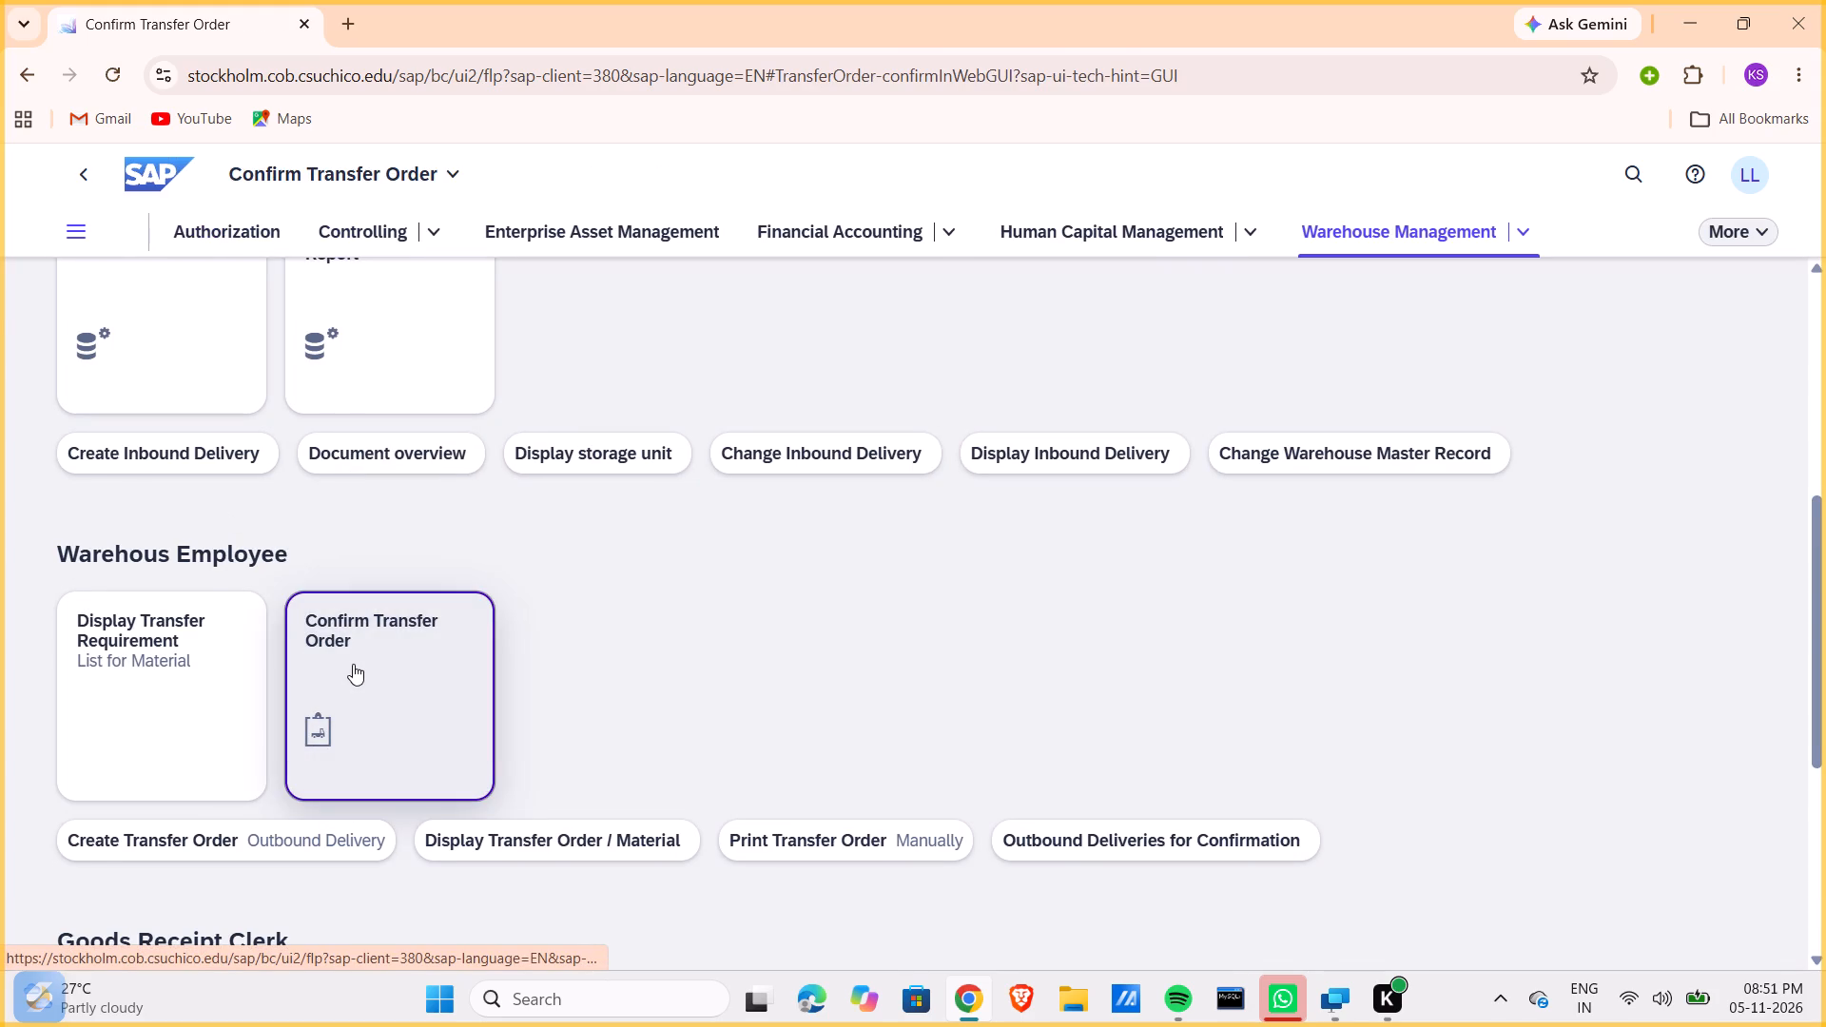
pyautogui.scroll(-1, 432, 579)
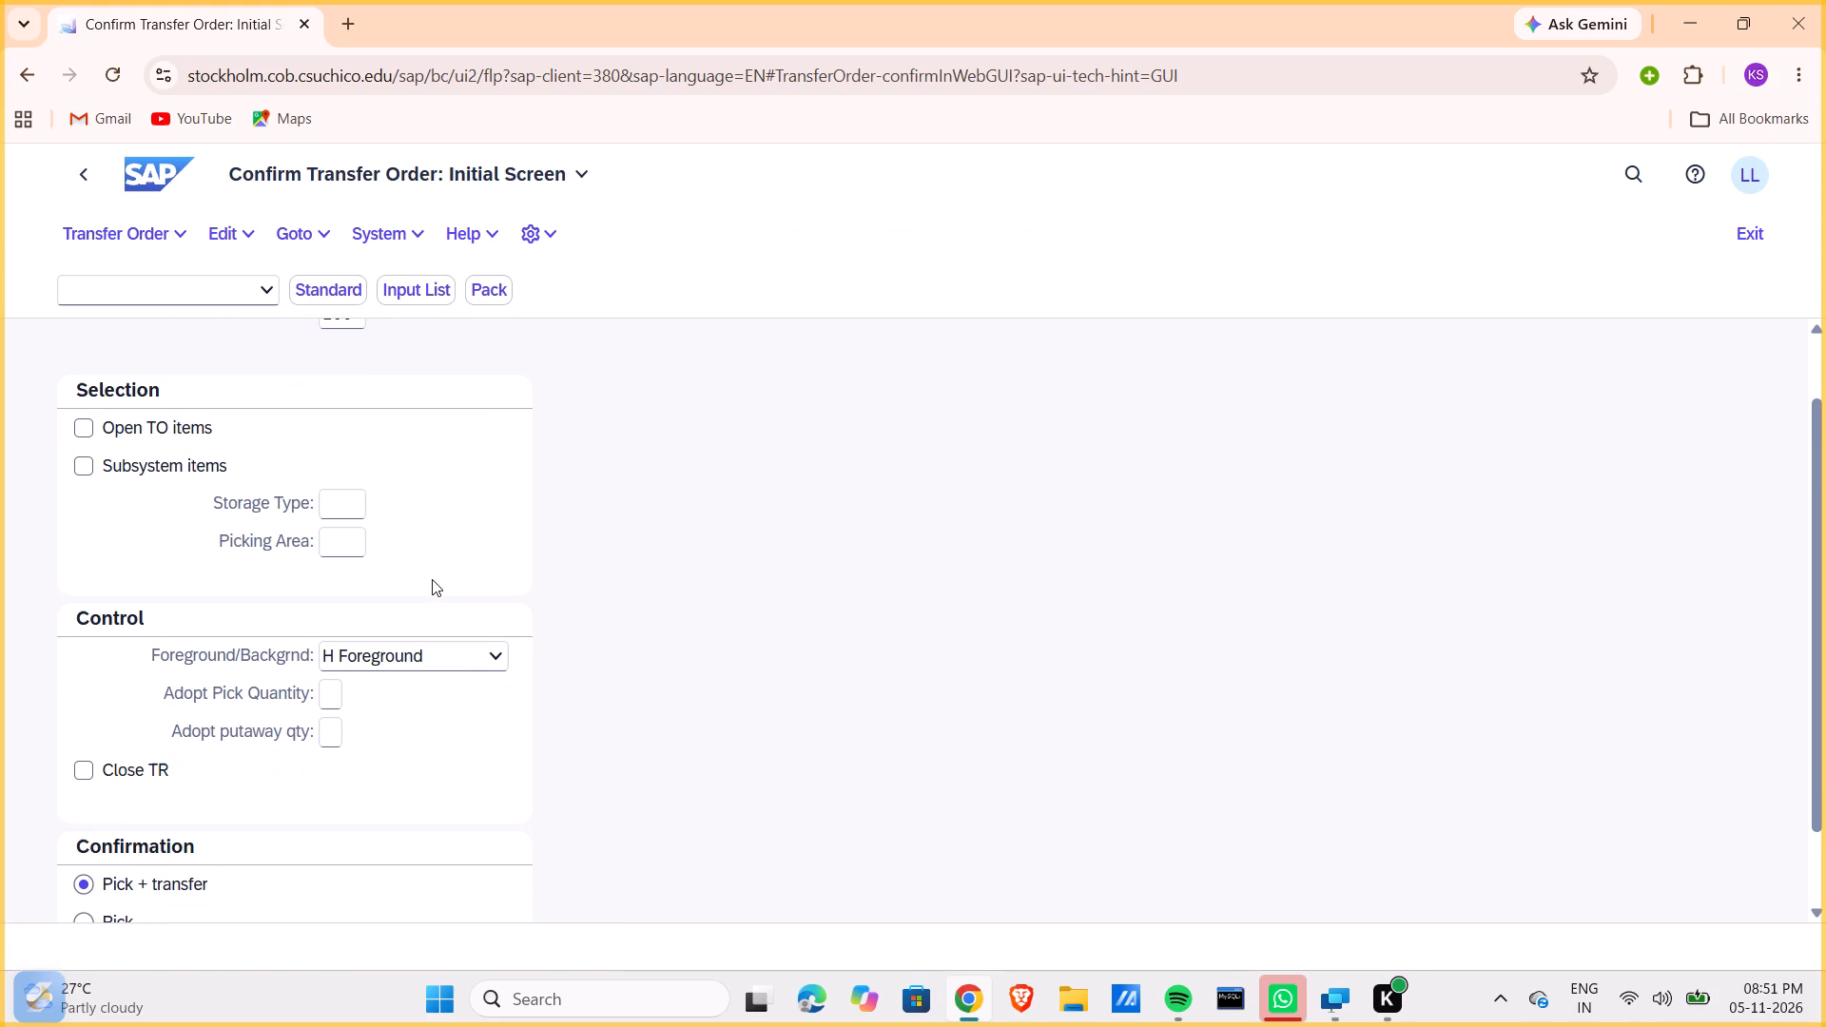
pyautogui.scroll(2, 432, 579)
pyautogui.click(375, 356)
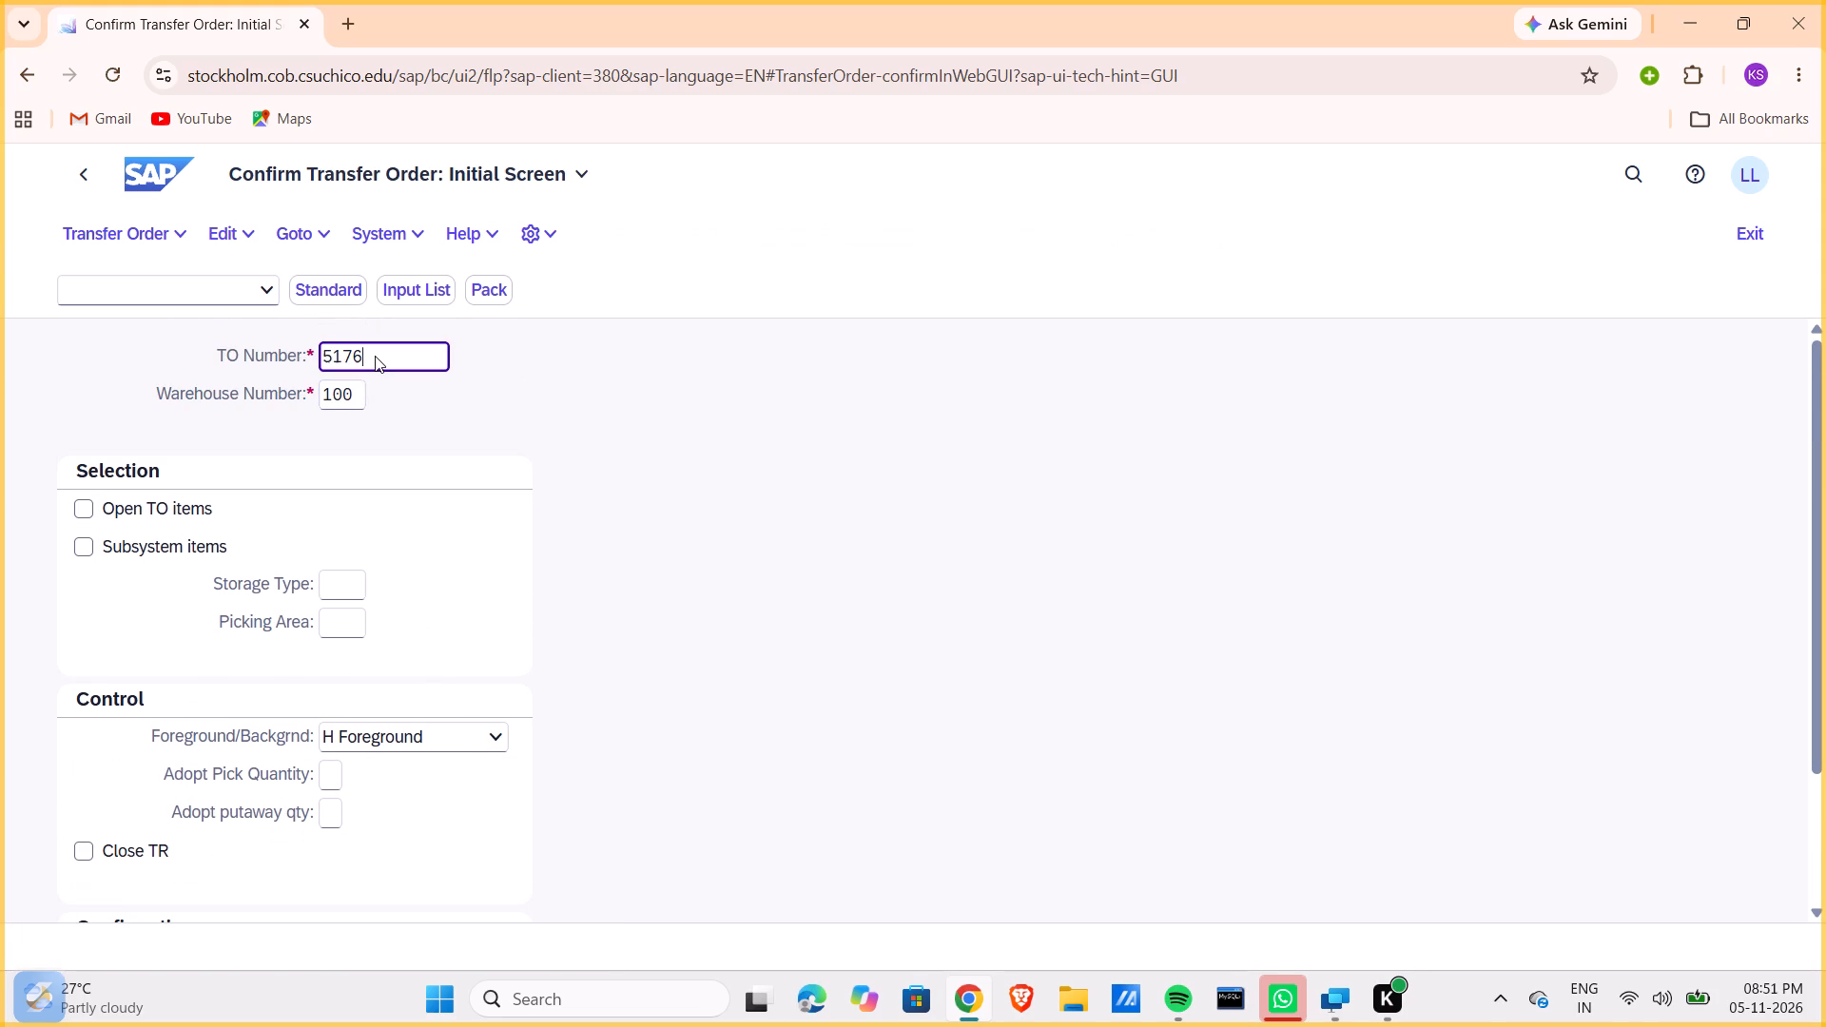